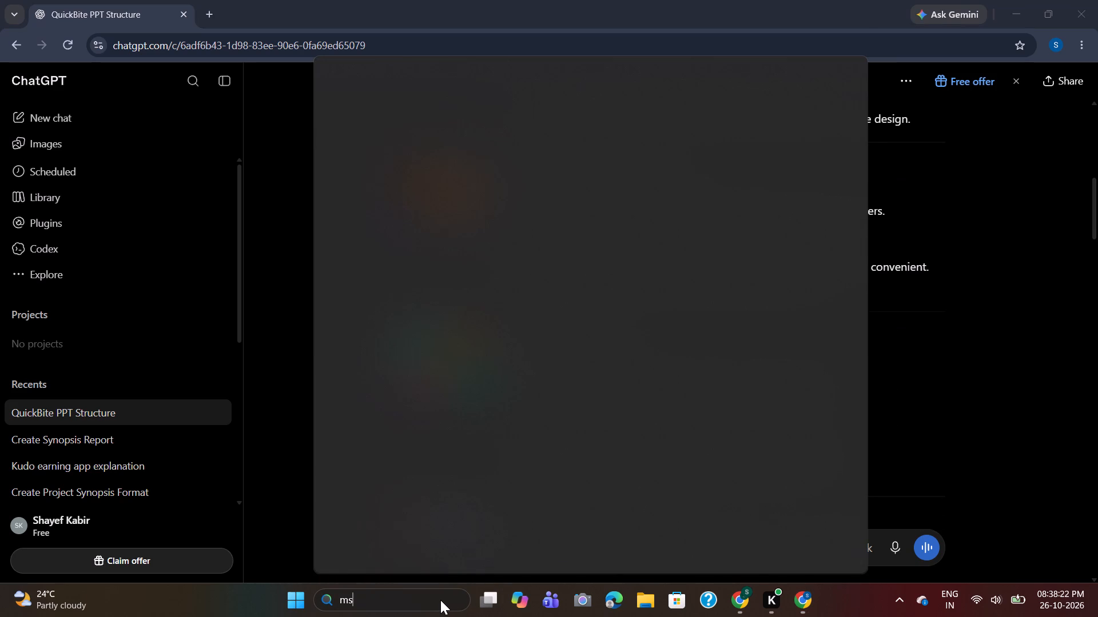
key("space")
key("w")
type("ord")
key("BackSpace")
key("BackSpace")
key("BackSpace")
key("BackSpace")
type("power")
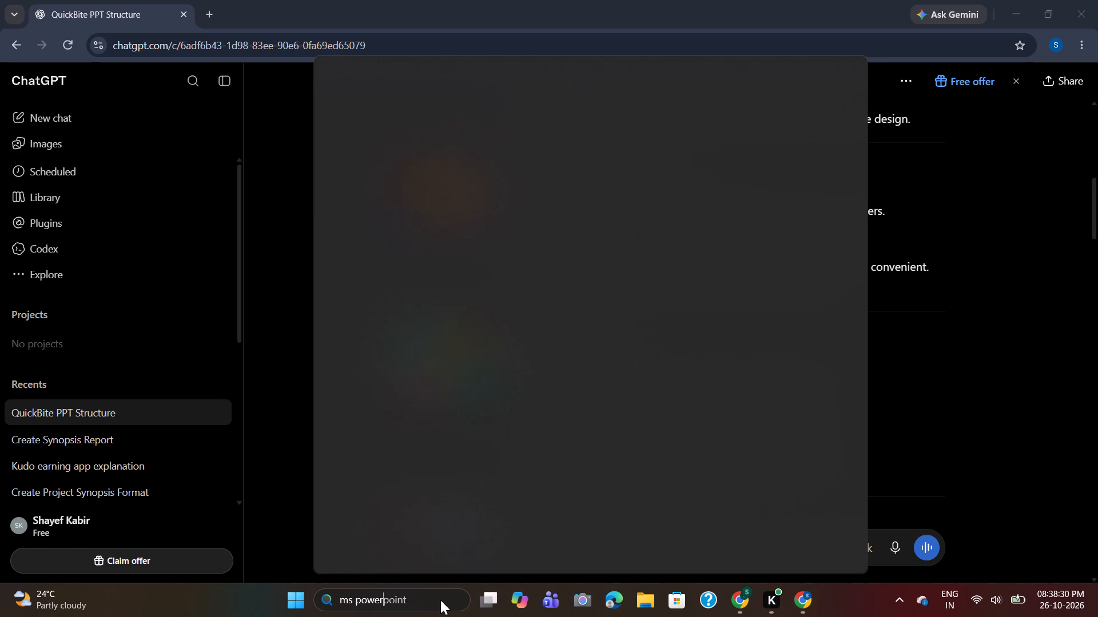
key("Tab")
key("Return")
key("Return")
type("point")
key("Return")
Close the separate Chrome window showing the QuickBite website.
left_click(809, 611)
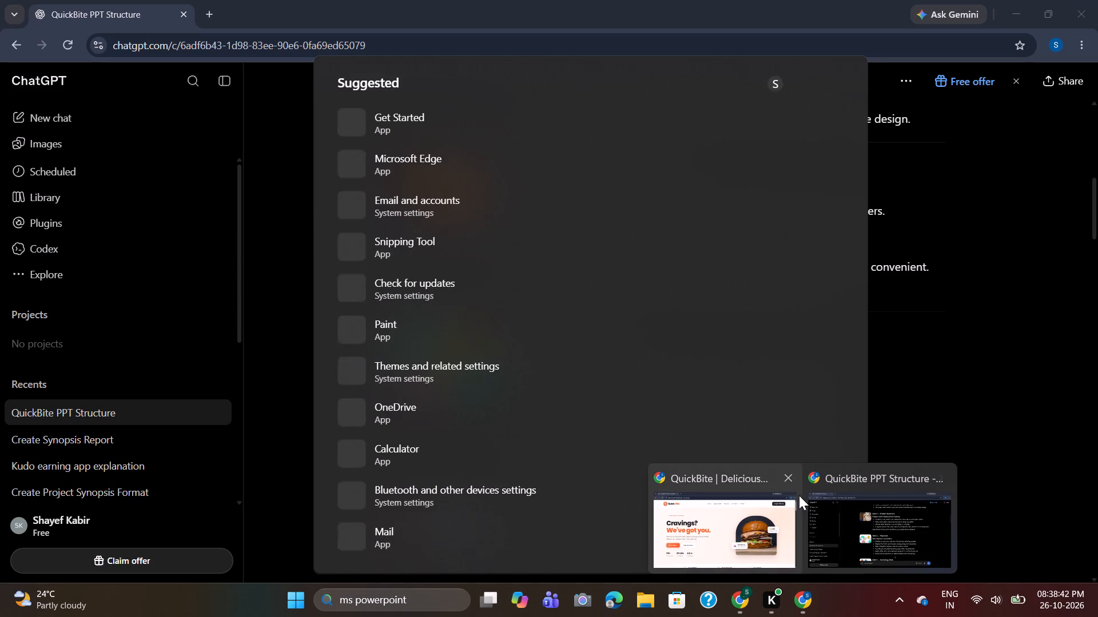
left_click(790, 482)
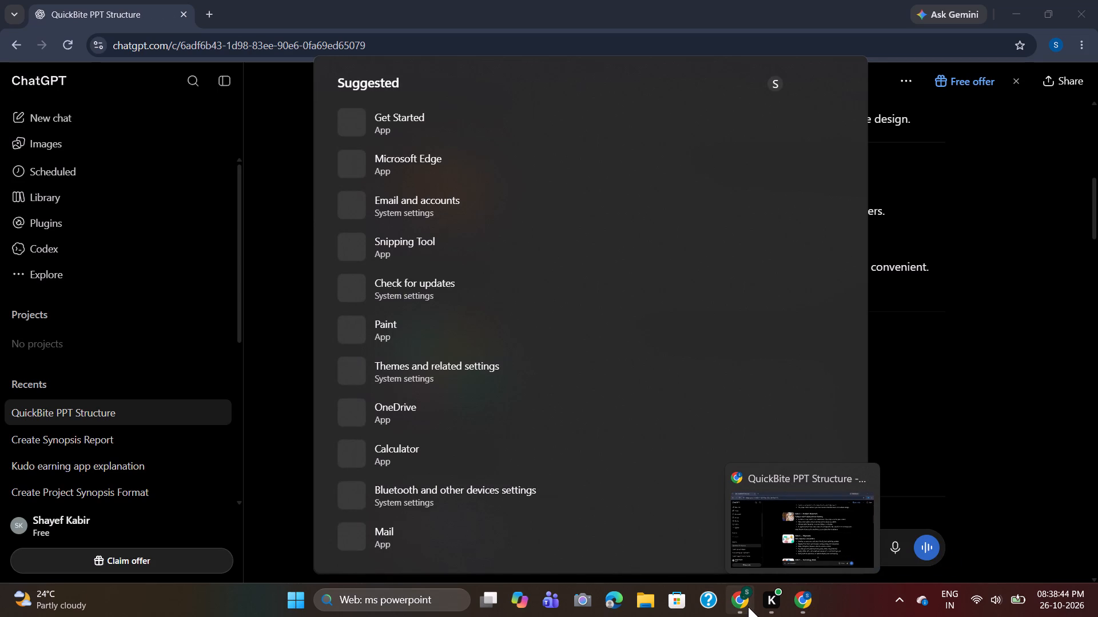
Switch to the other Chrome profile's window, which has the YouTube red-black tree lecture open.
left_click(748, 607)
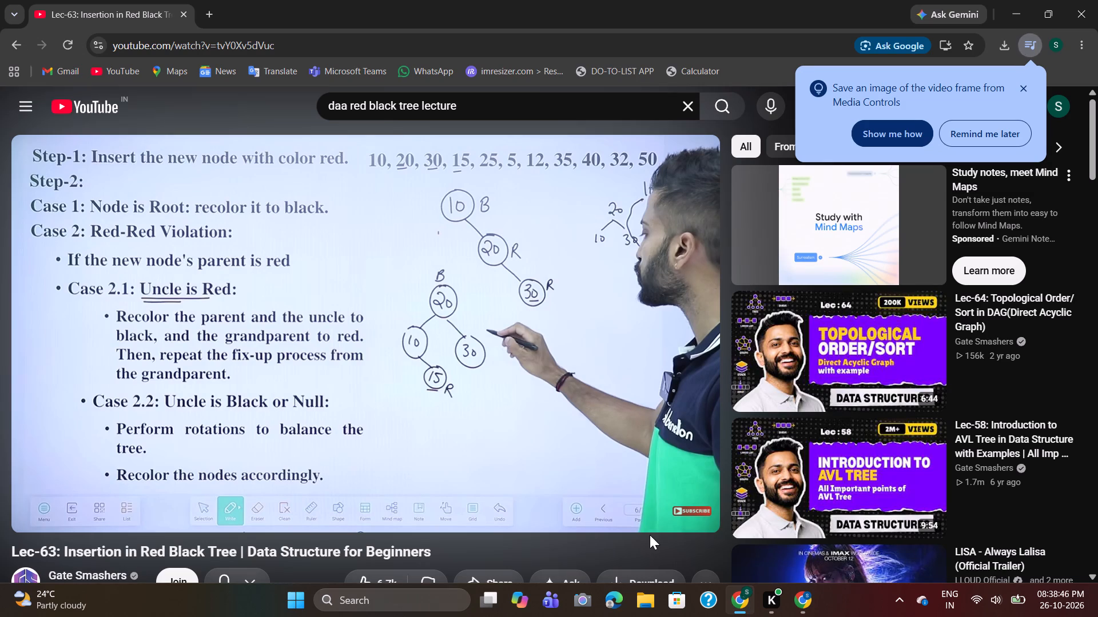
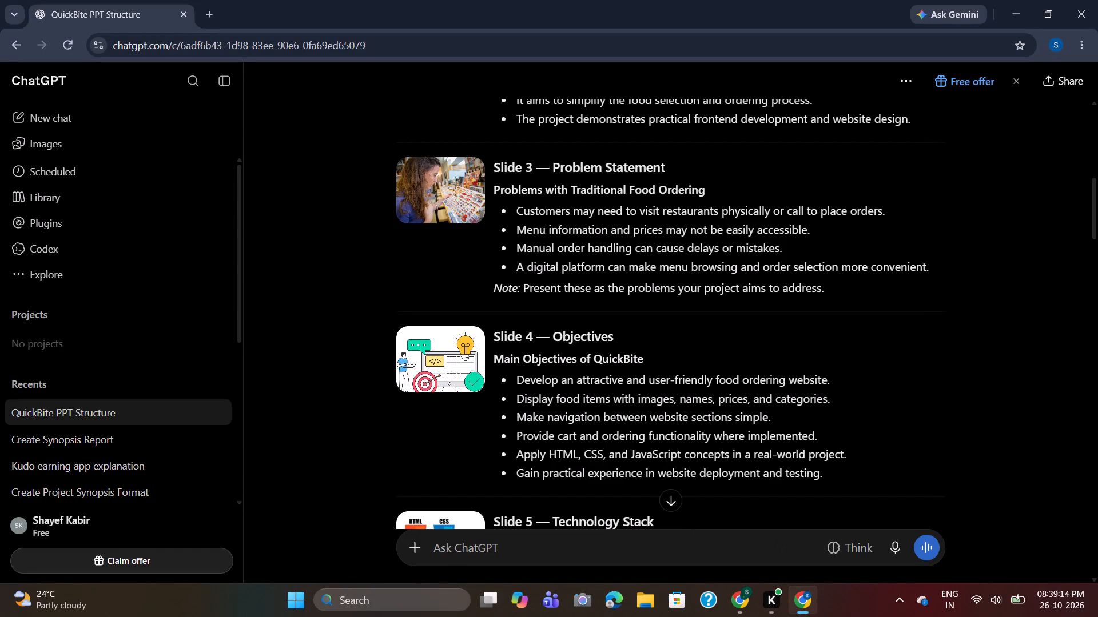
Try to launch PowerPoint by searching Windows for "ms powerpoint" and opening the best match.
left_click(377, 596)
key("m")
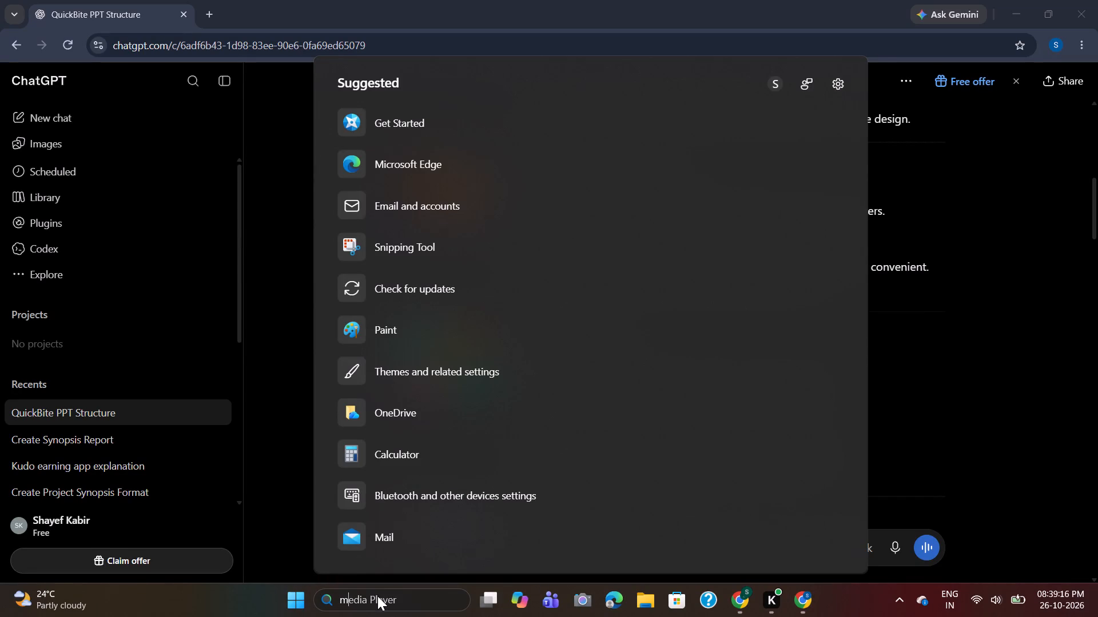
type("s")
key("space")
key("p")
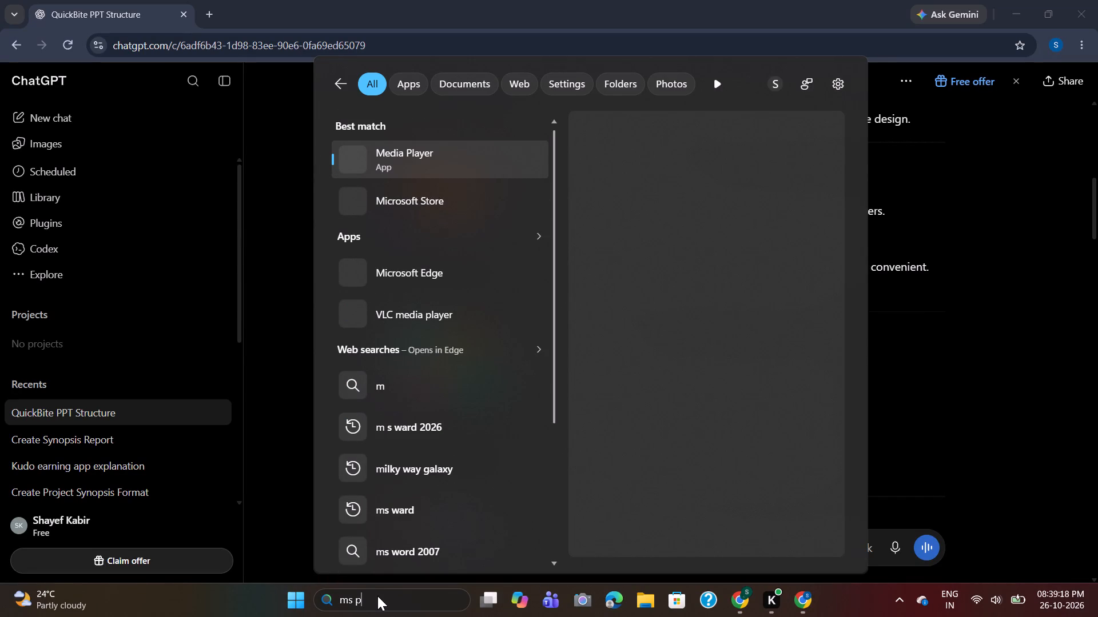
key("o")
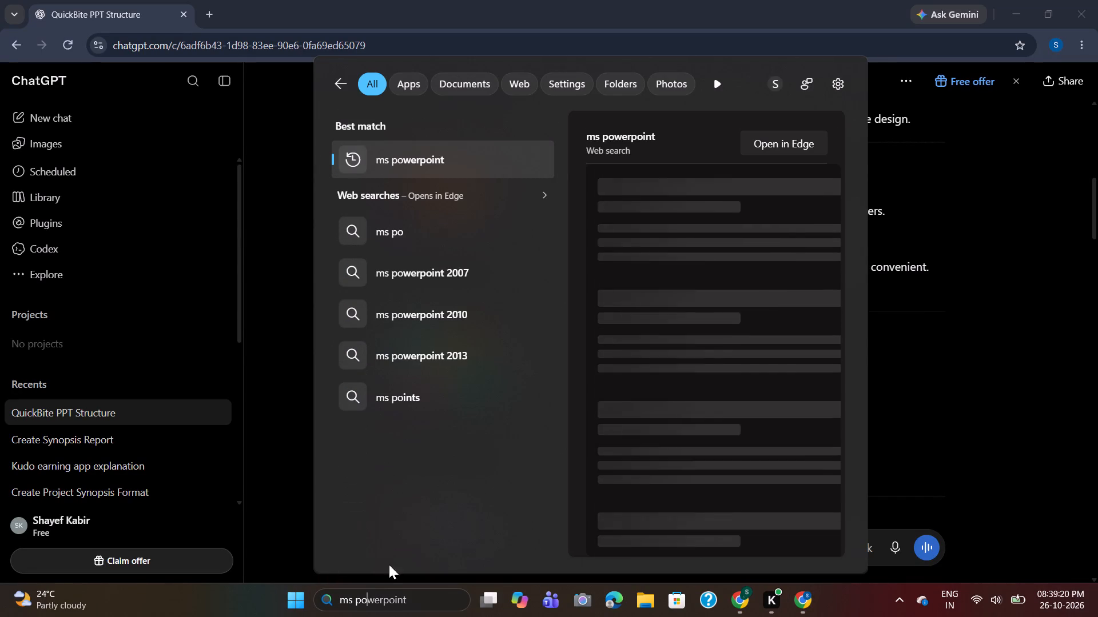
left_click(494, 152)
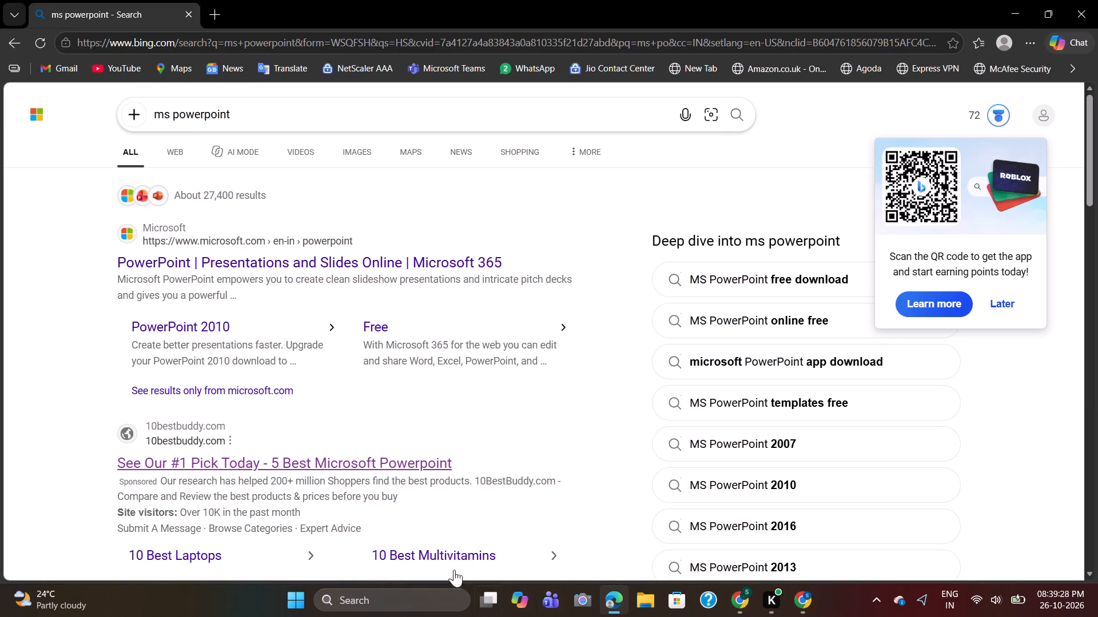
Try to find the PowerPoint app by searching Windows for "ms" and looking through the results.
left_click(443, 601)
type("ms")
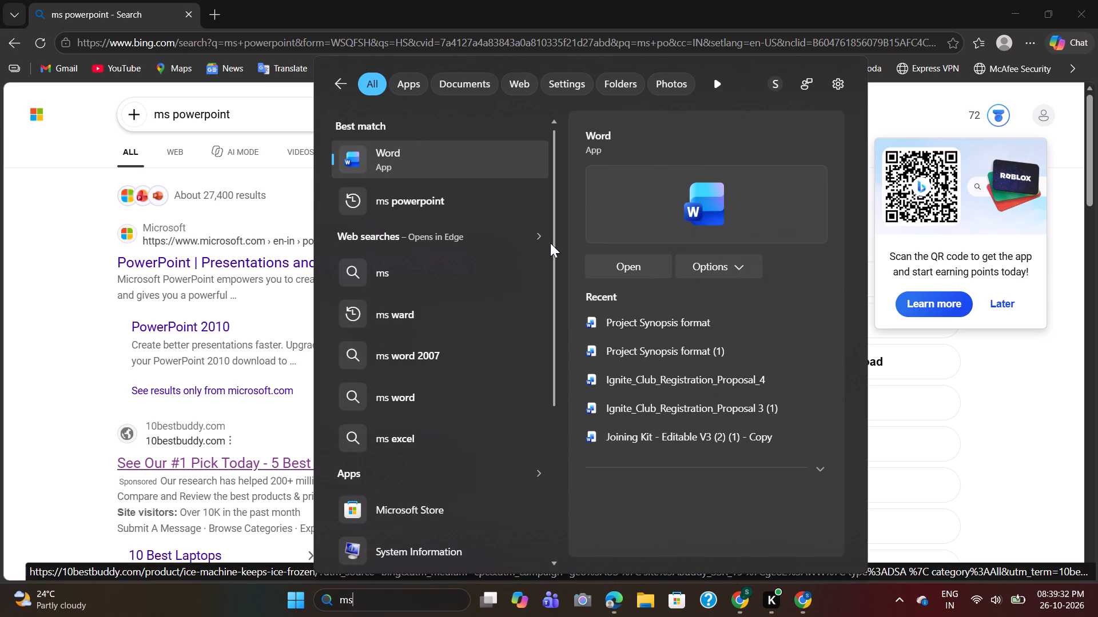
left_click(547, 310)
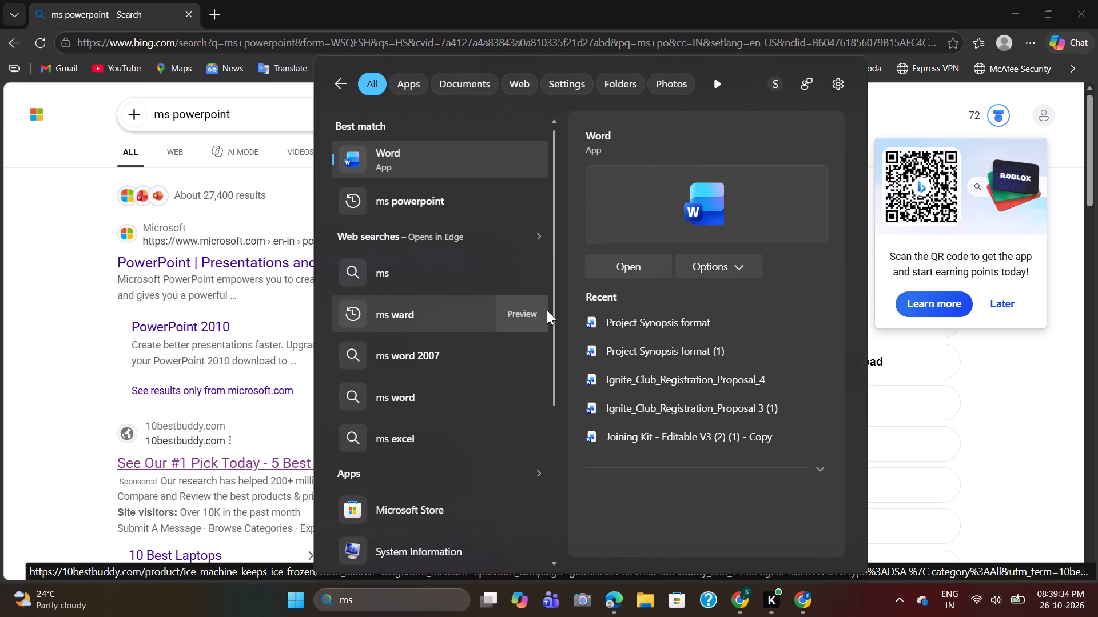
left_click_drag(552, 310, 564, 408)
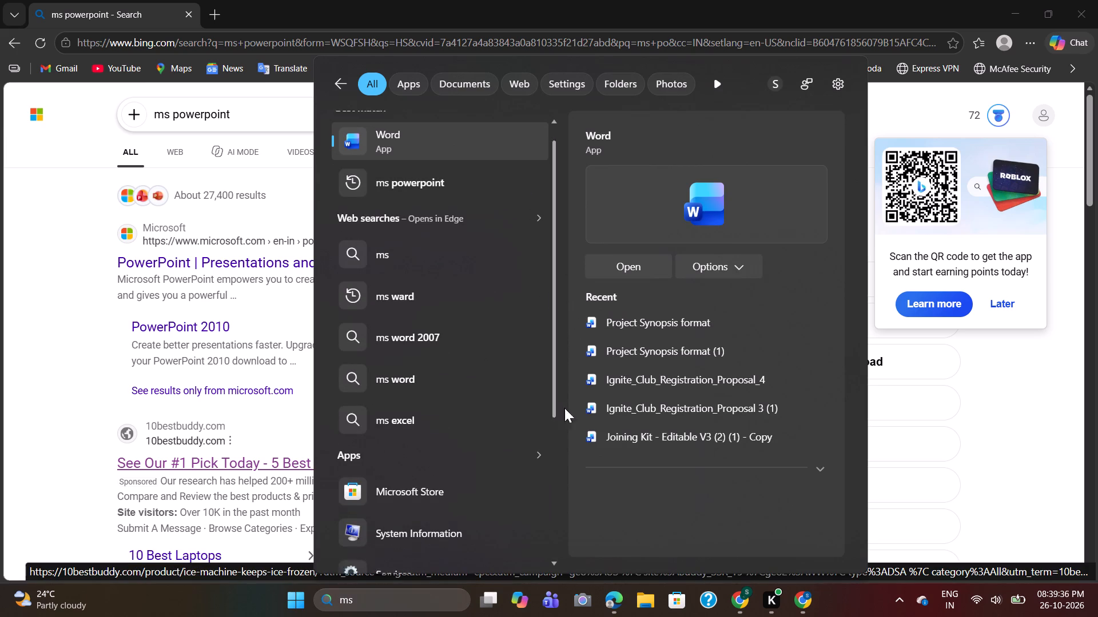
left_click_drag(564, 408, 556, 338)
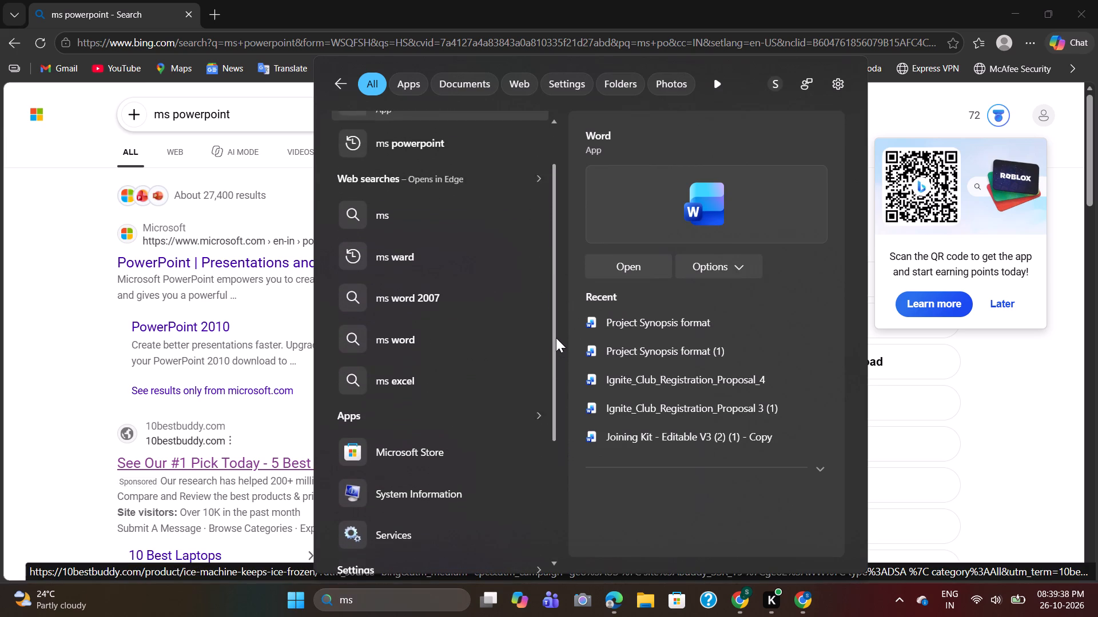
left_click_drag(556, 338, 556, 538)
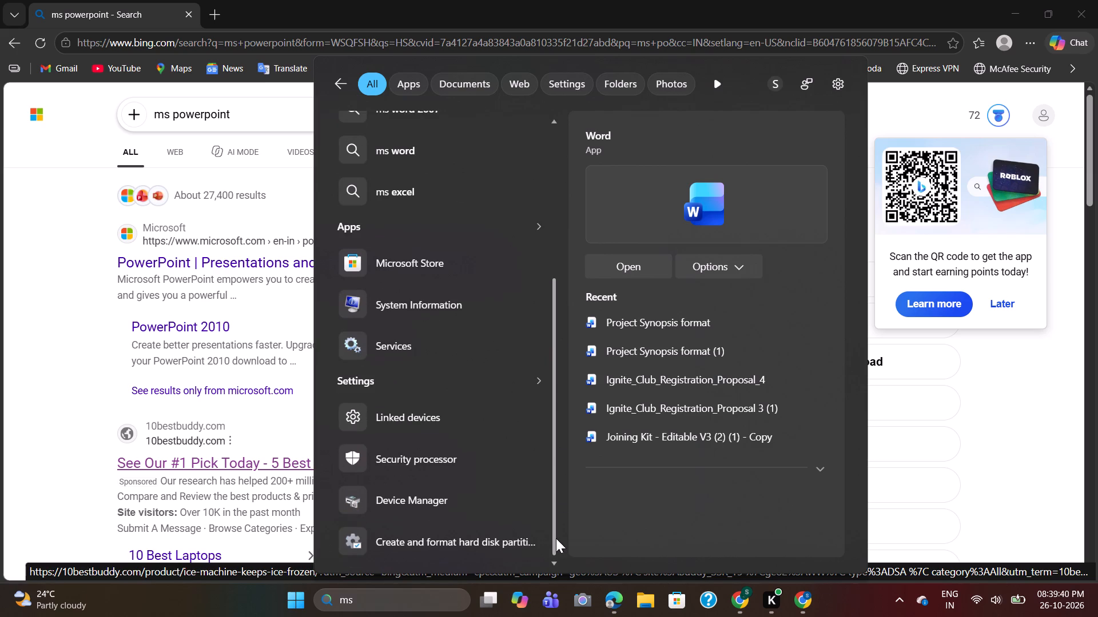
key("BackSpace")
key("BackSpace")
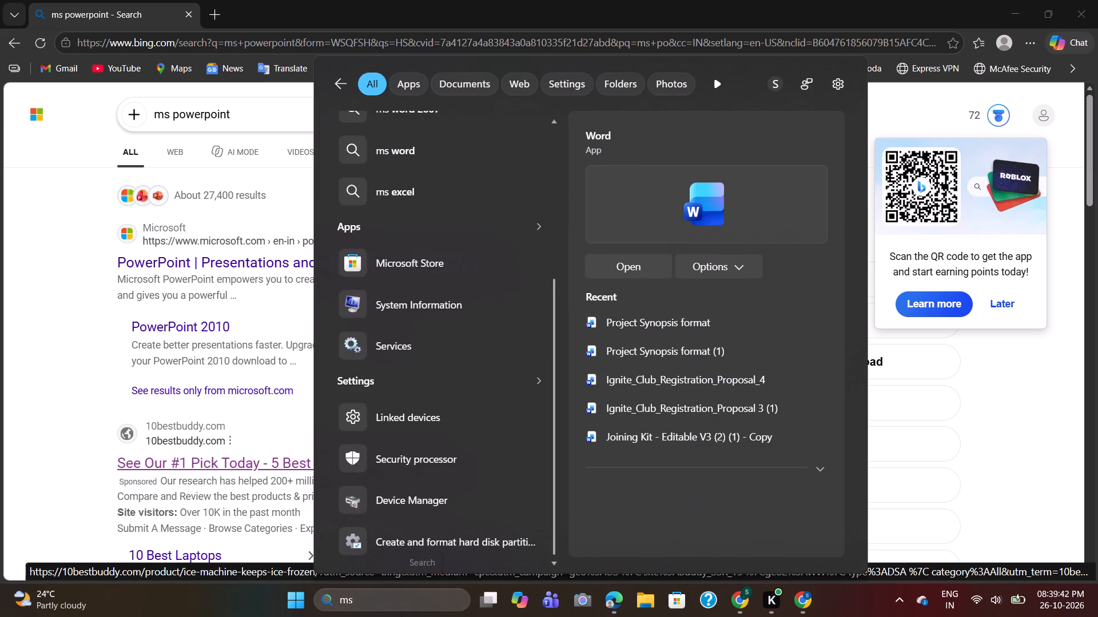
Search Windows for "ppt" and launch the PowerPoint app.
left_click(400, 607)
key("BackSpace")
key("BackSpace")
key("BackSpace")
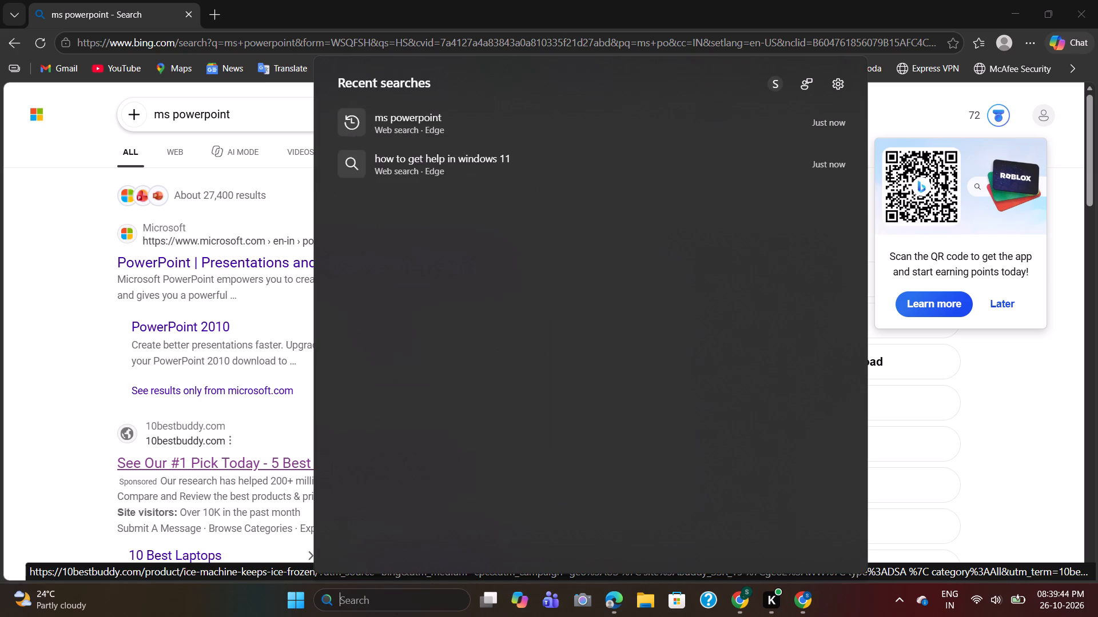
type("pp")
key("t")
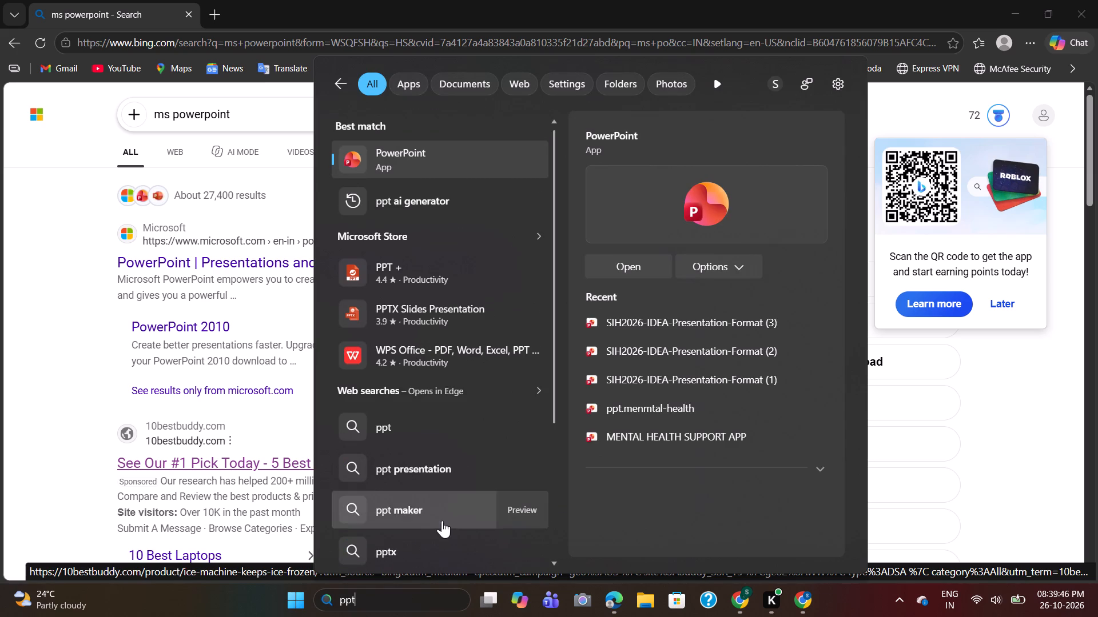
left_click(631, 262)
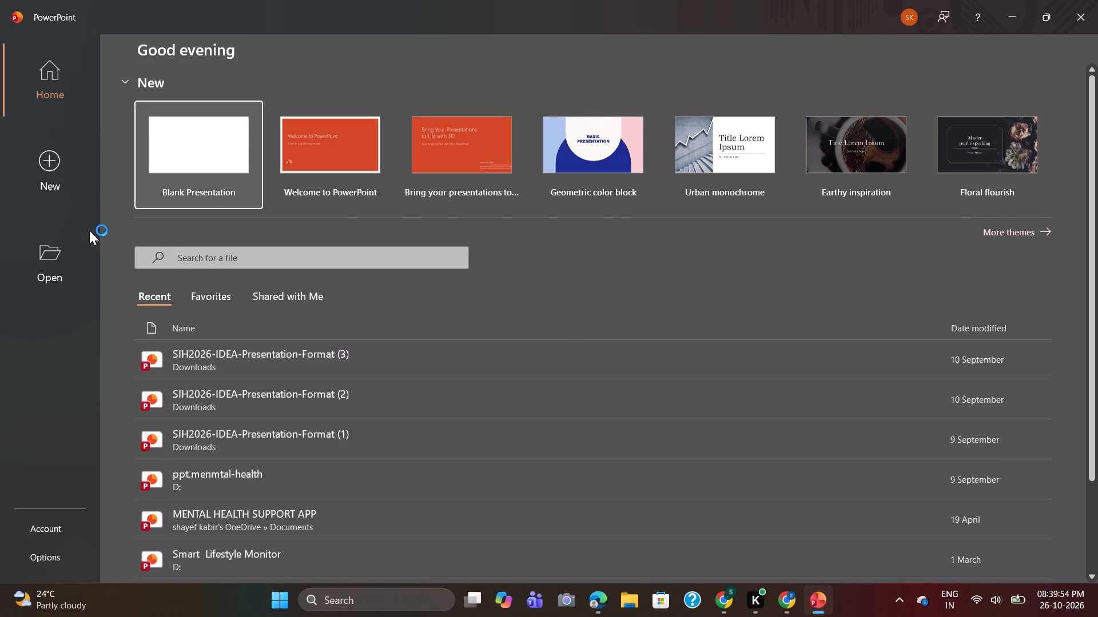
Create a new blank presentation and place the cursor in the first slide's title placeholder.
left_click(51, 171)
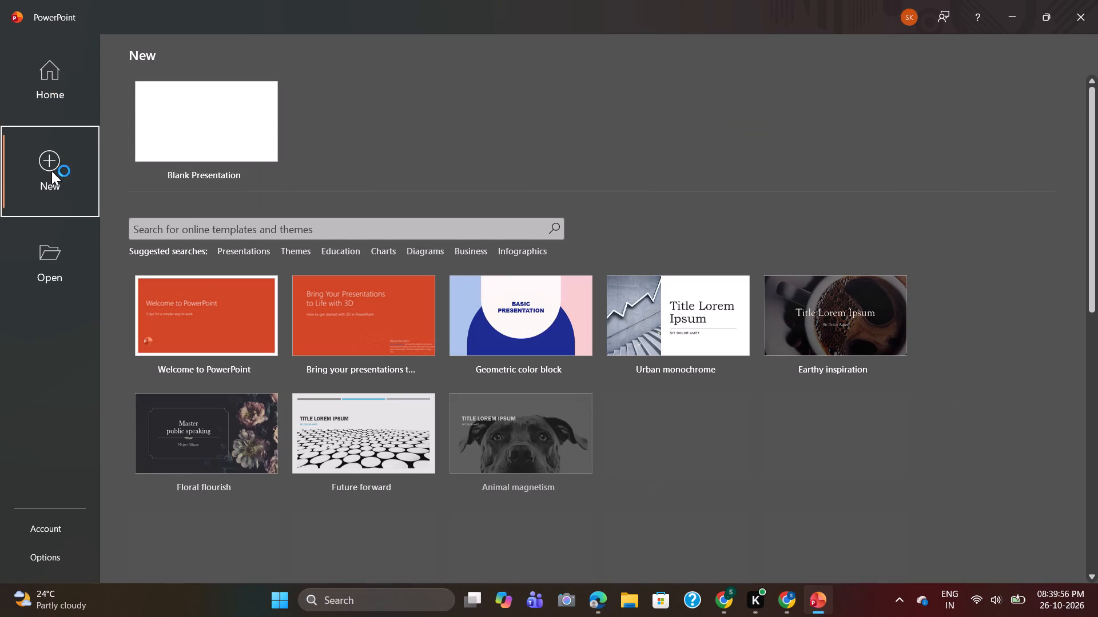
left_click(180, 133)
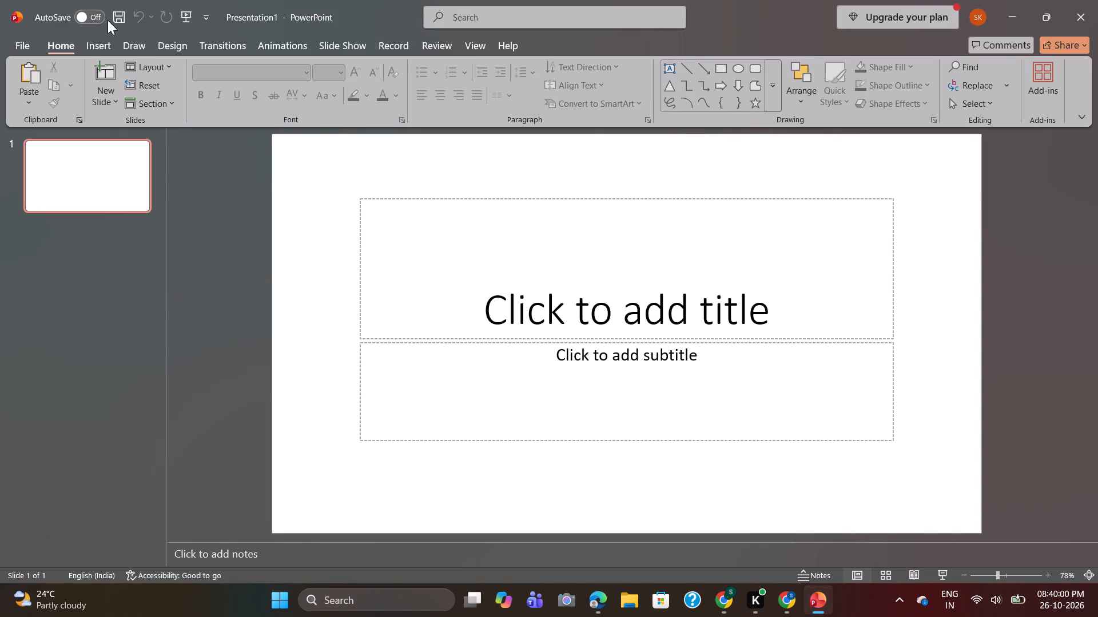
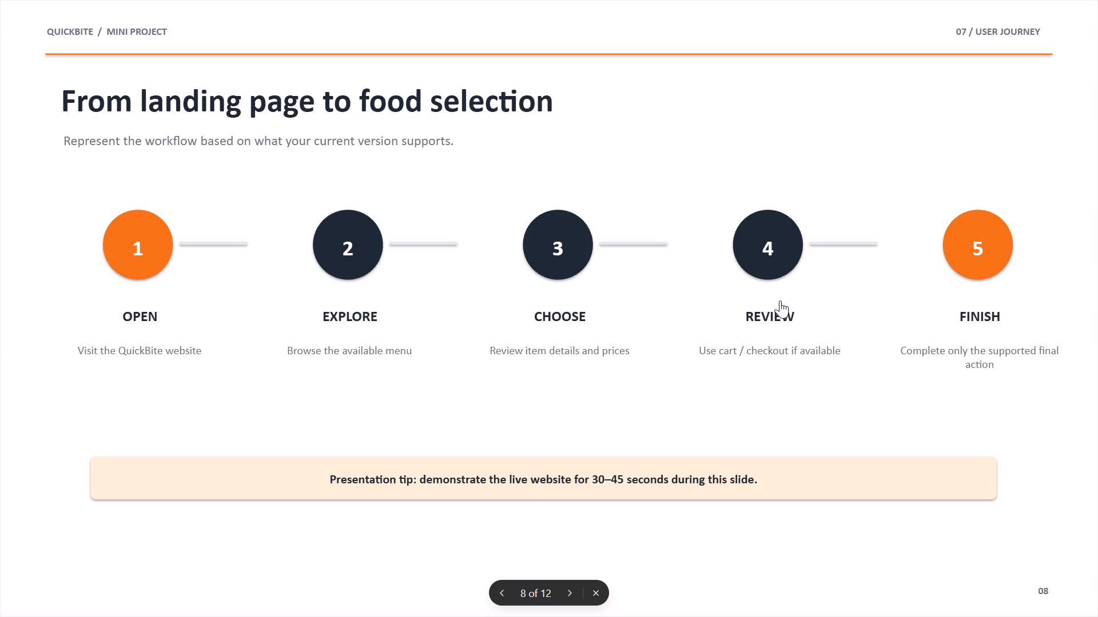
key("Left")
key("Left")
key("Left")
key("Left")
key("Left")
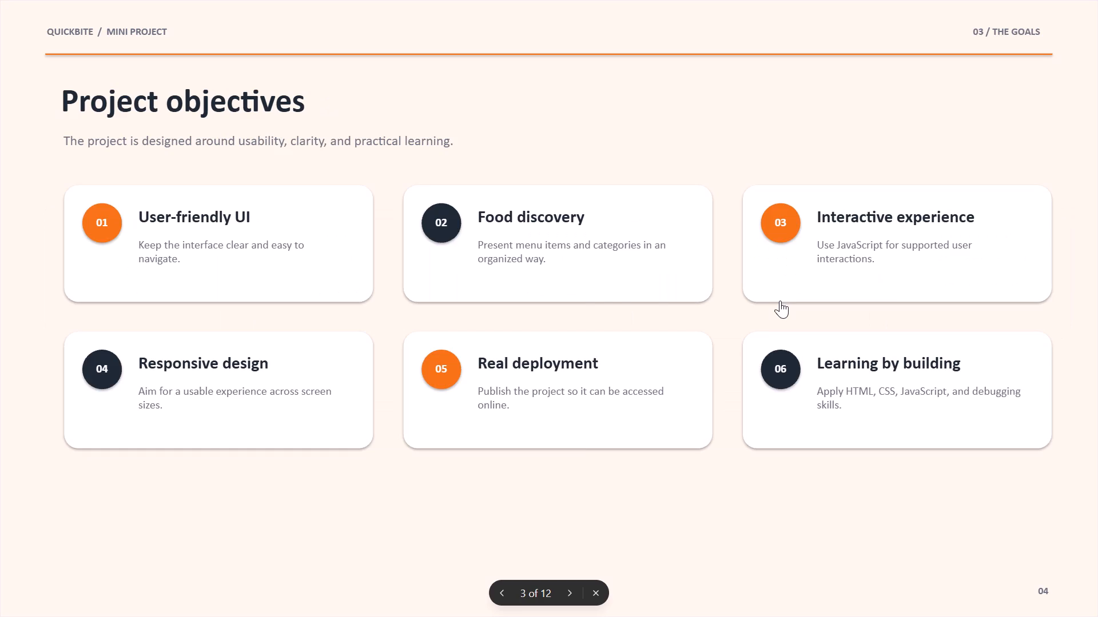
key("Left")
key("Left")
key("Left")
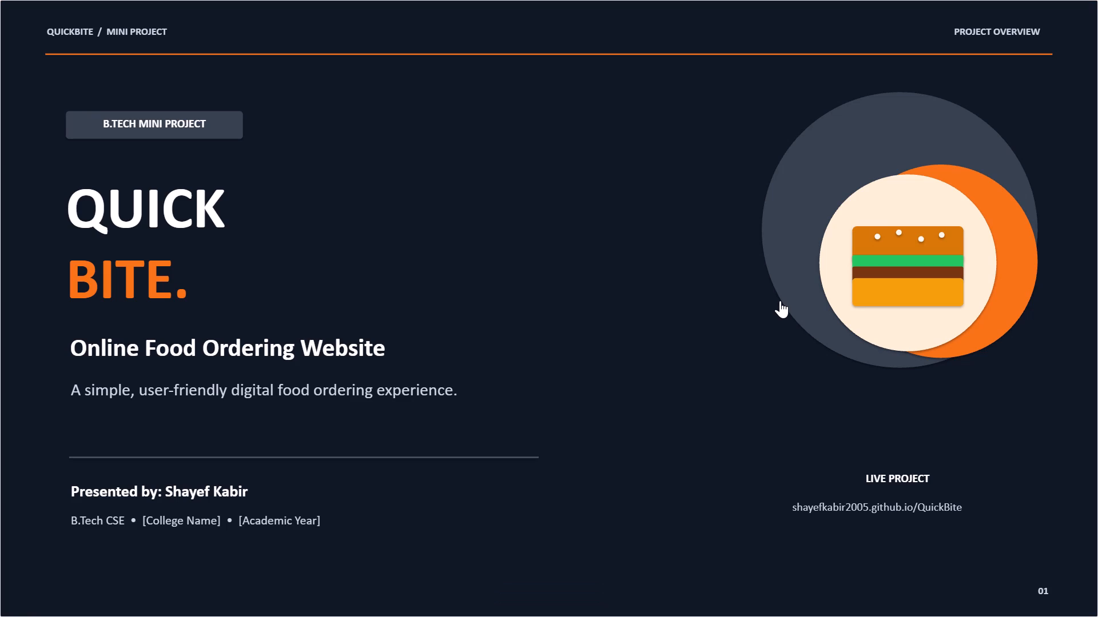
key("Right")
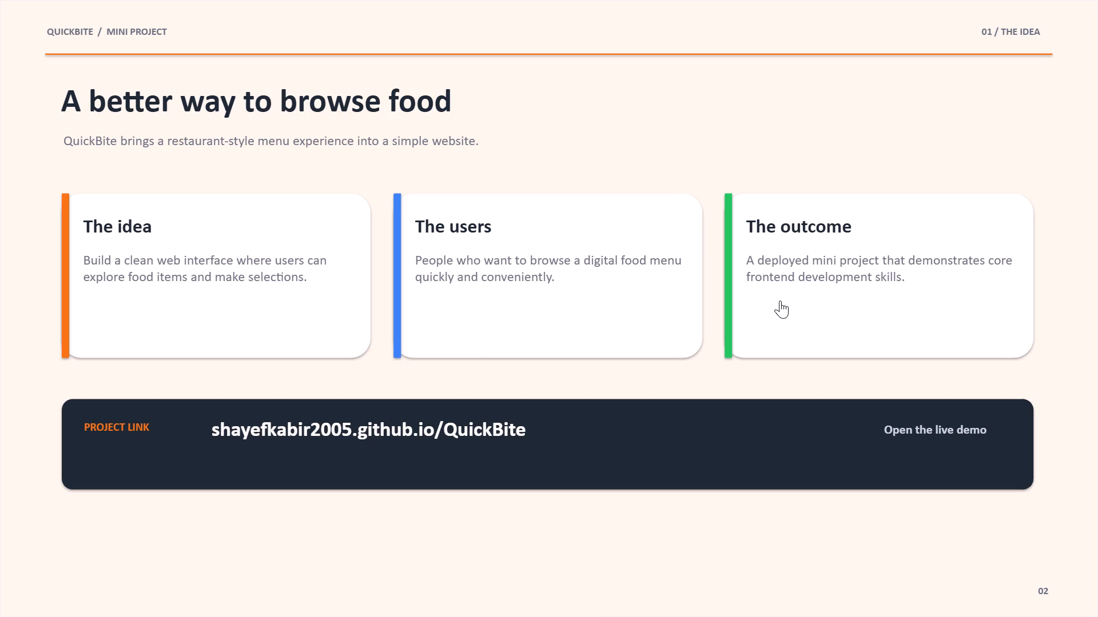
left_click(957, 428)
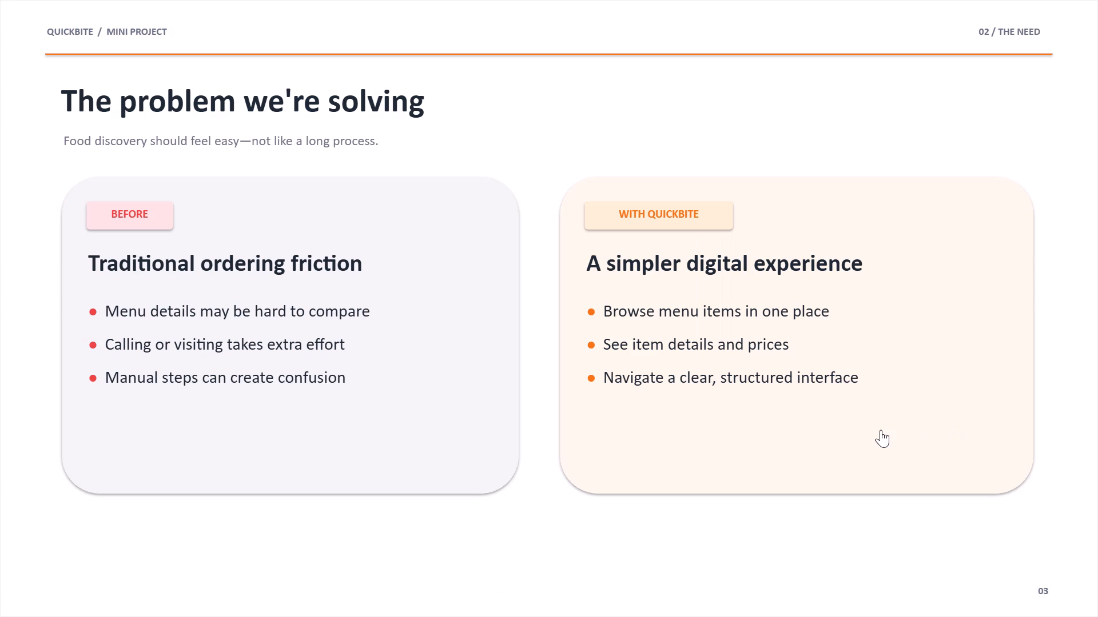
key("Right")
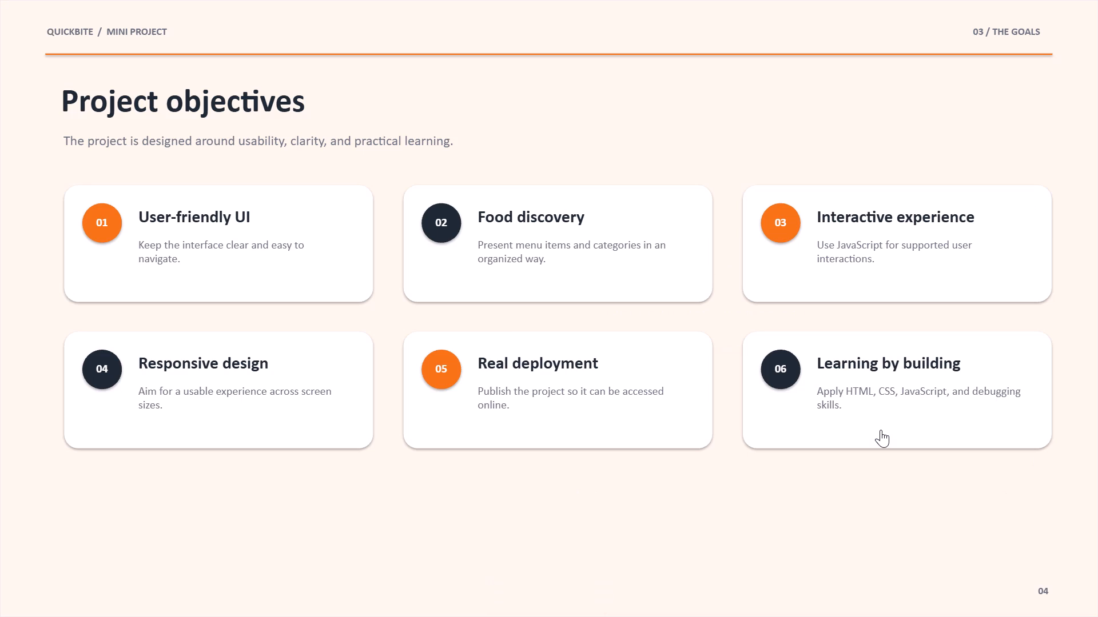
key("Right")
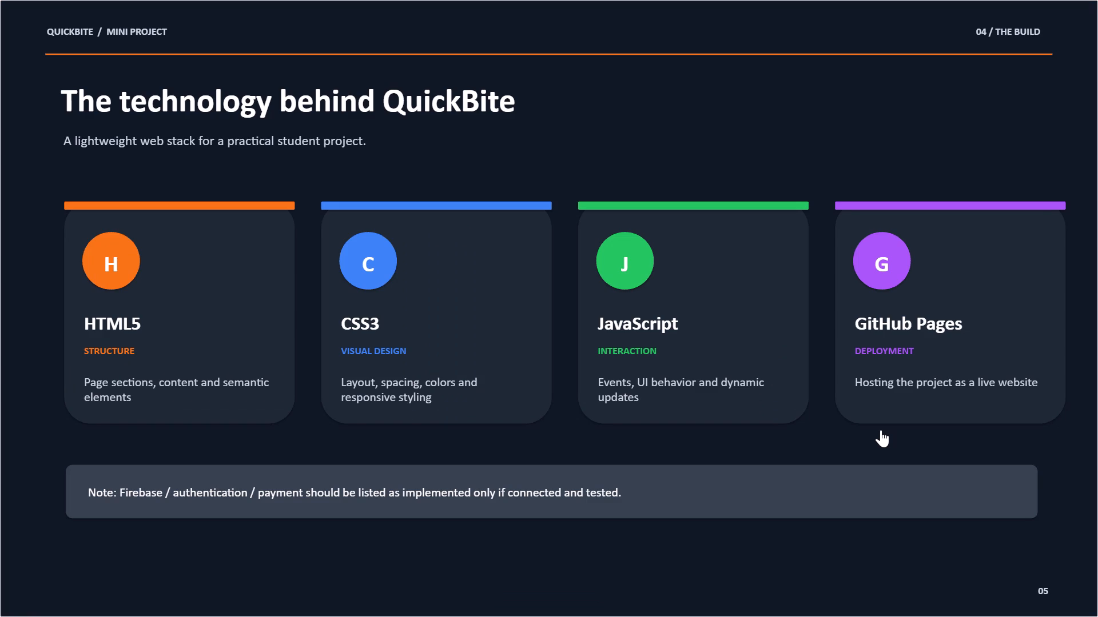
key("Right")
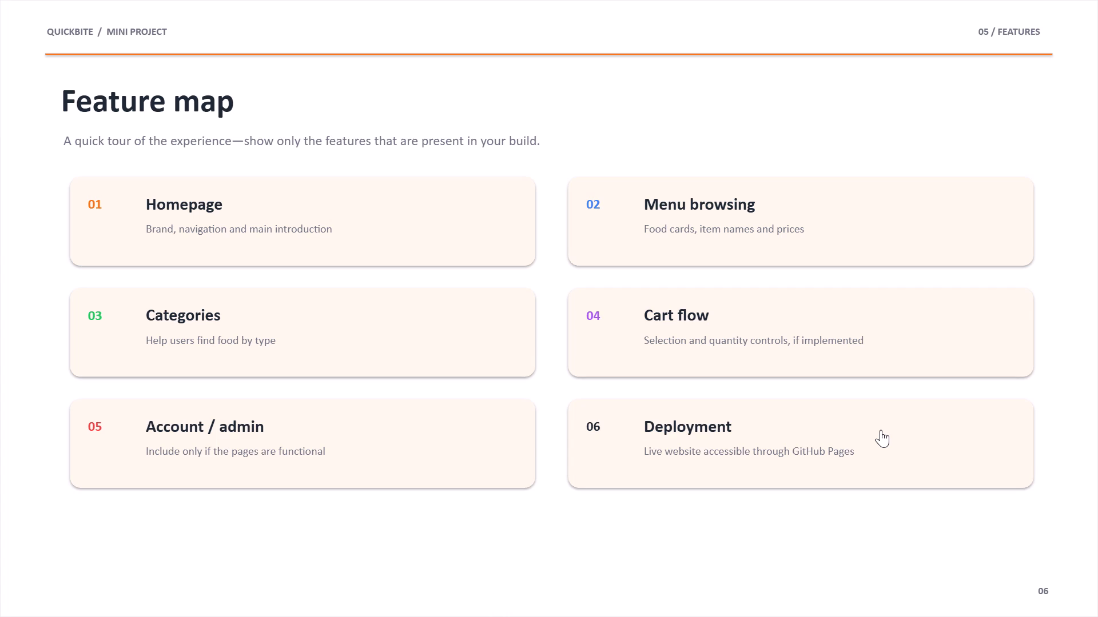
key("Right")
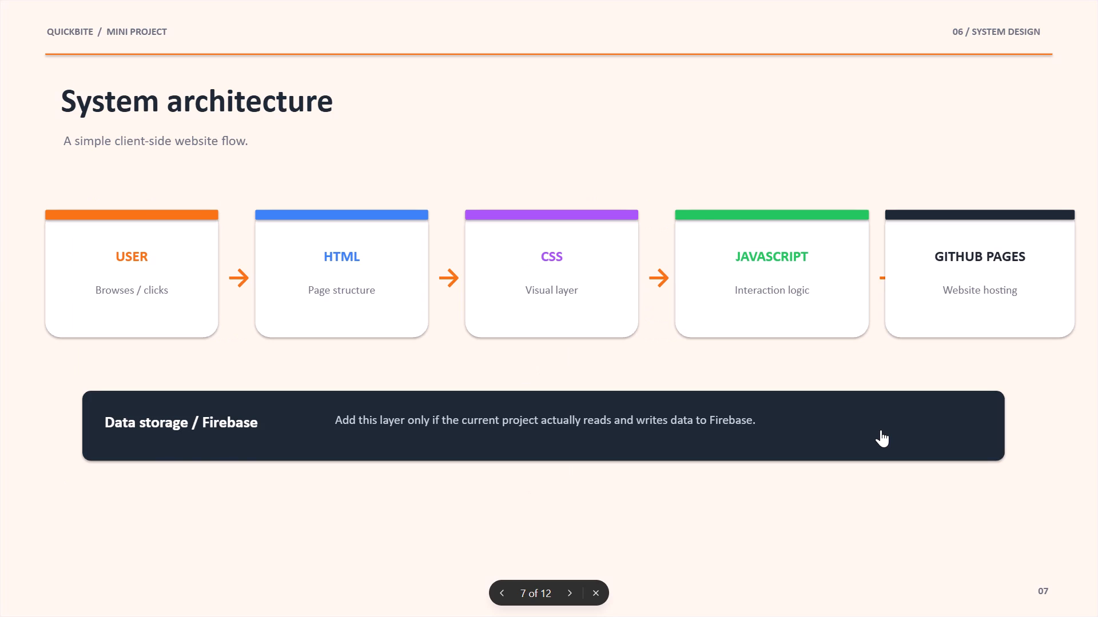
key("Left")
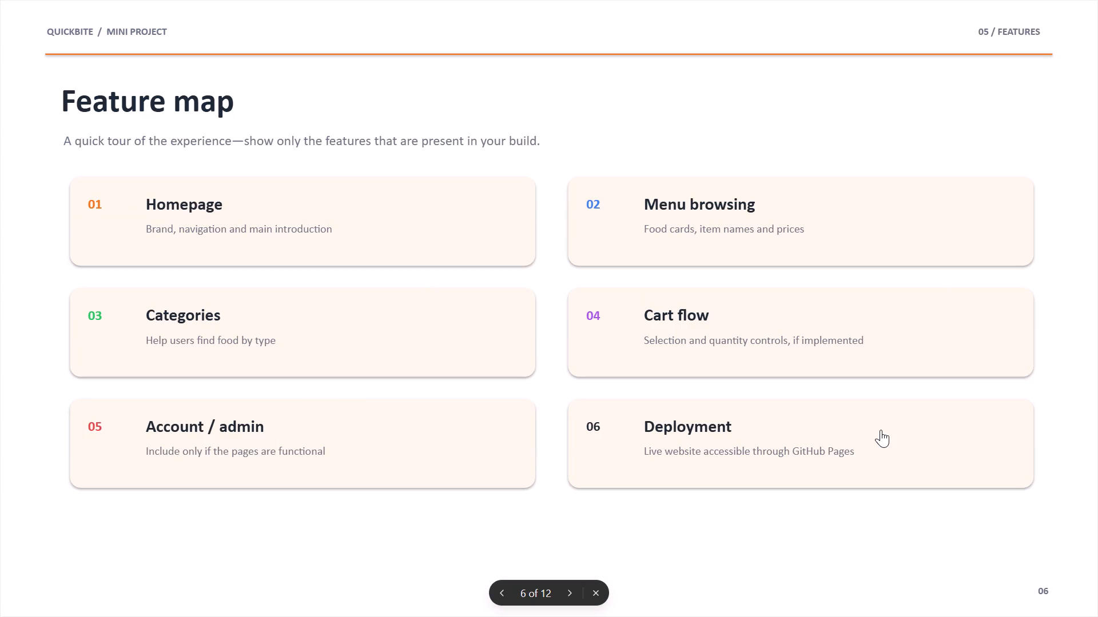
key("Right")
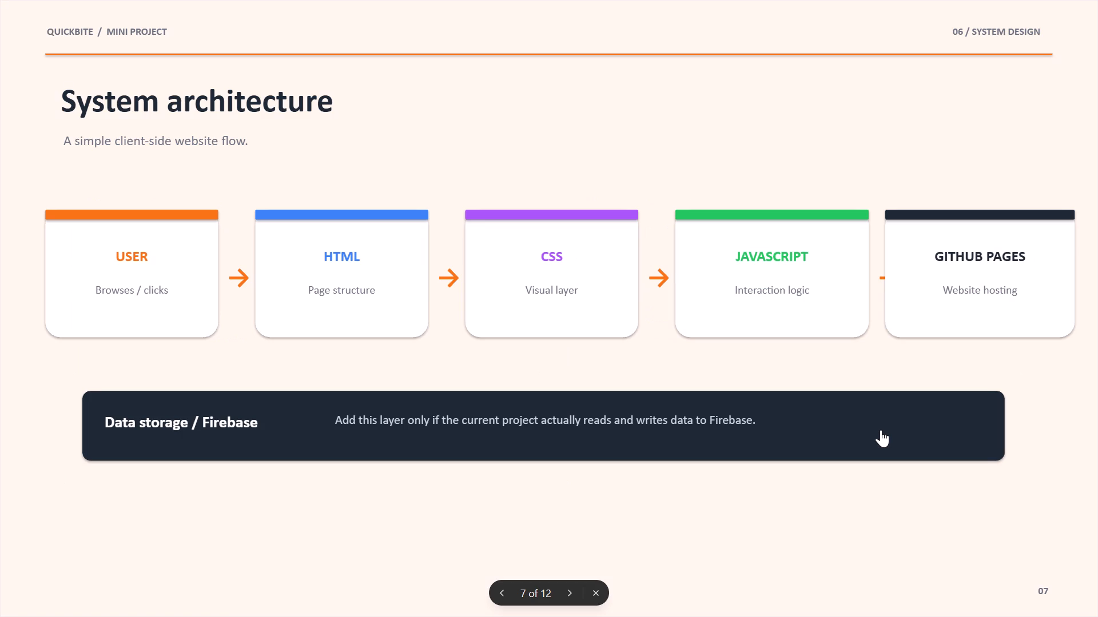
key("Right")
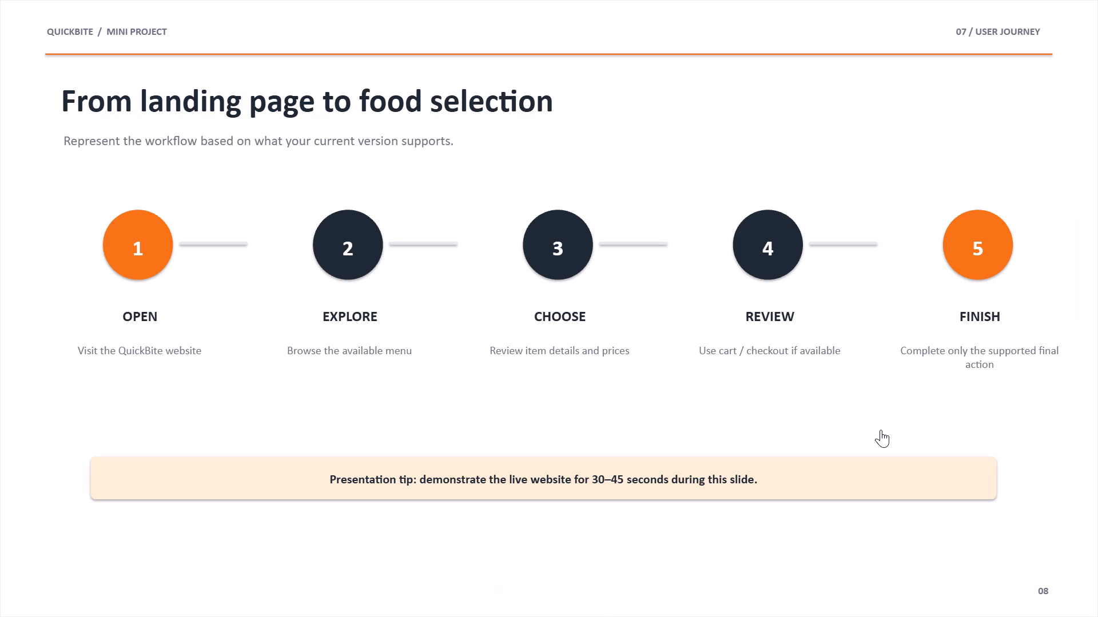
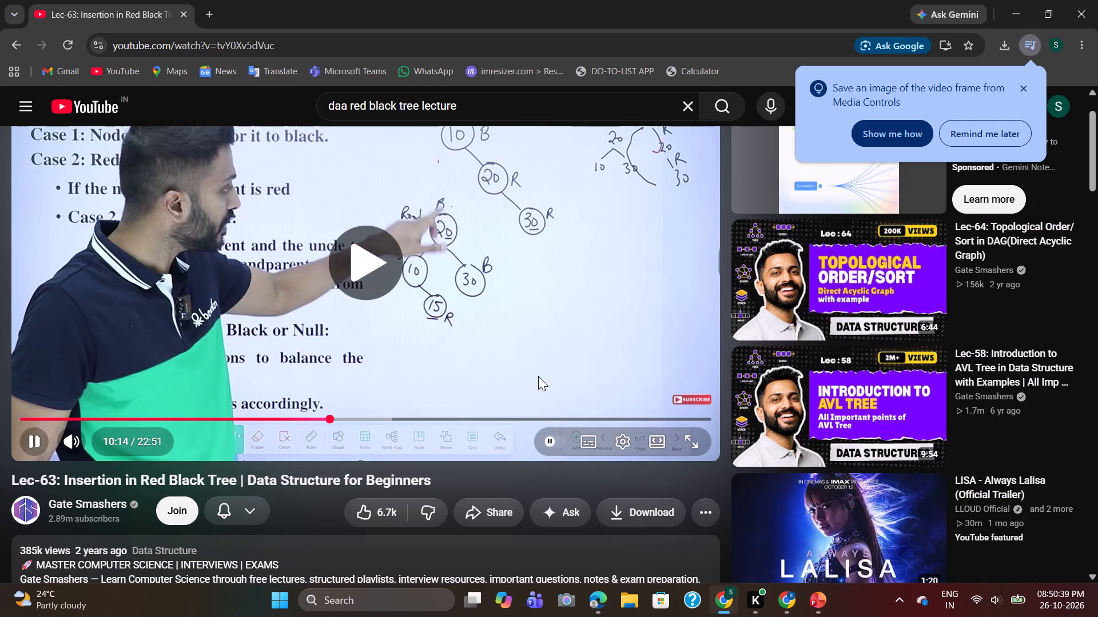
Return to the ChatGPT window and download the QuickBite 10-slide presentation in PowerPoint (PPTX) format.
left_click(789, 594)
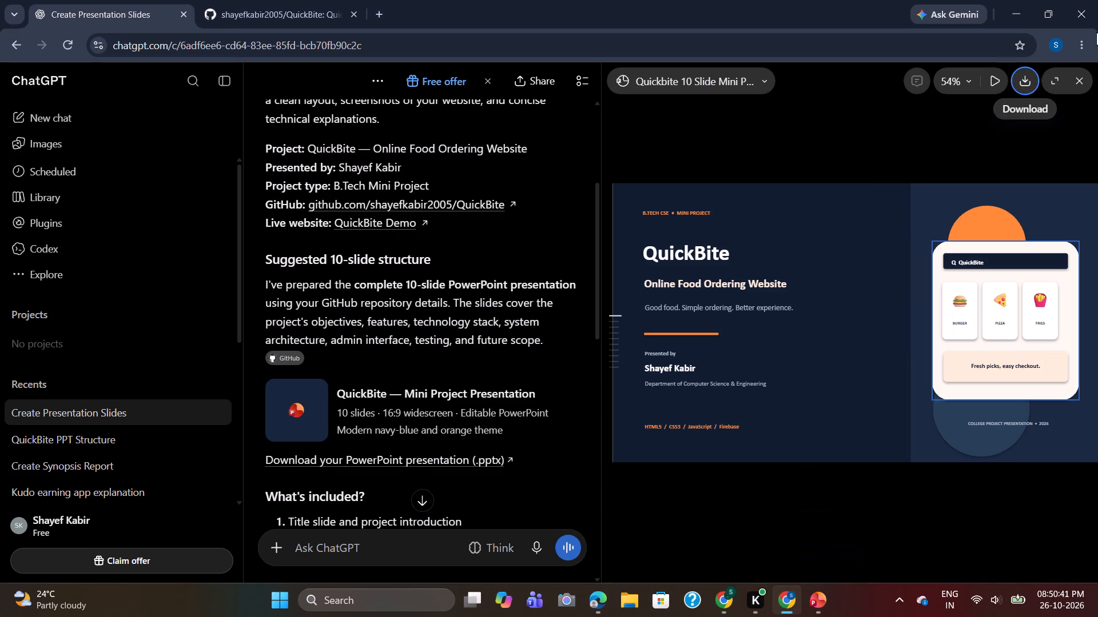
left_click(1031, 103)
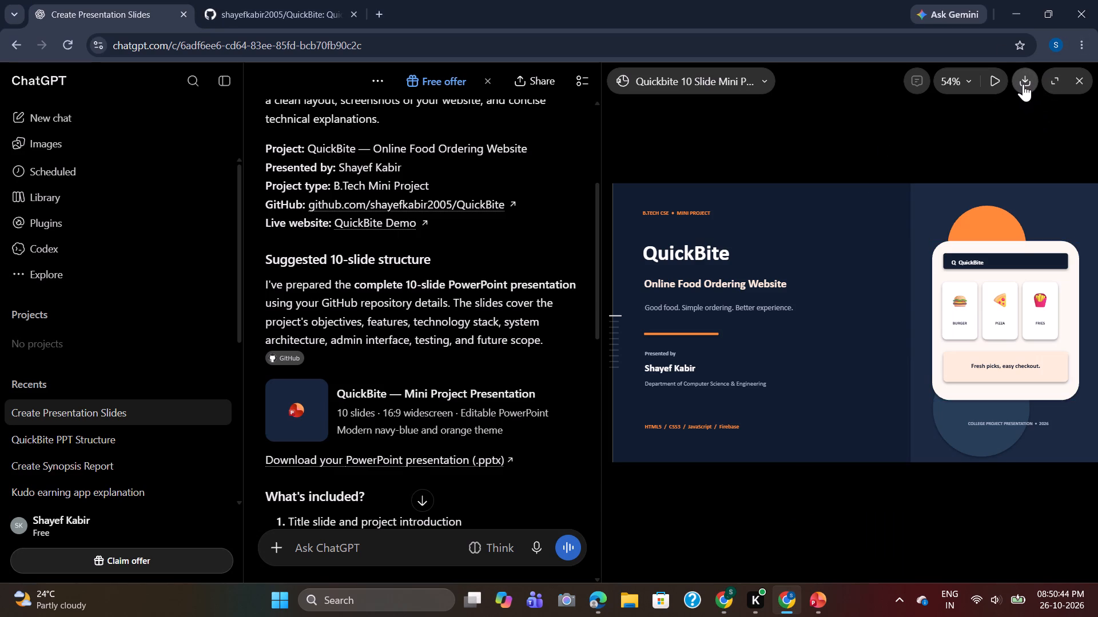
left_click(1023, 83)
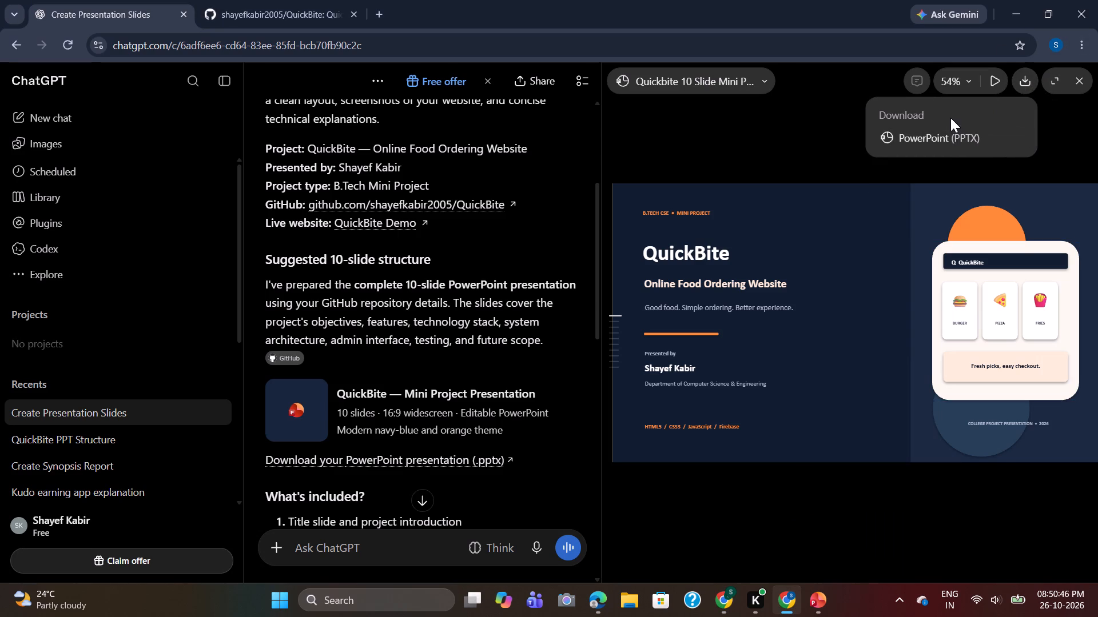
left_click(944, 137)
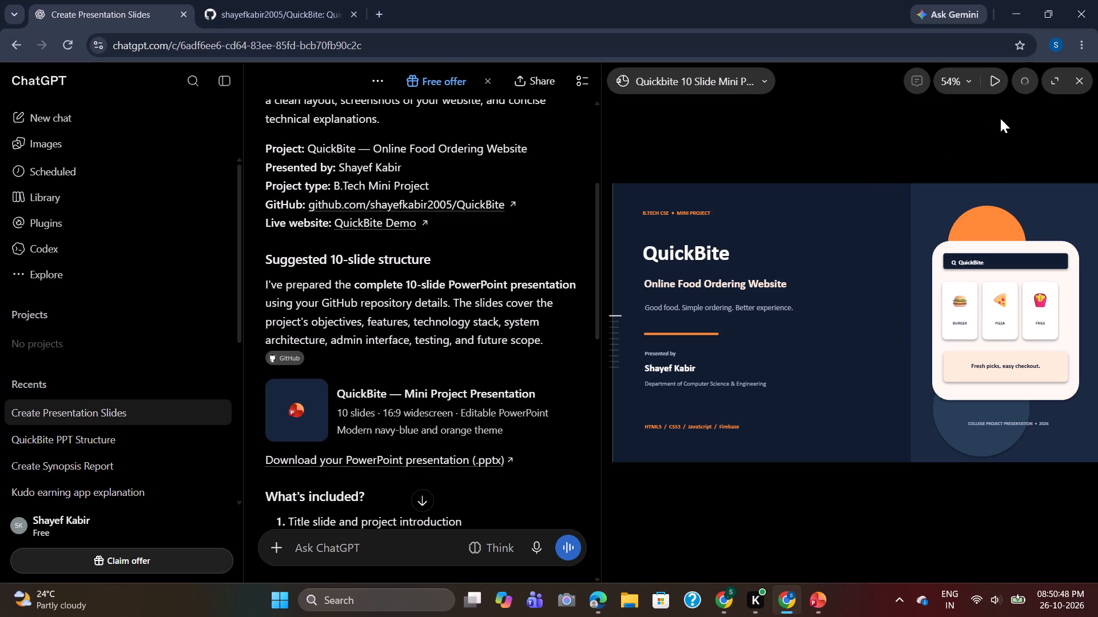
Switch briefly to the Lec-63 lecture video window, and return to the ChatGPT window.
left_click(723, 612)
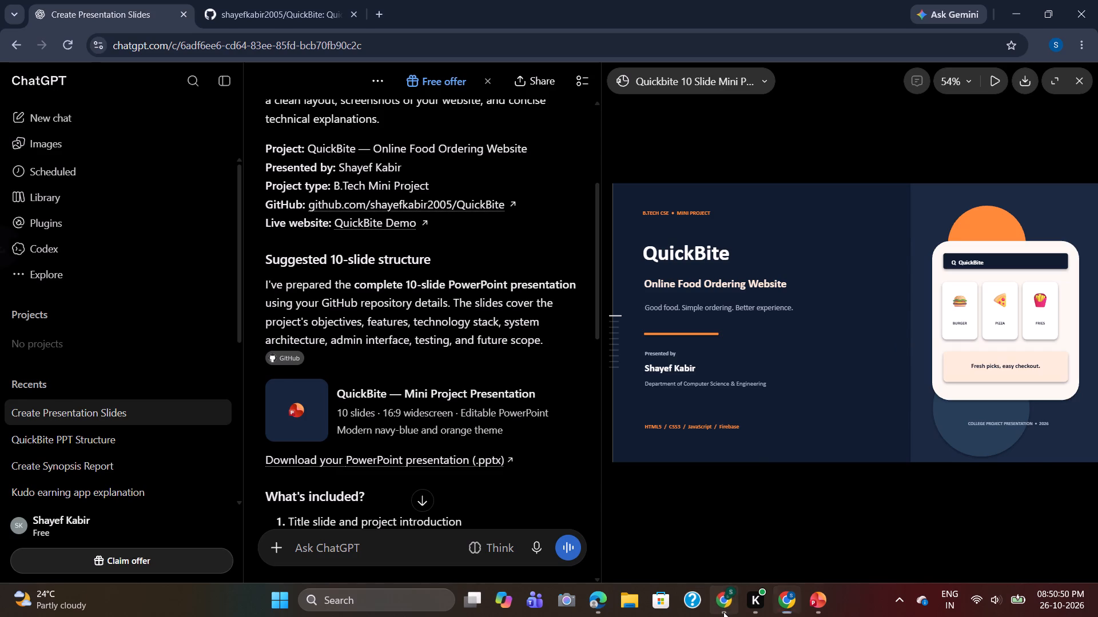
left_click(787, 608)
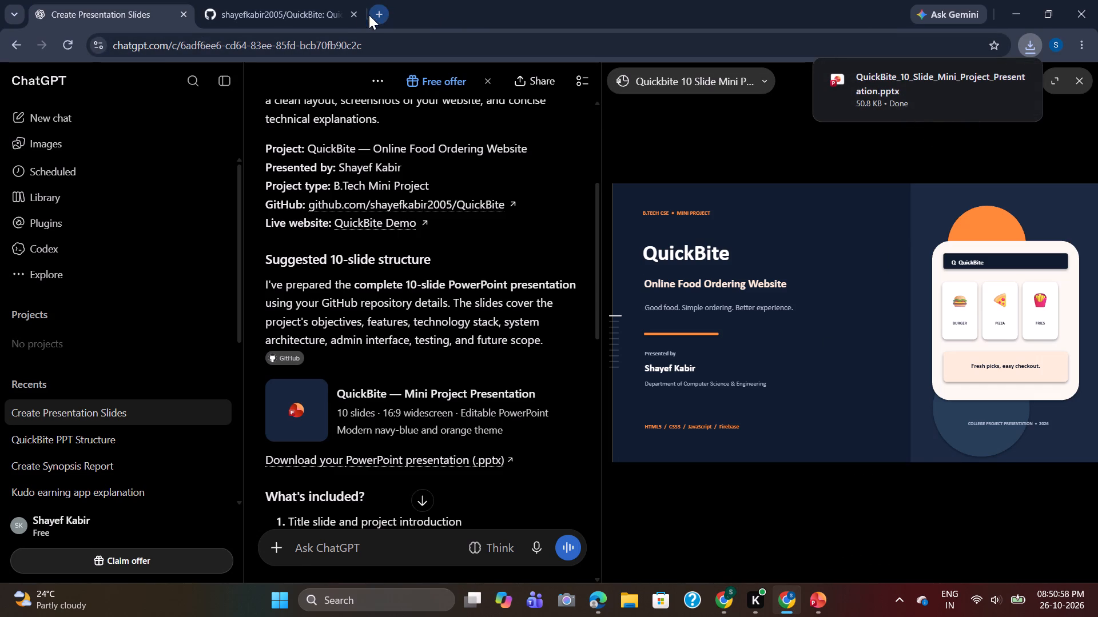
Close the browser window holding the ChatGPT conversation and the QuickBite GitHub repository.
left_click(348, 14)
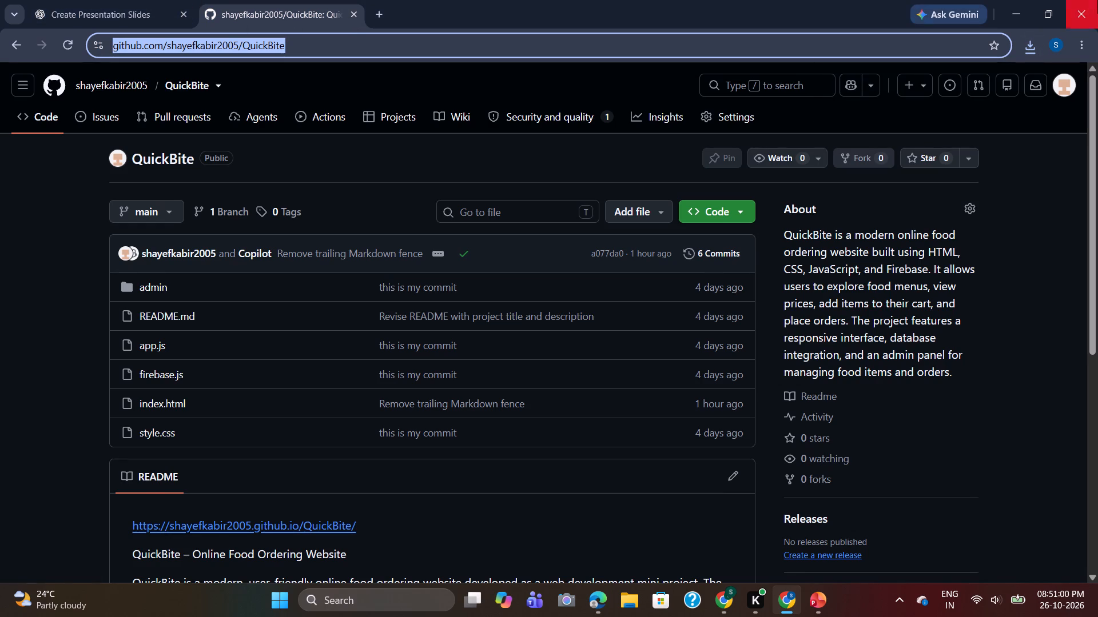
left_click(1097, 0)
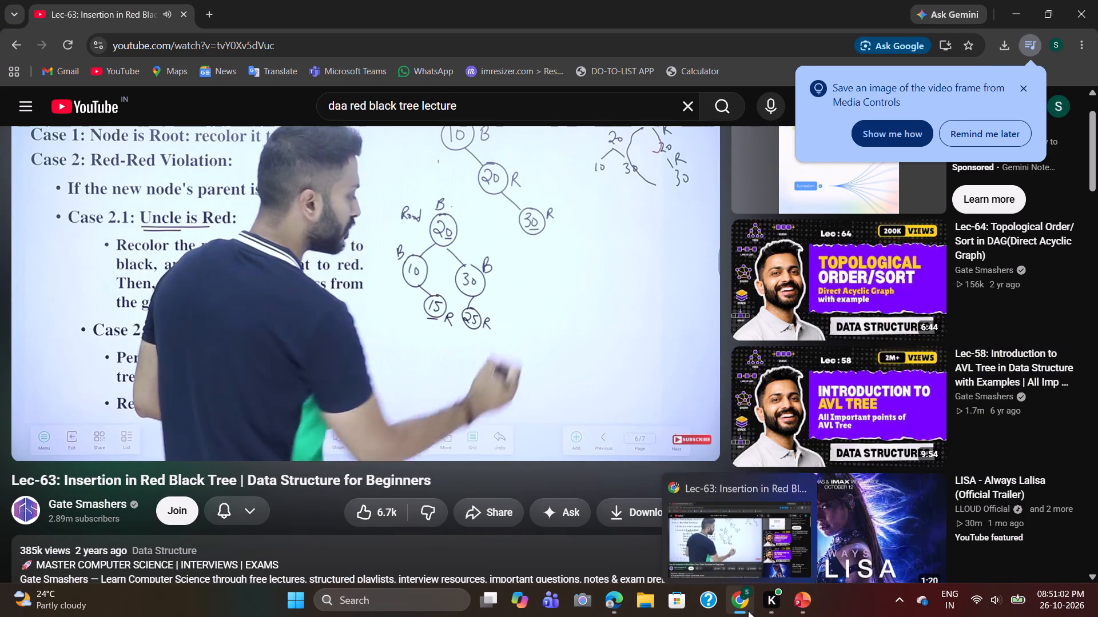
Pause the Lec-63 lecture video and minimize its window to reach the blank PowerPoint presentation.
left_click(499, 361)
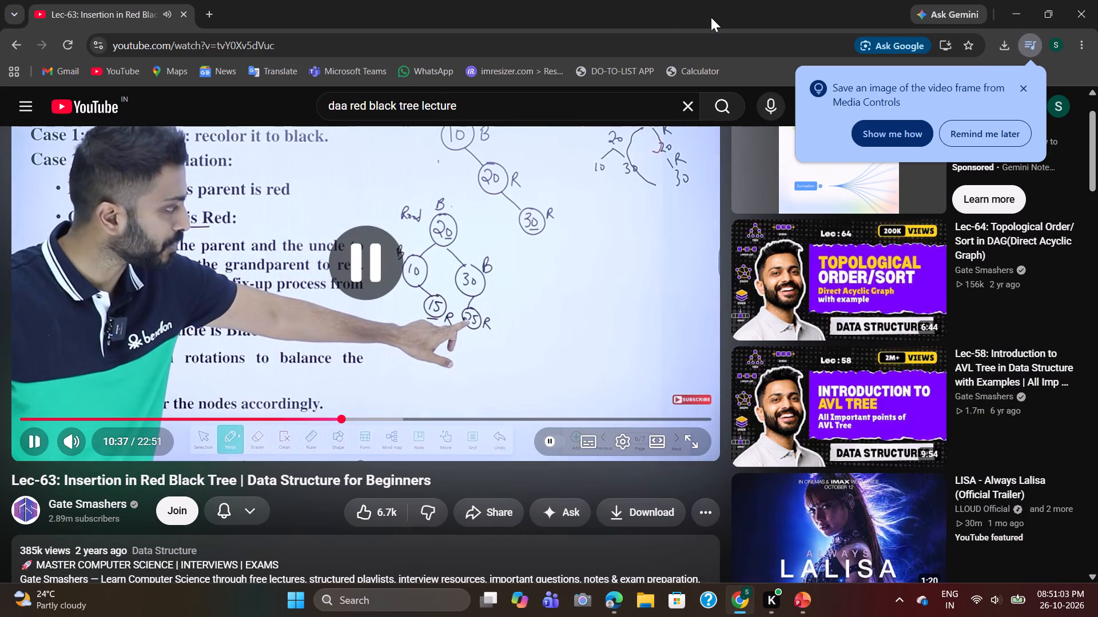
left_click(1012, 14)
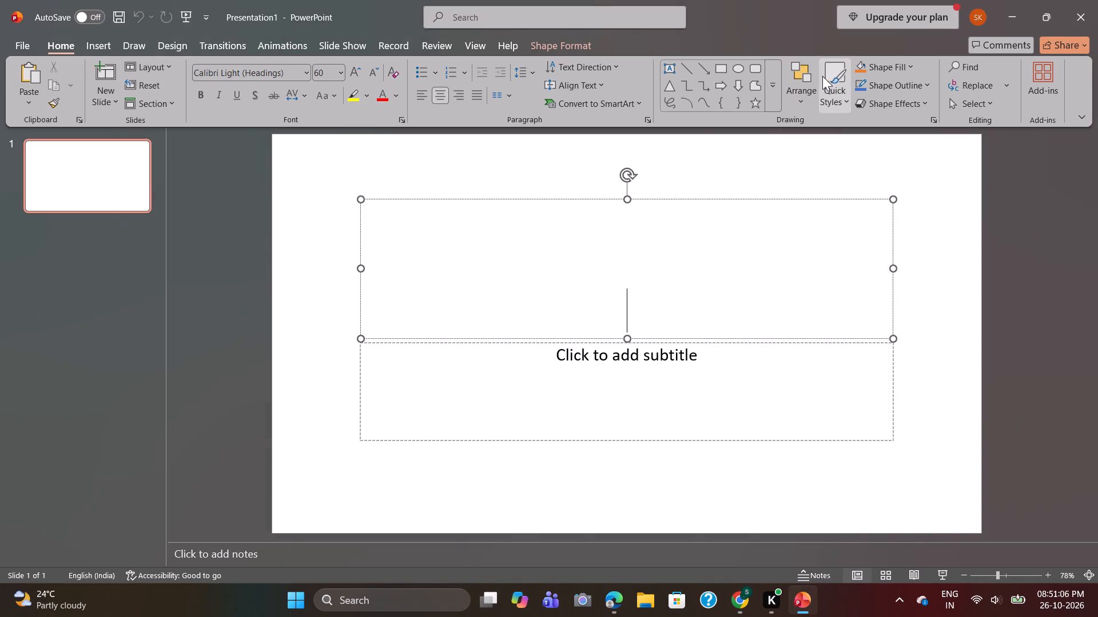
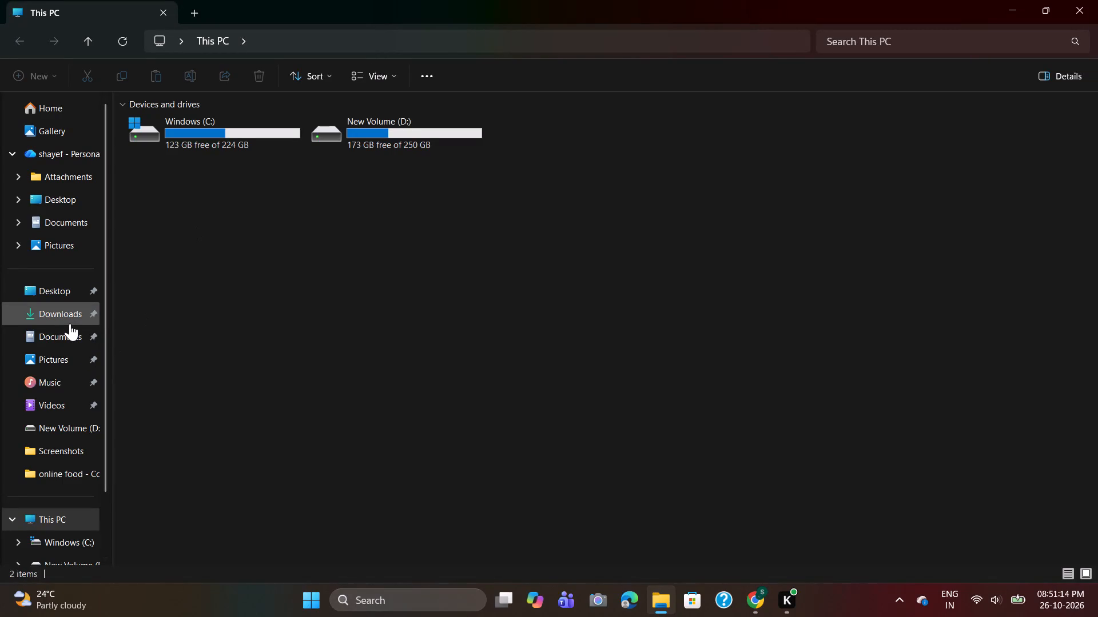
Open the downloaded QuickBite 10-slide mini project presentation from the Downloads folder.
left_click(70, 323)
double_click(177, 174)
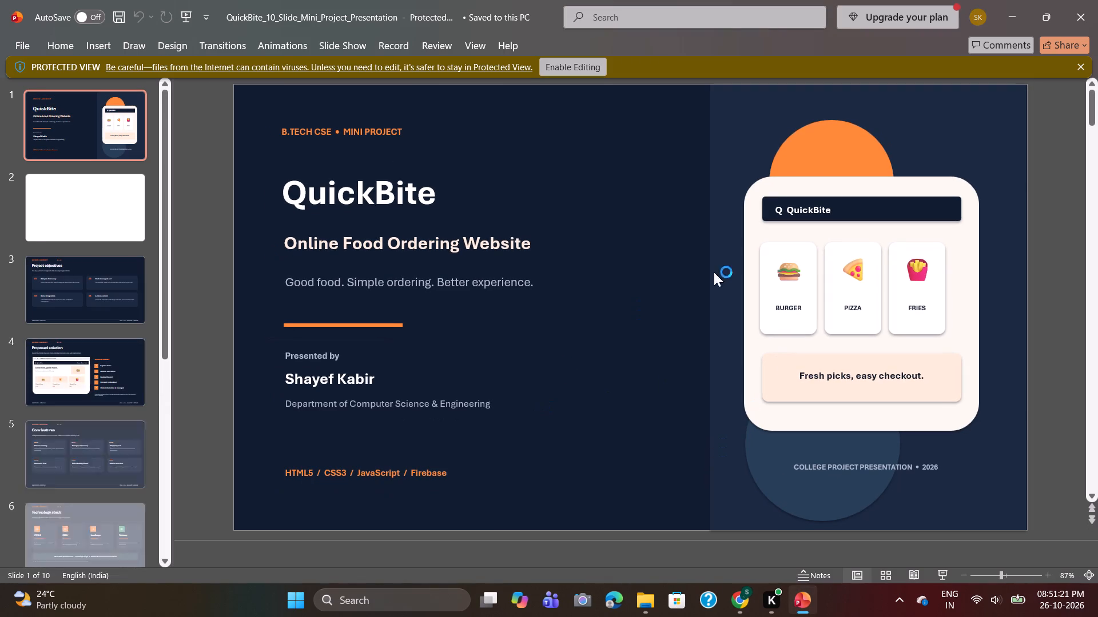
Inspect the title slide's food card, presenter text and burger emoji in Protected View.
left_click(921, 285)
left_click(824, 291)
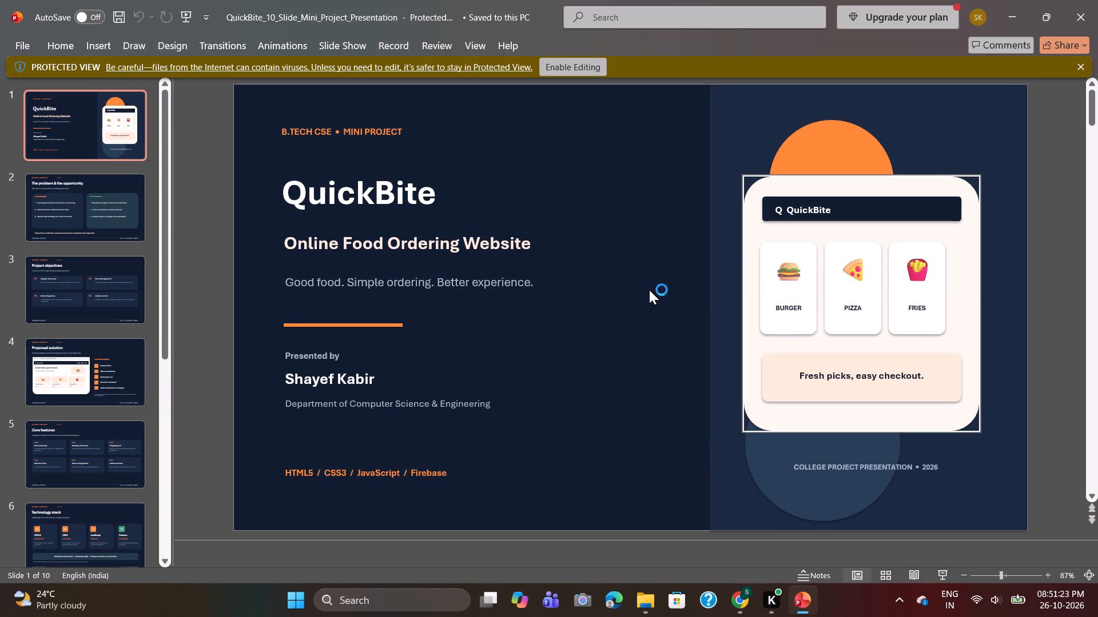
left_click(373, 364)
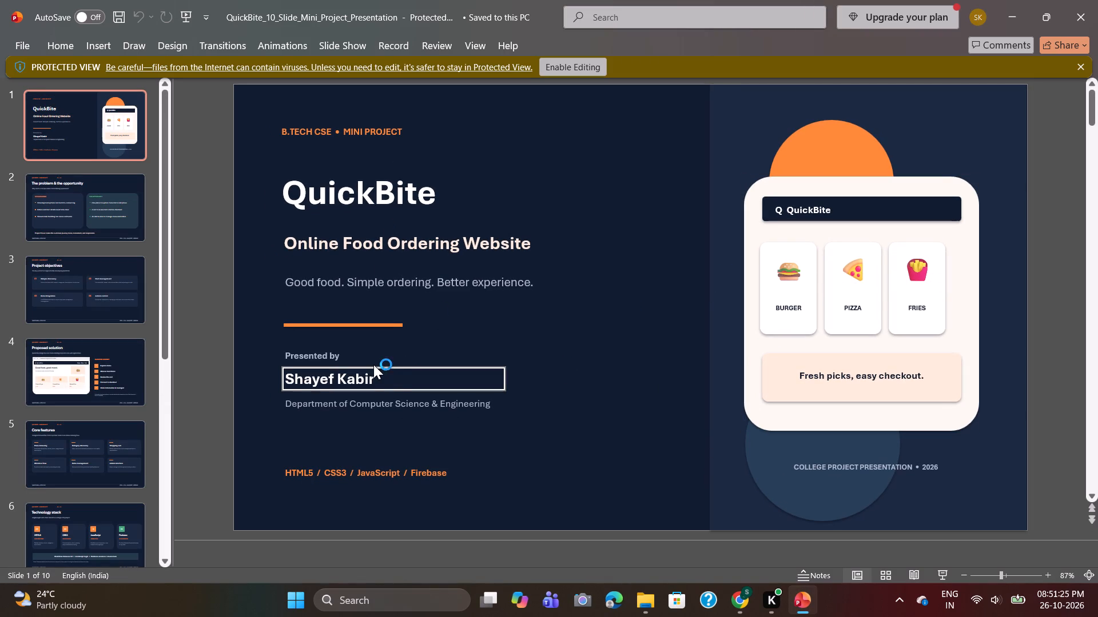
left_click(503, 442)
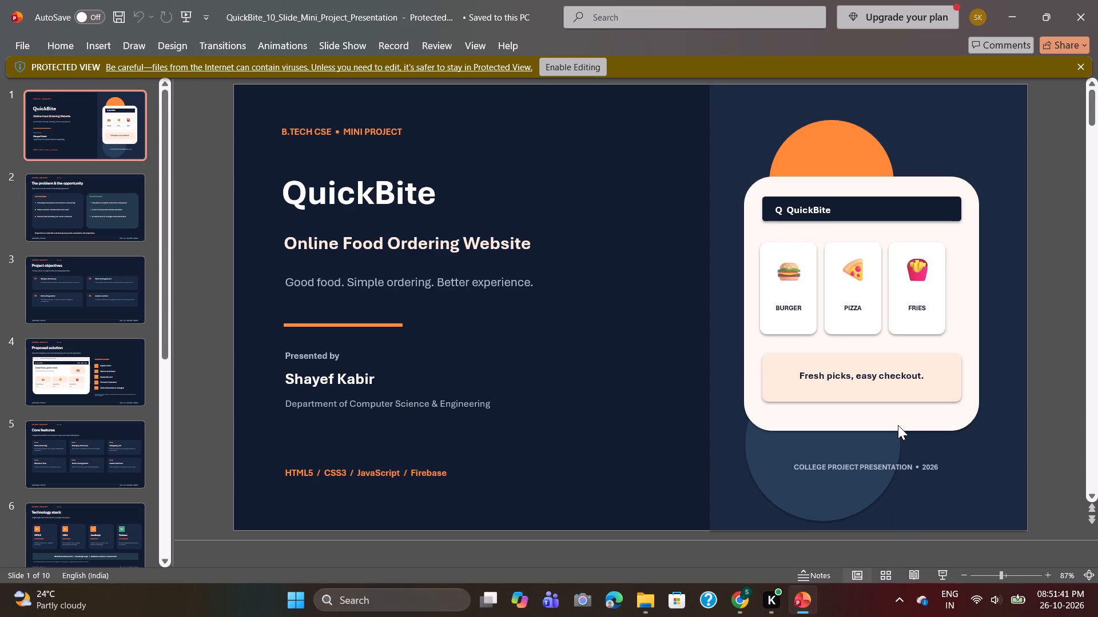
left_click(850, 324)
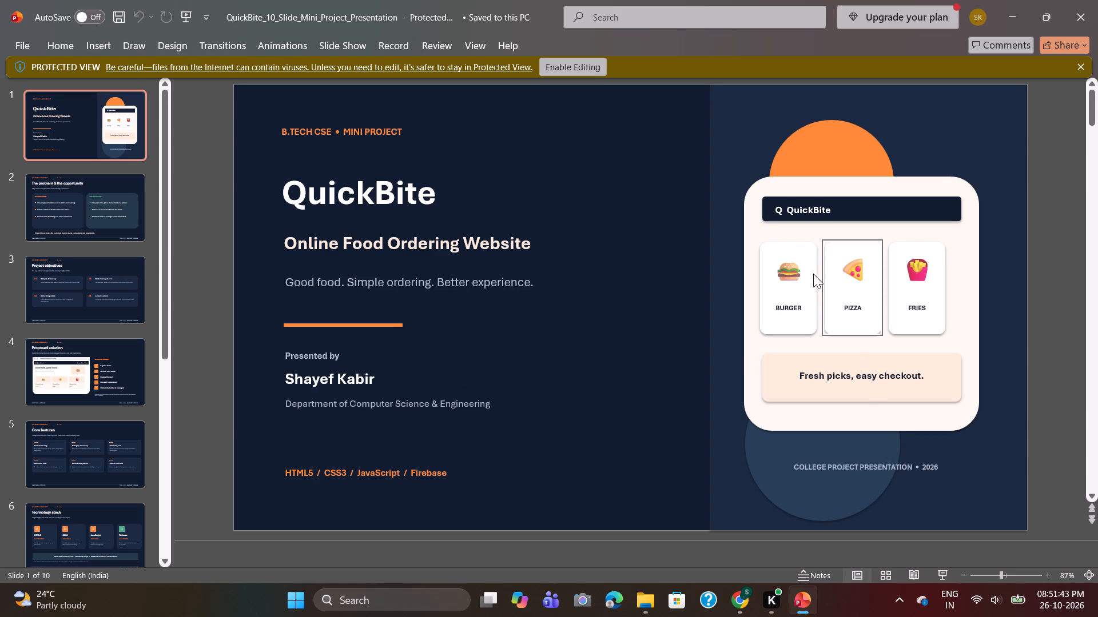
left_click(793, 266)
left_click(793, 266)
left_click(793, 266)
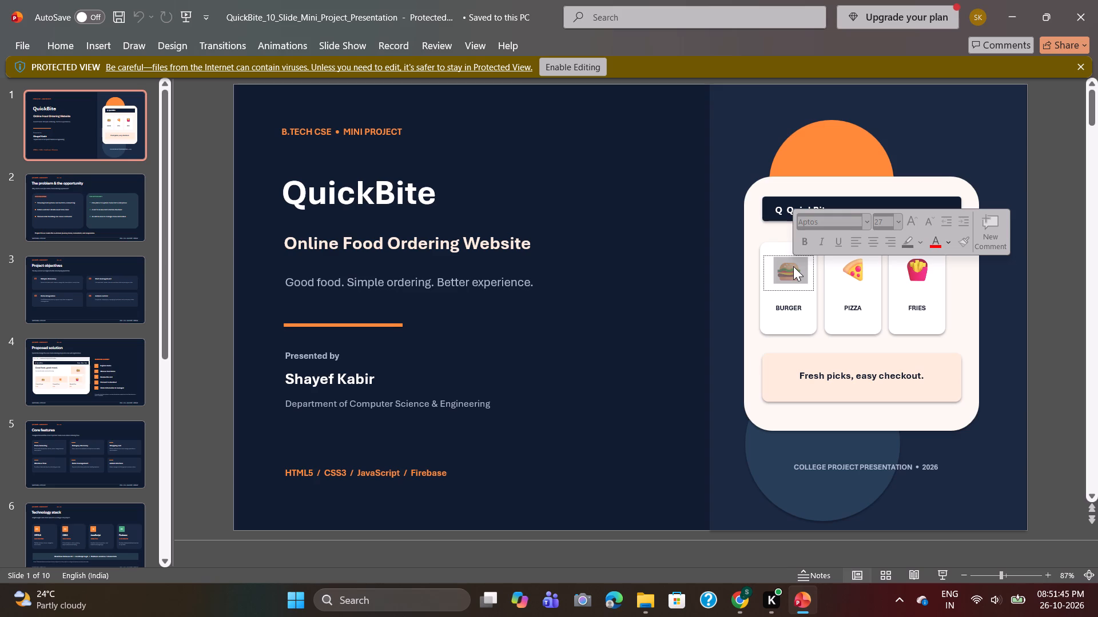
left_click(793, 266)
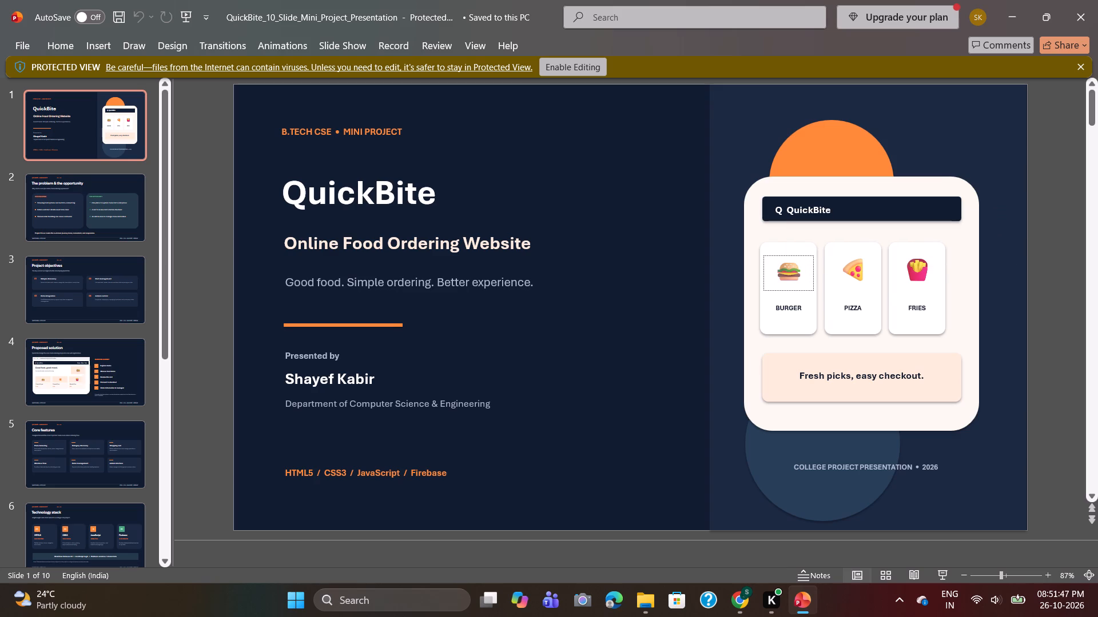
Enable editing of the presentation, glance at slide 2 and return to the title slide.
left_click(565, 68)
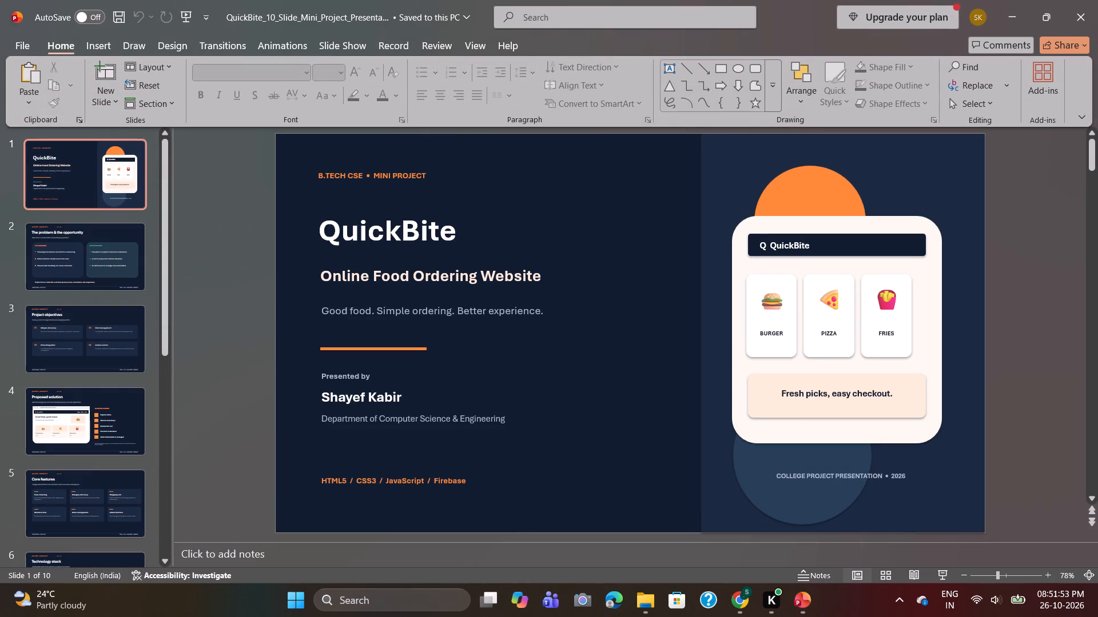
left_click(112, 260)
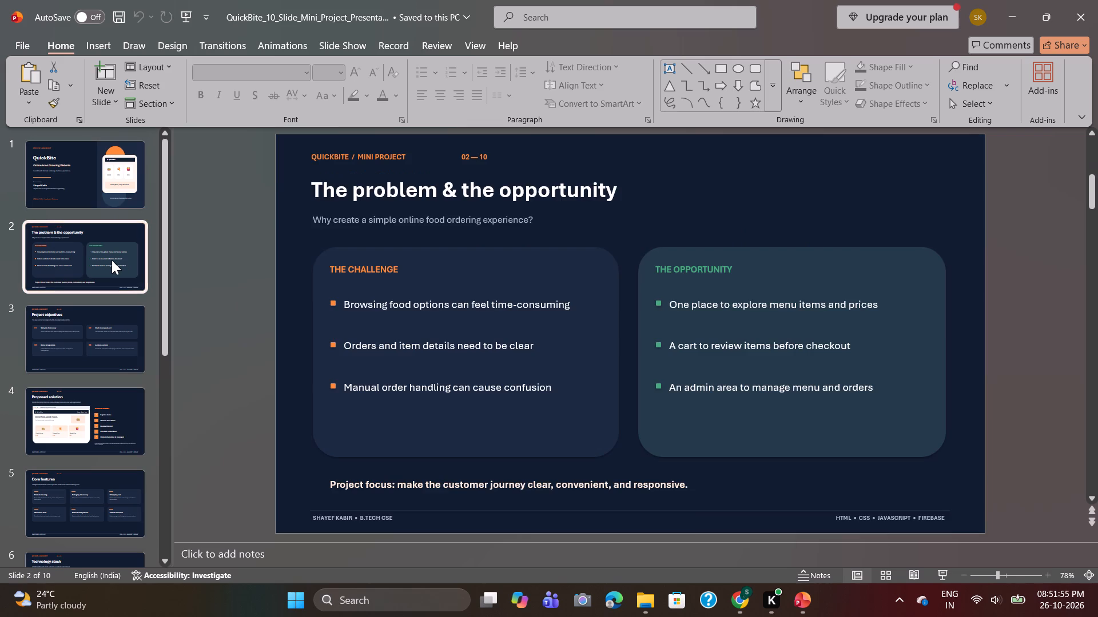
left_click(113, 189)
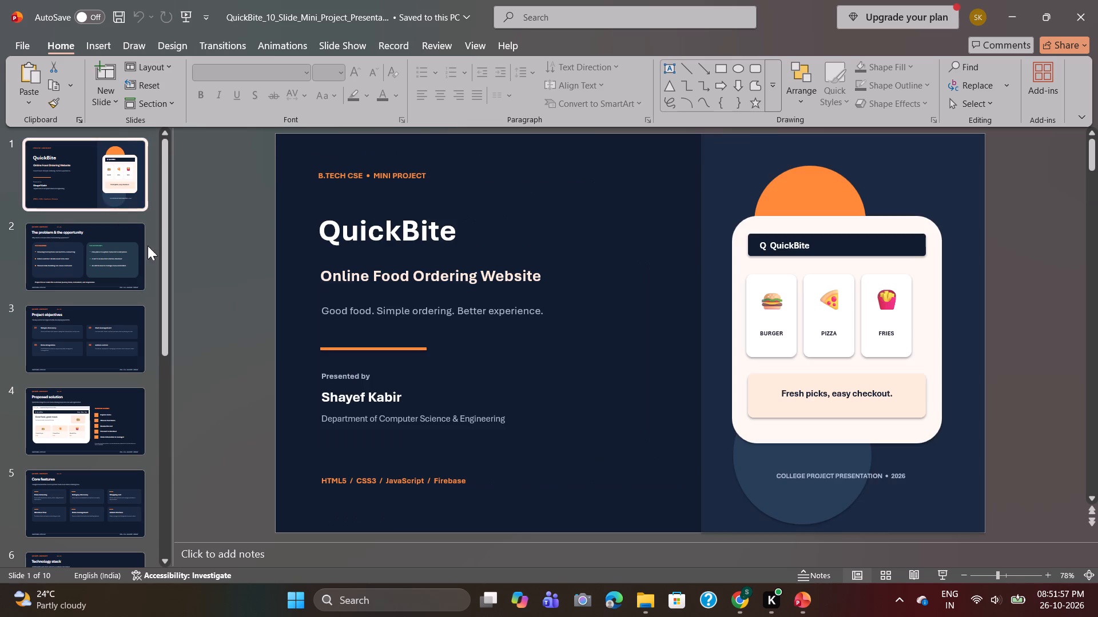
Append "3 year" to the "B.TECH CSE • MINI PROJECT" line on the title slide.
left_click(404, 400)
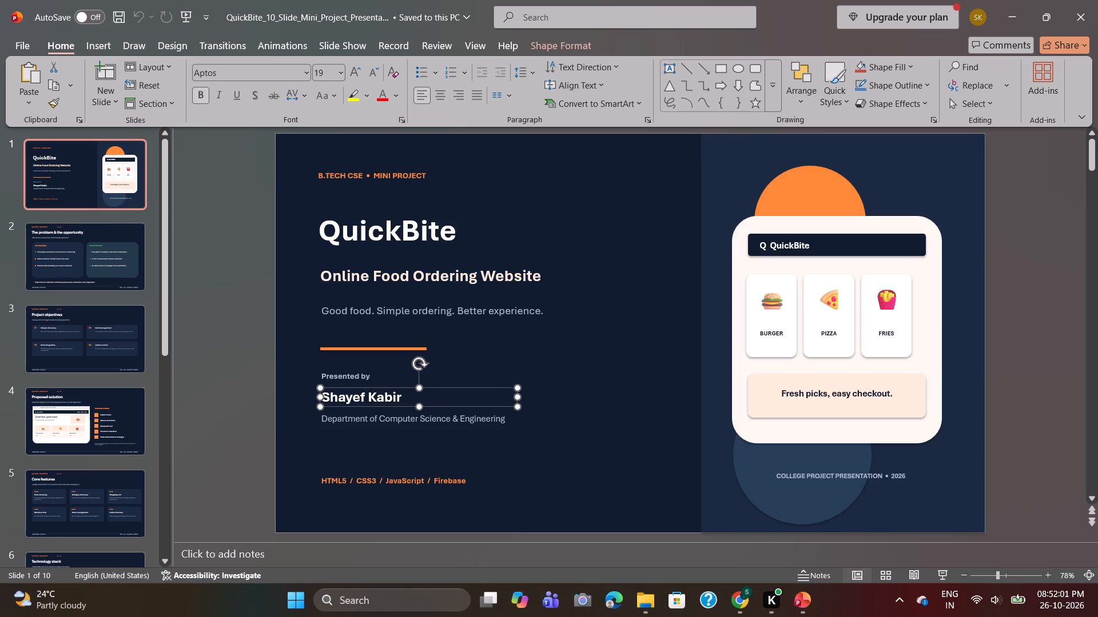
left_click(365, 173)
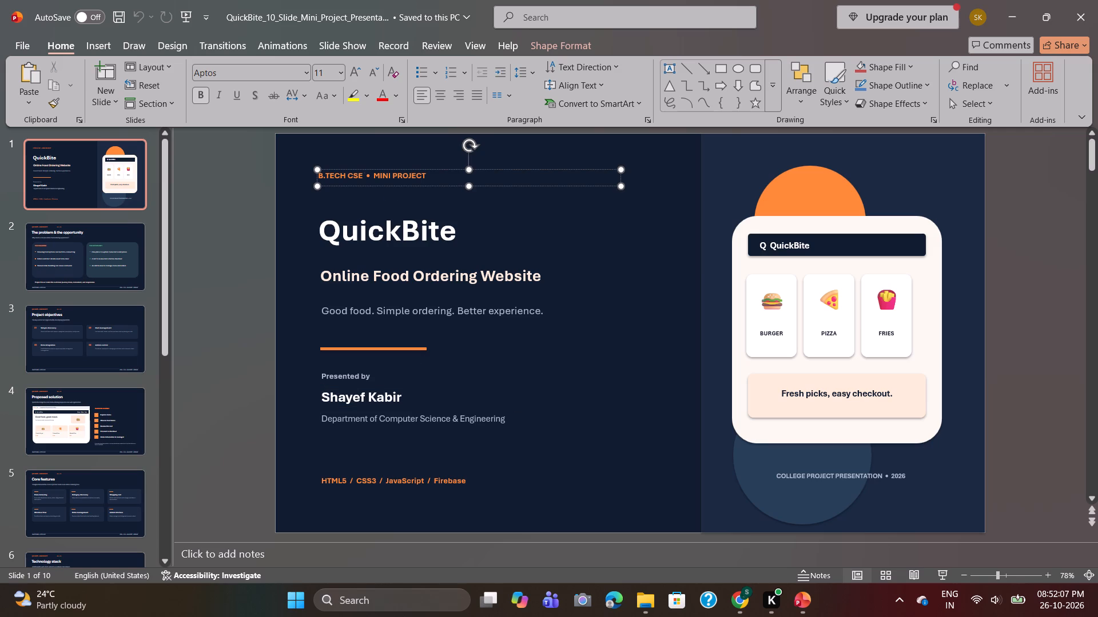
left_click(467, 177)
left_click(439, 177)
key("Right")
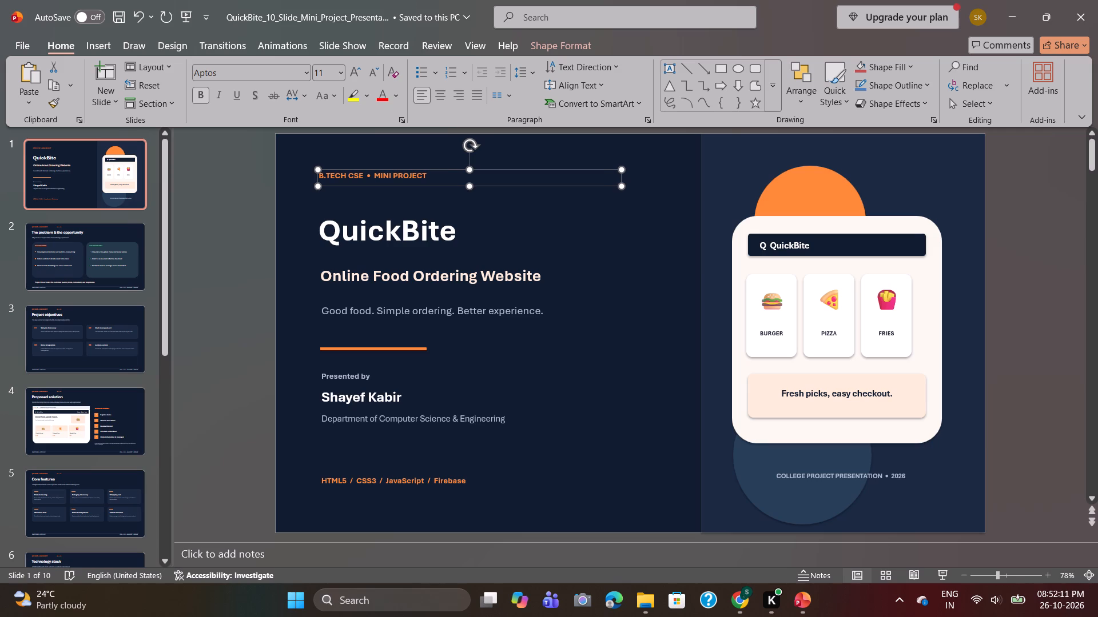
key("Right")
key("Right")
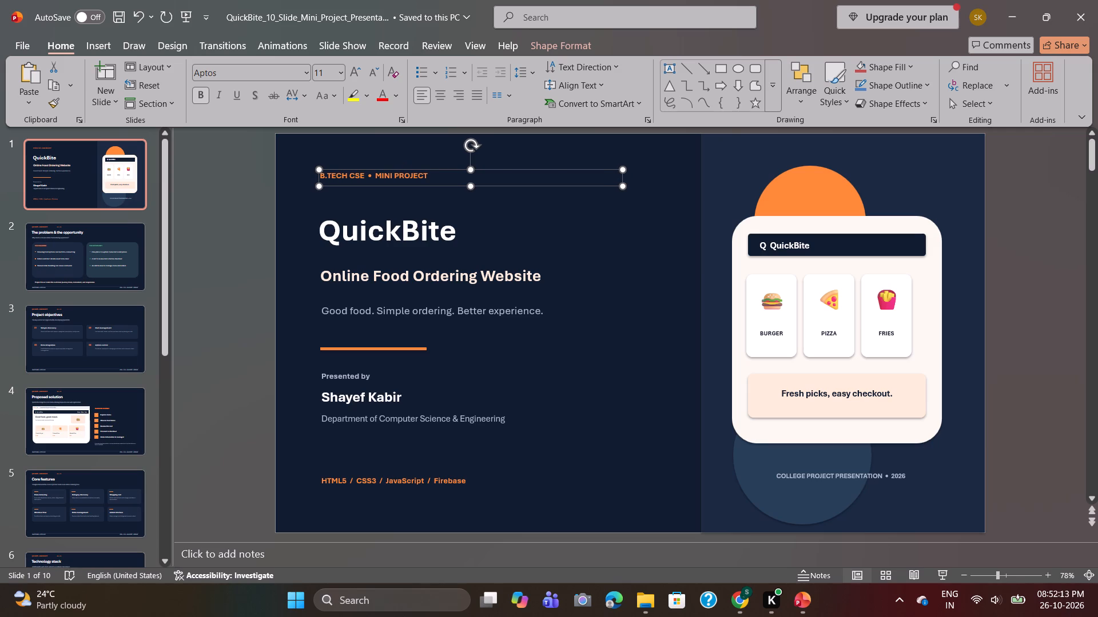
left_click(396, 179)
key("Right")
key("Right")
key("Right")
key("Right")
key("Right")
key("Right")
key("Right")
key("Right")
key("Right")
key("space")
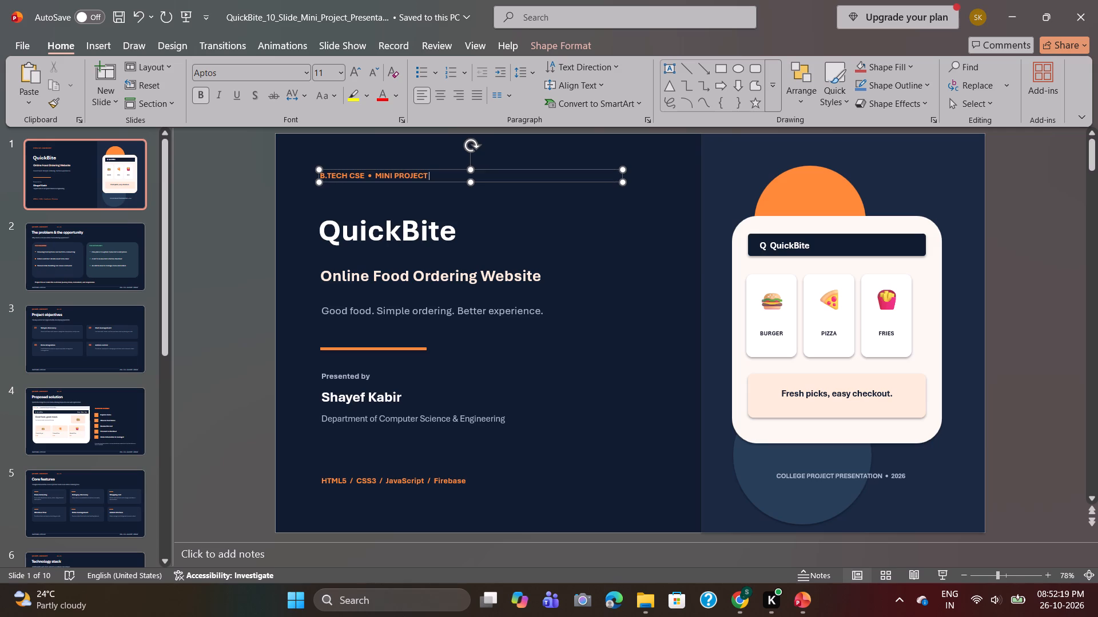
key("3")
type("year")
left_click(432, 174)
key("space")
Add "&" and the second presenter's name after the existing presenter's name under "Presented by" on the title slide.
left_click(389, 400)
left_click(411, 397)
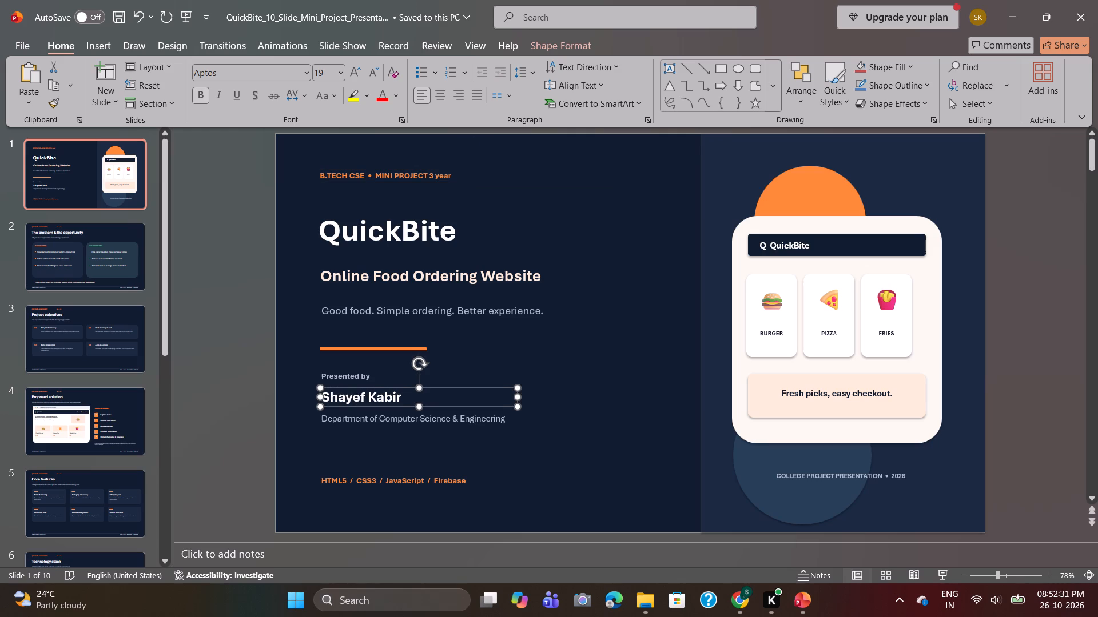
key("Right")
key("Right")
key("Left")
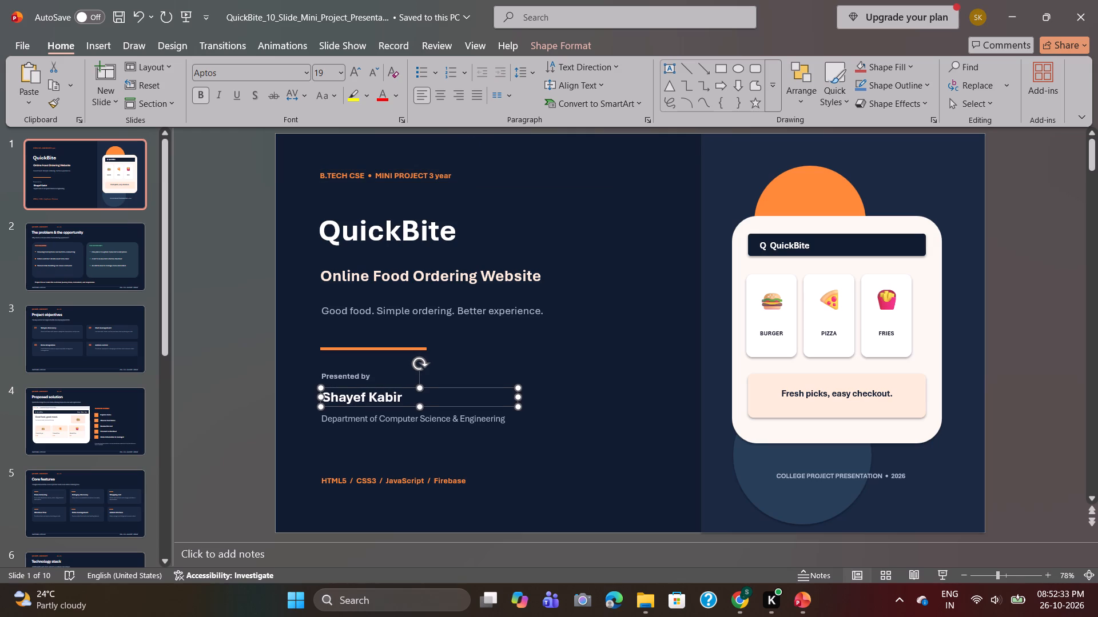
left_click(378, 399)
key("Right")
key("Right")
key("Right")
key("Right")
key("Right")
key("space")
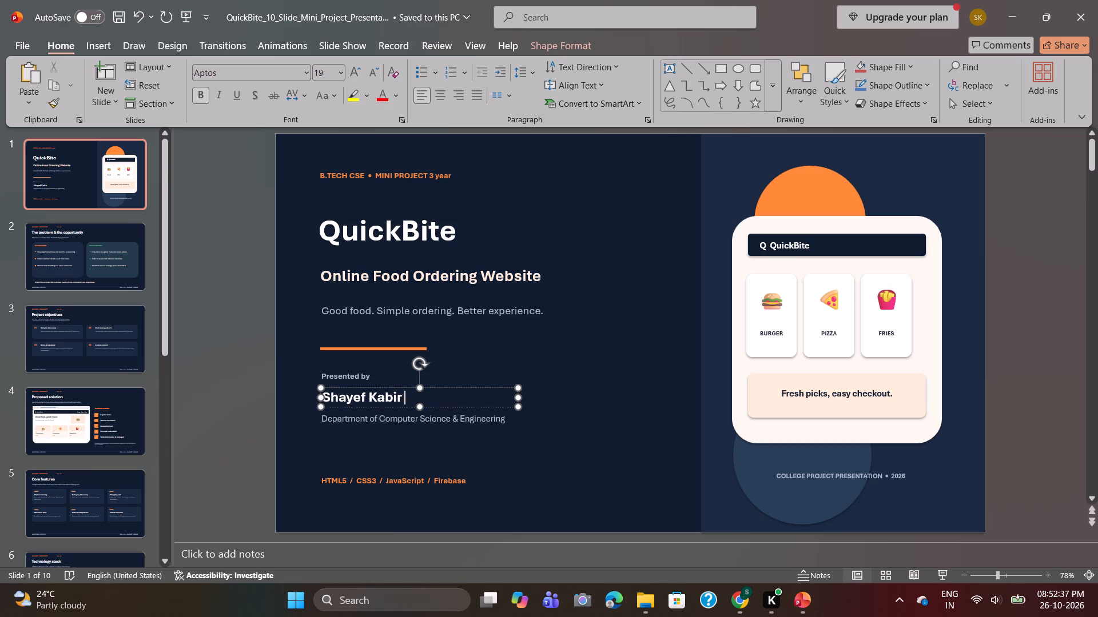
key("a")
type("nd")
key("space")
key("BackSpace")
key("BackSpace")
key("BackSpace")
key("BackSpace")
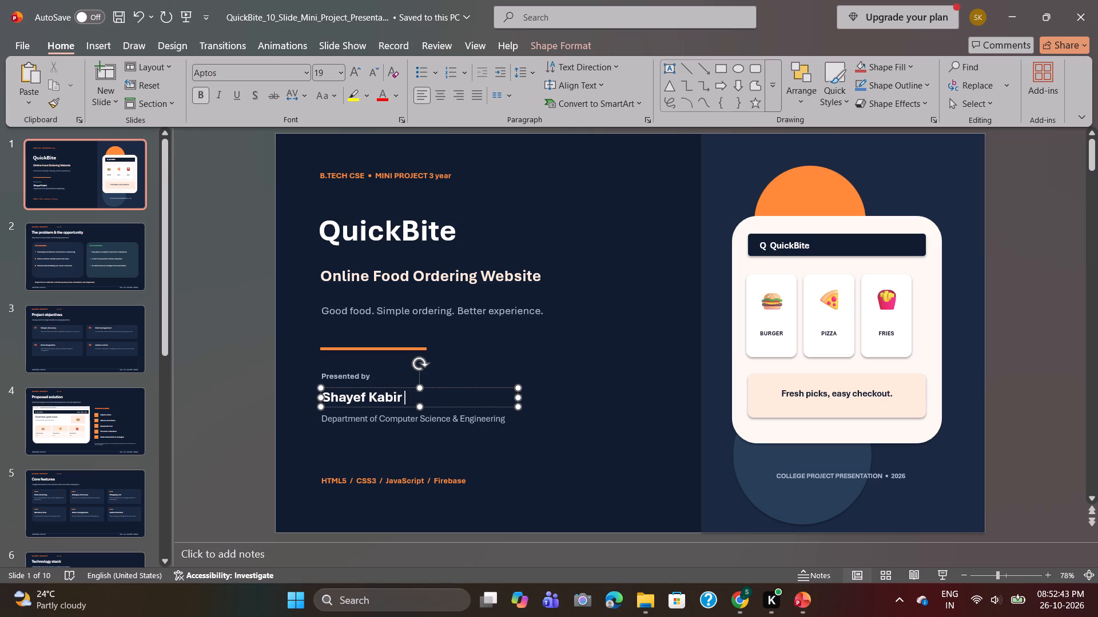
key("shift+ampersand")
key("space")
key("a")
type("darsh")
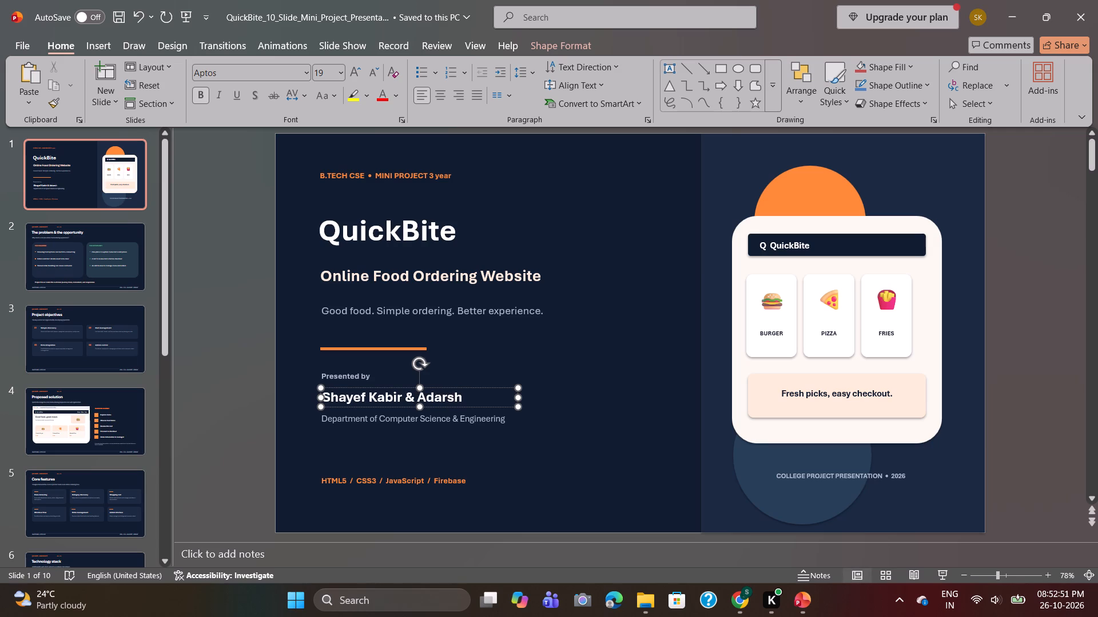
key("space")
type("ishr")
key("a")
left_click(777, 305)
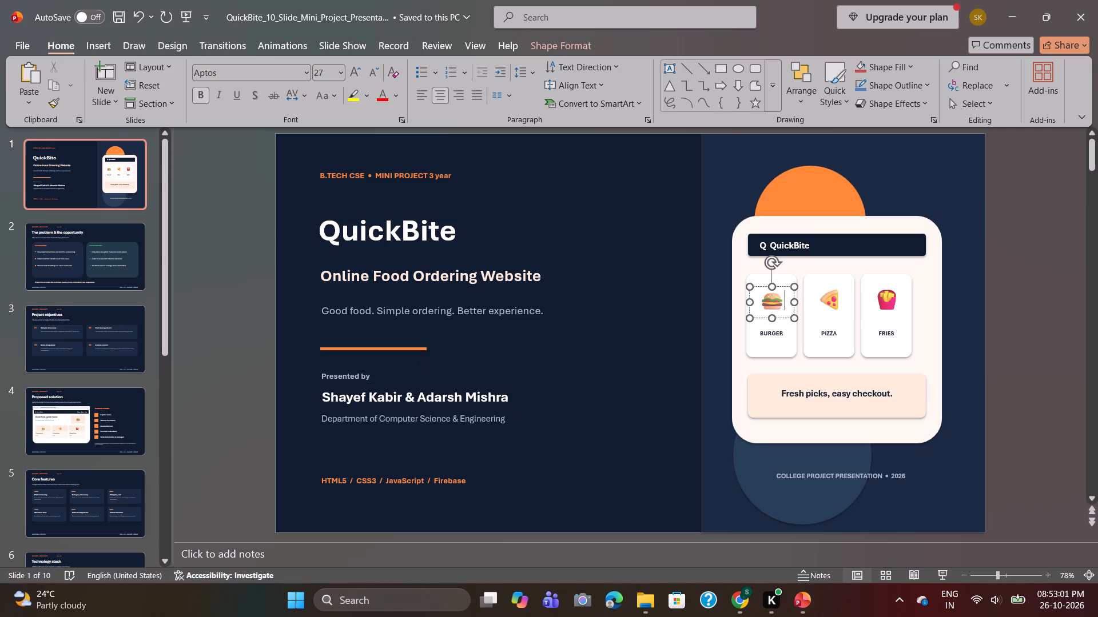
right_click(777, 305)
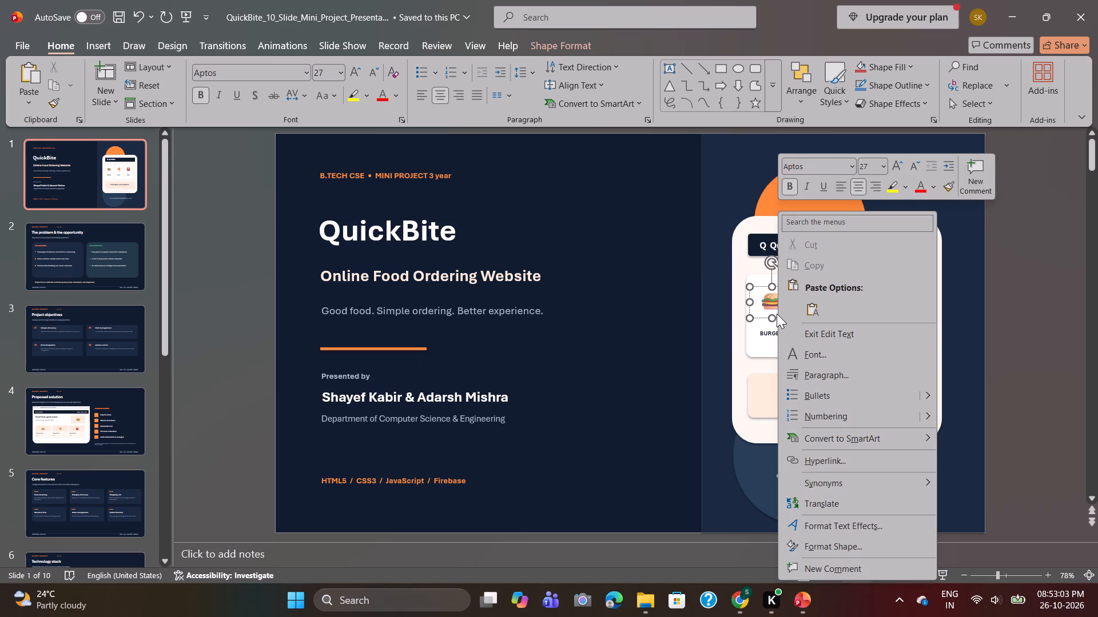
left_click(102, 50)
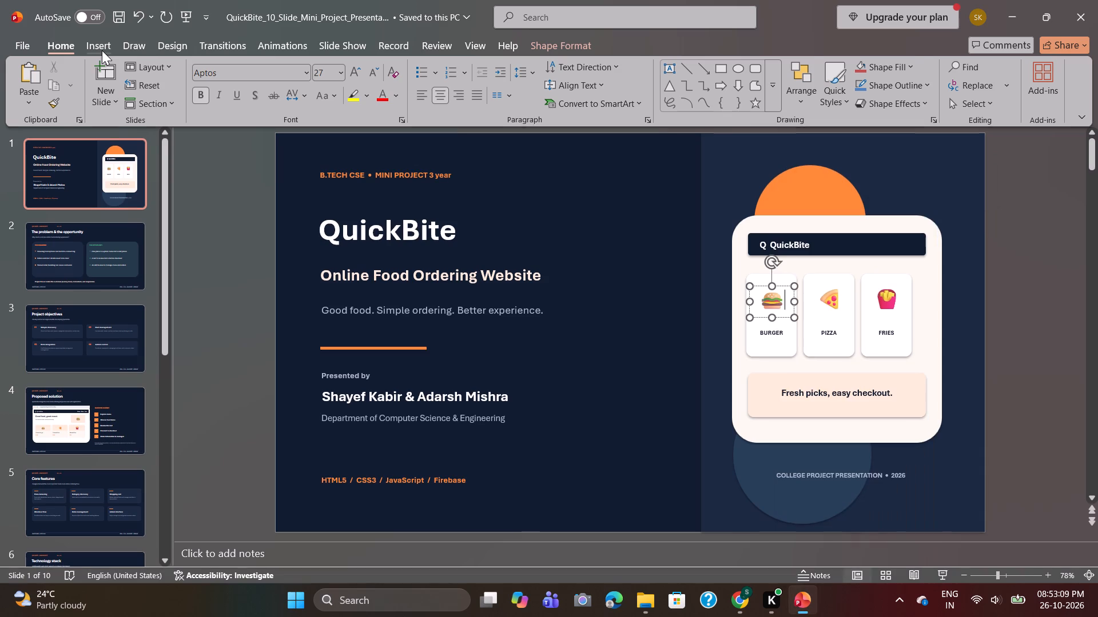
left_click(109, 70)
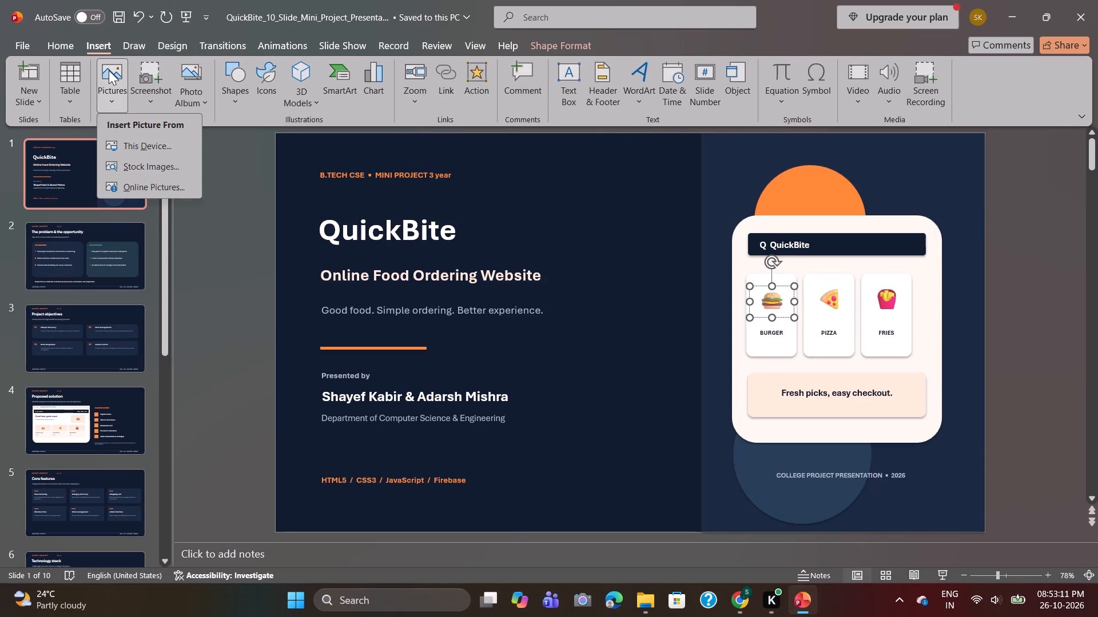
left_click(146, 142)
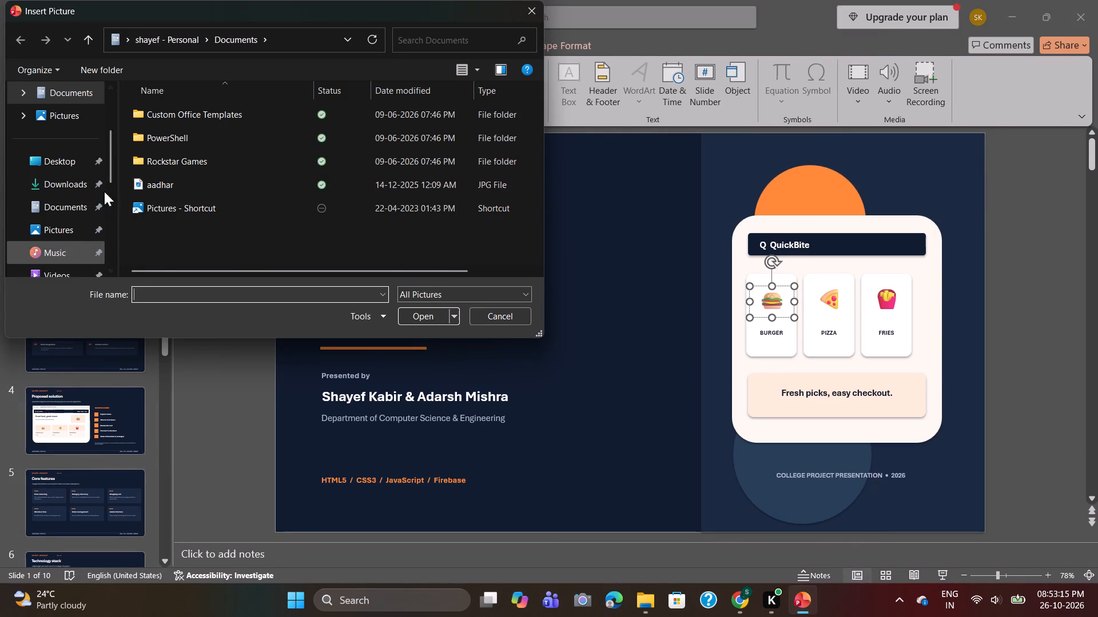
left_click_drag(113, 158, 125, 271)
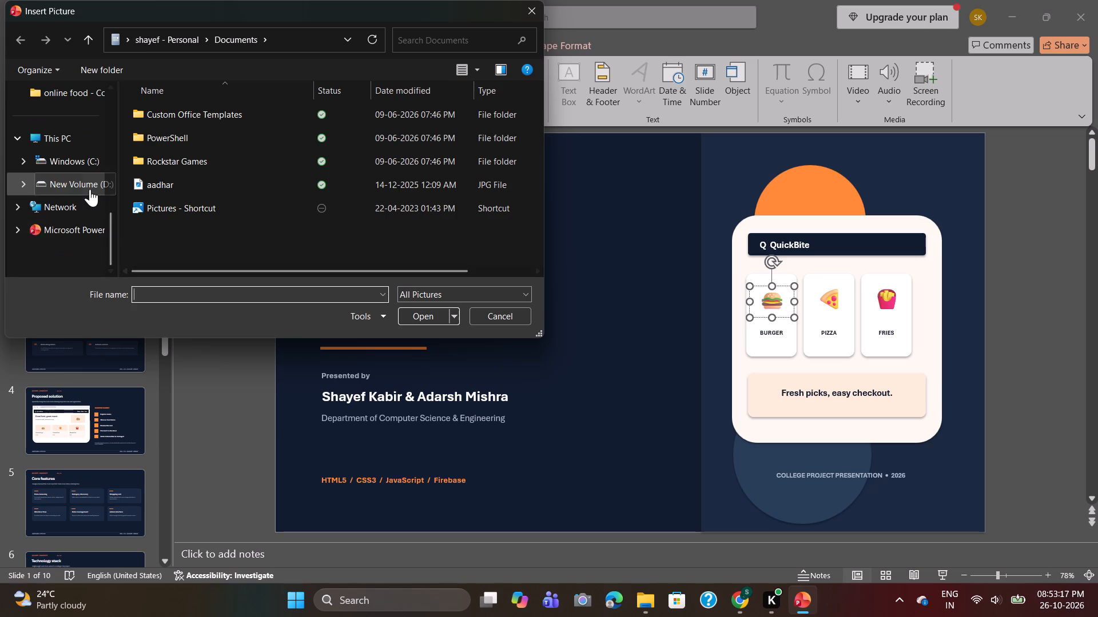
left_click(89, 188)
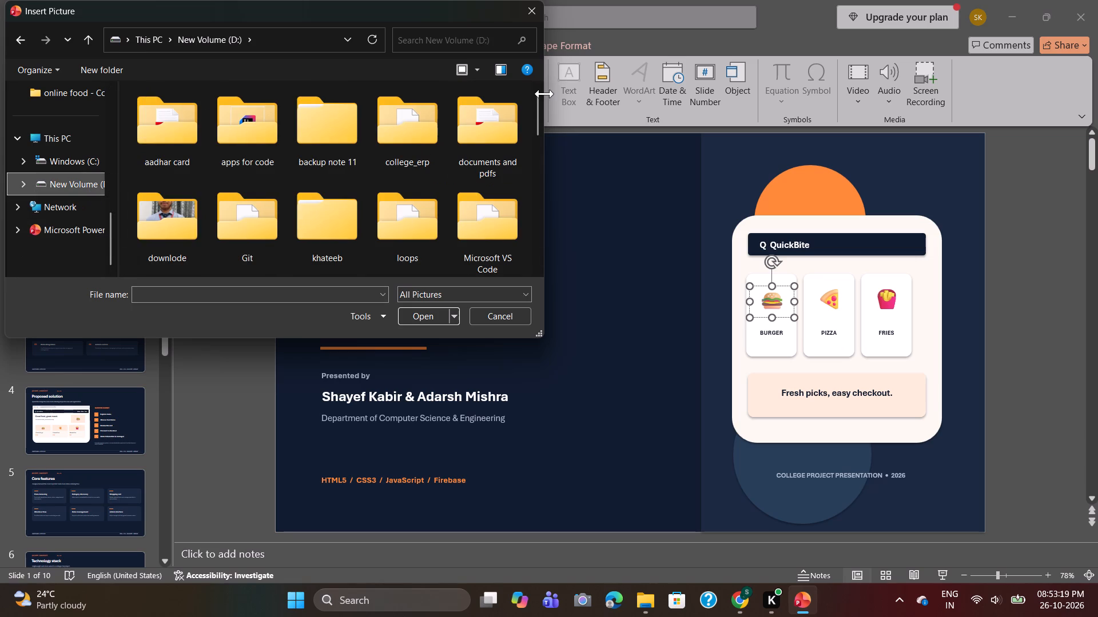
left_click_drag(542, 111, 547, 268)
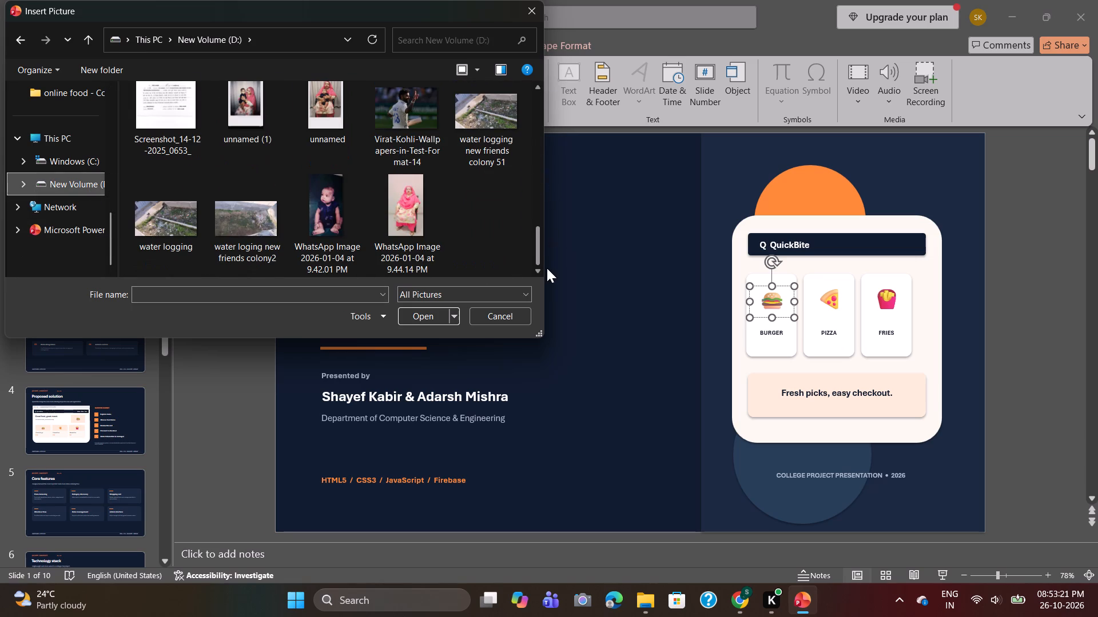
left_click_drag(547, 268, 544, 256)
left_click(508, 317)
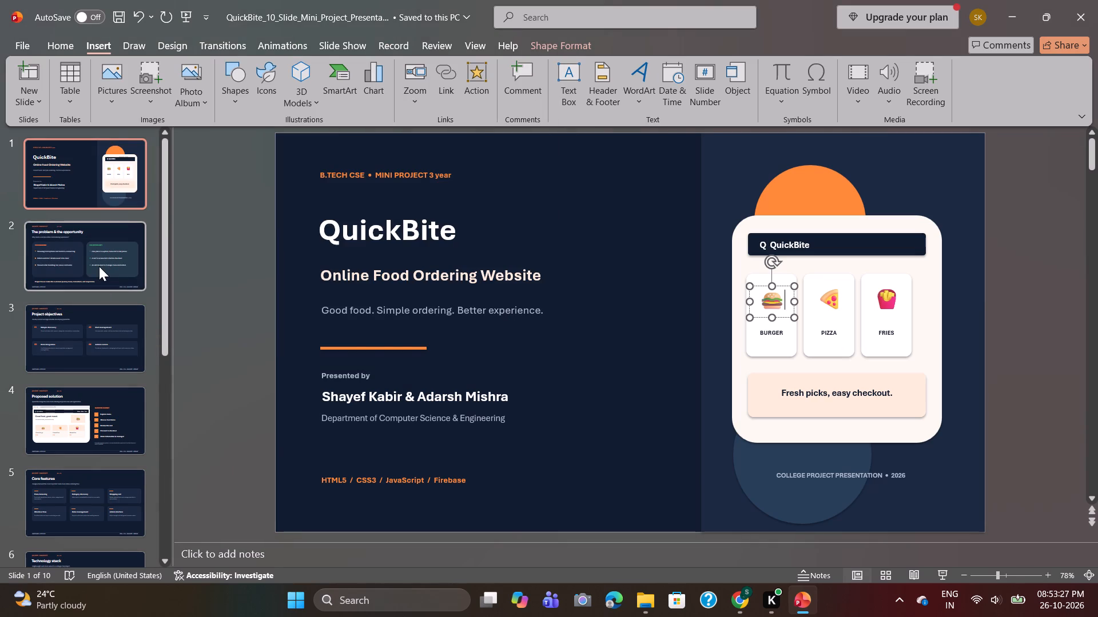
Review the content of slides 2 through 10, then return to the title slide.
left_click(99, 266)
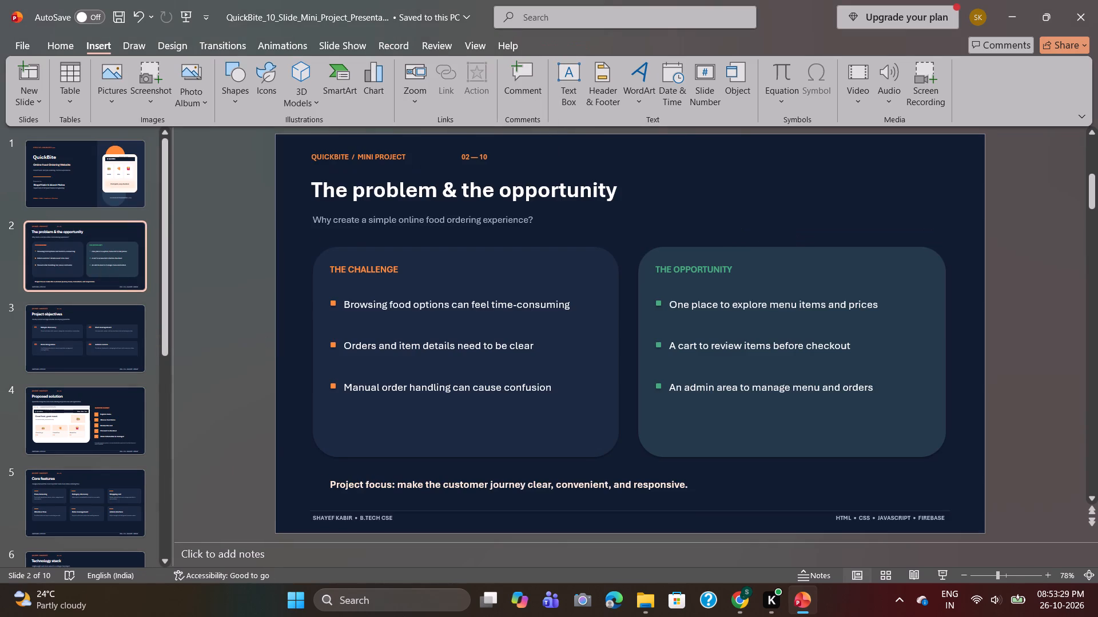
left_click(107, 182)
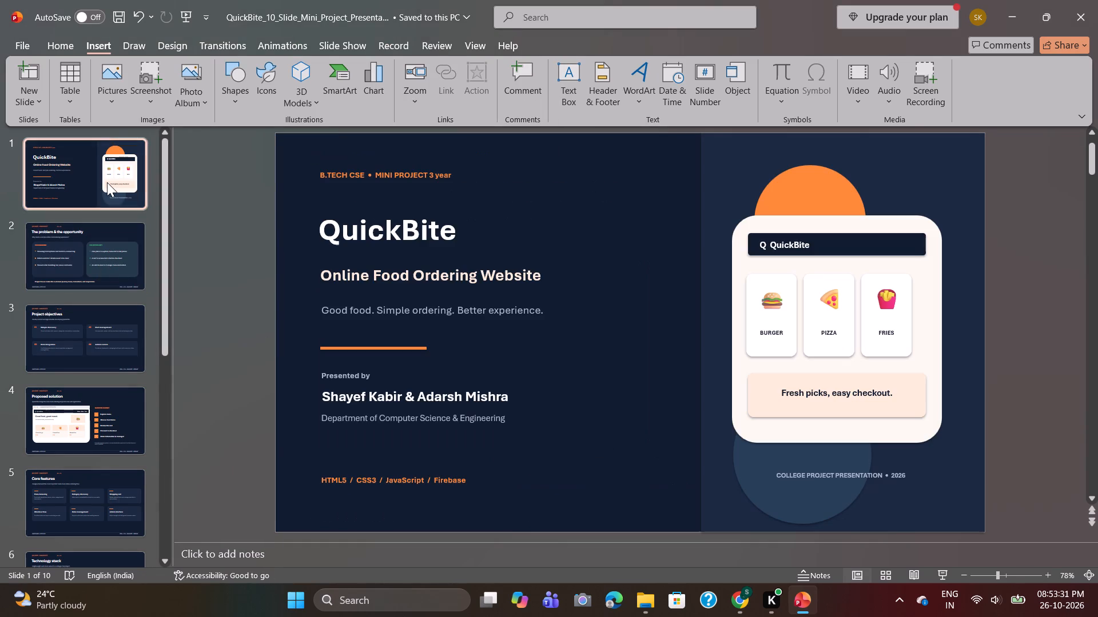
left_click(103, 238)
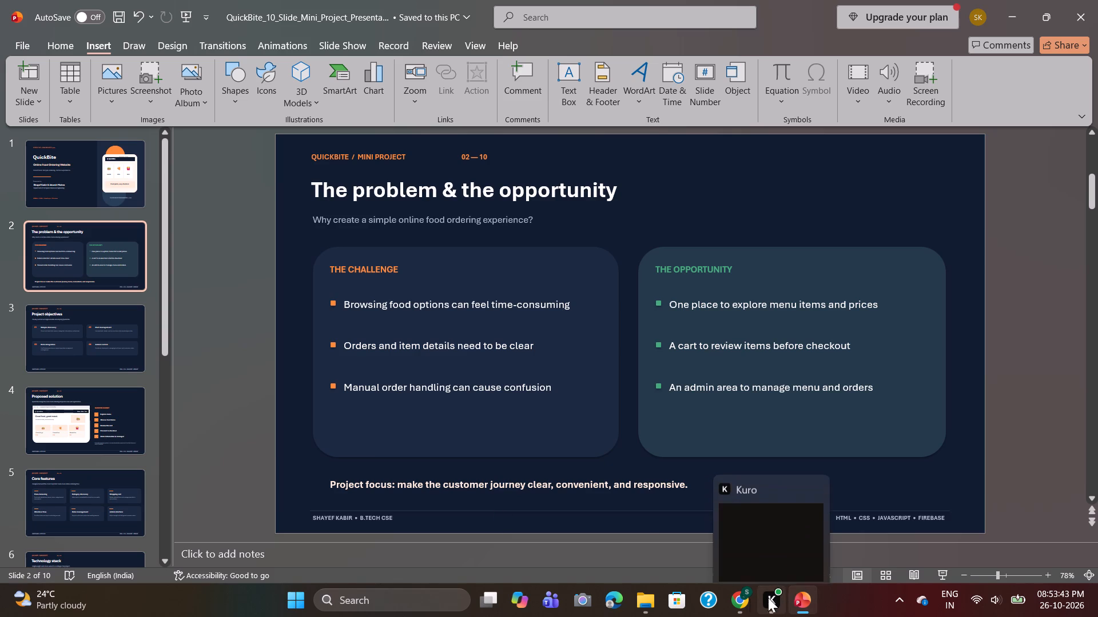
left_click(740, 600)
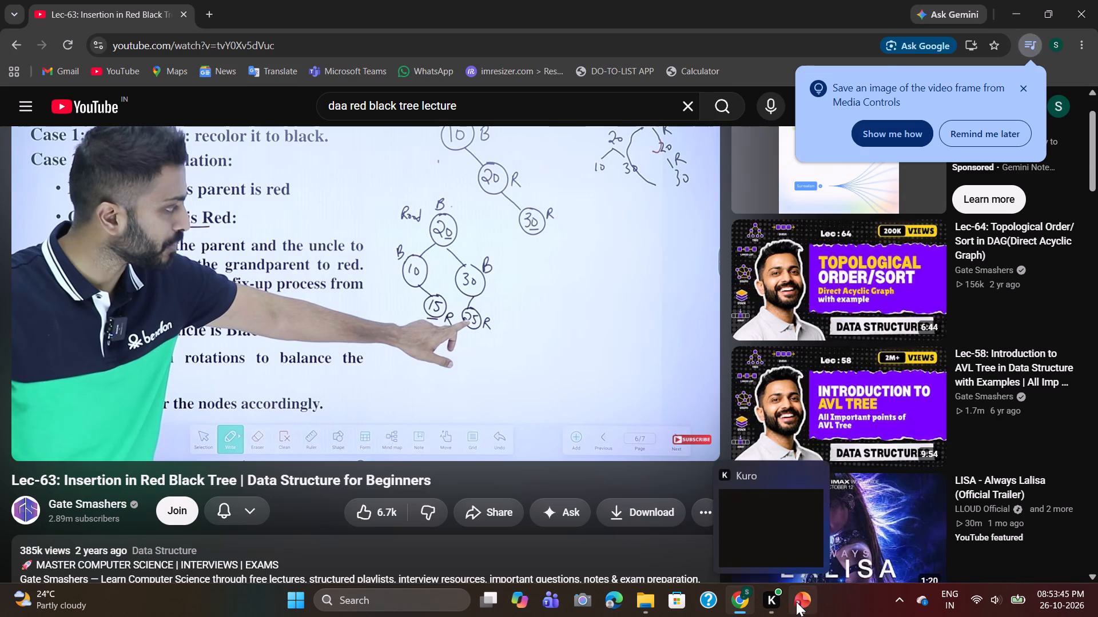
left_click(796, 602)
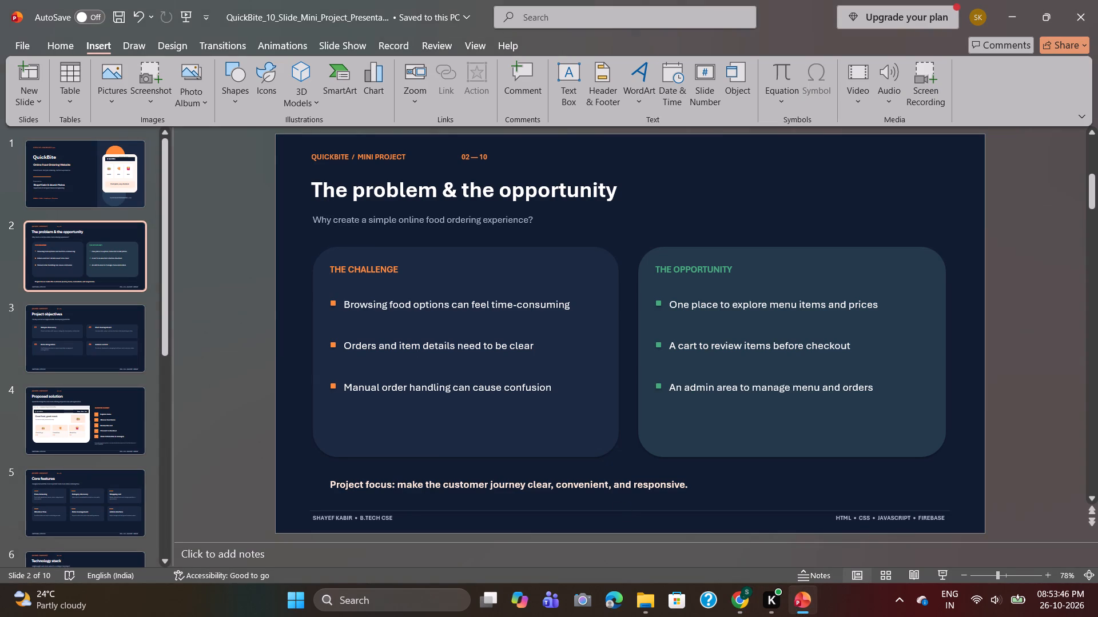
left_click(125, 336)
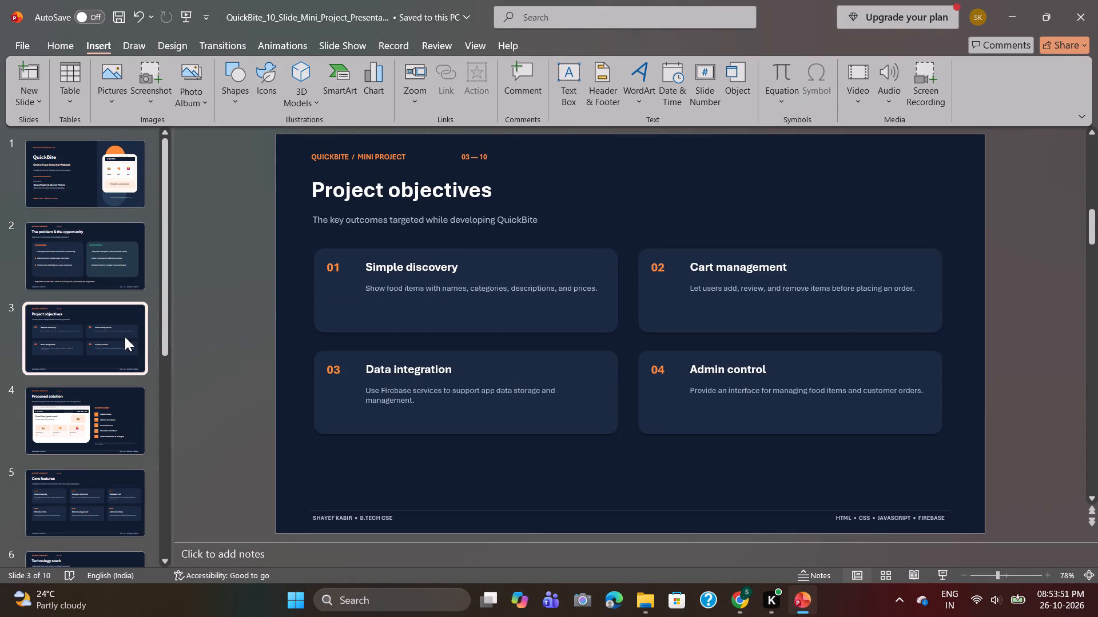
left_click(109, 423)
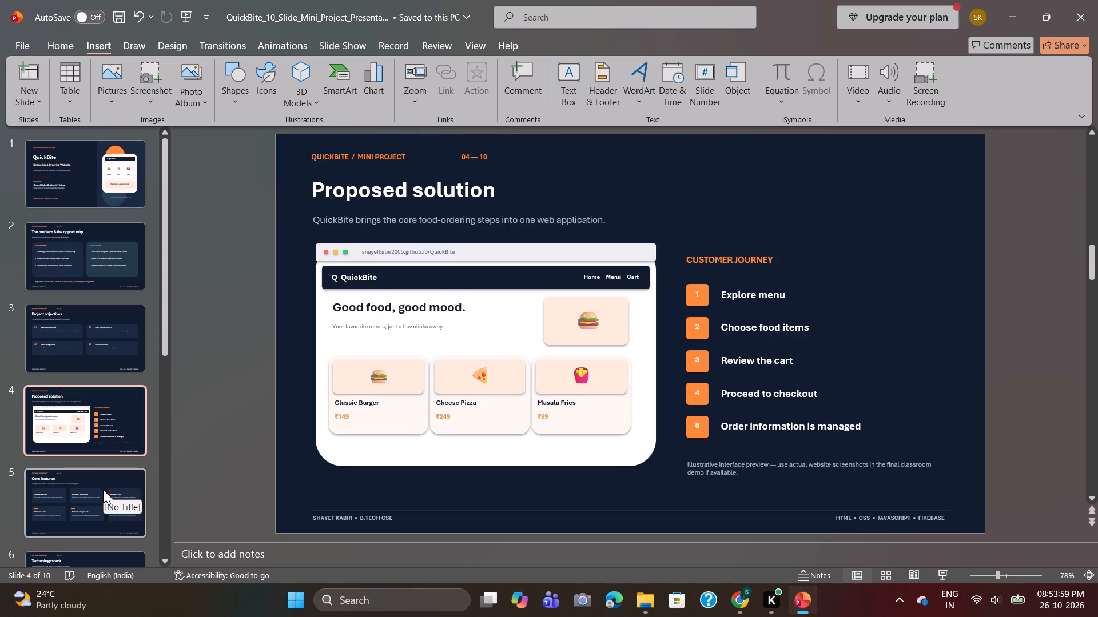
left_click(90, 498)
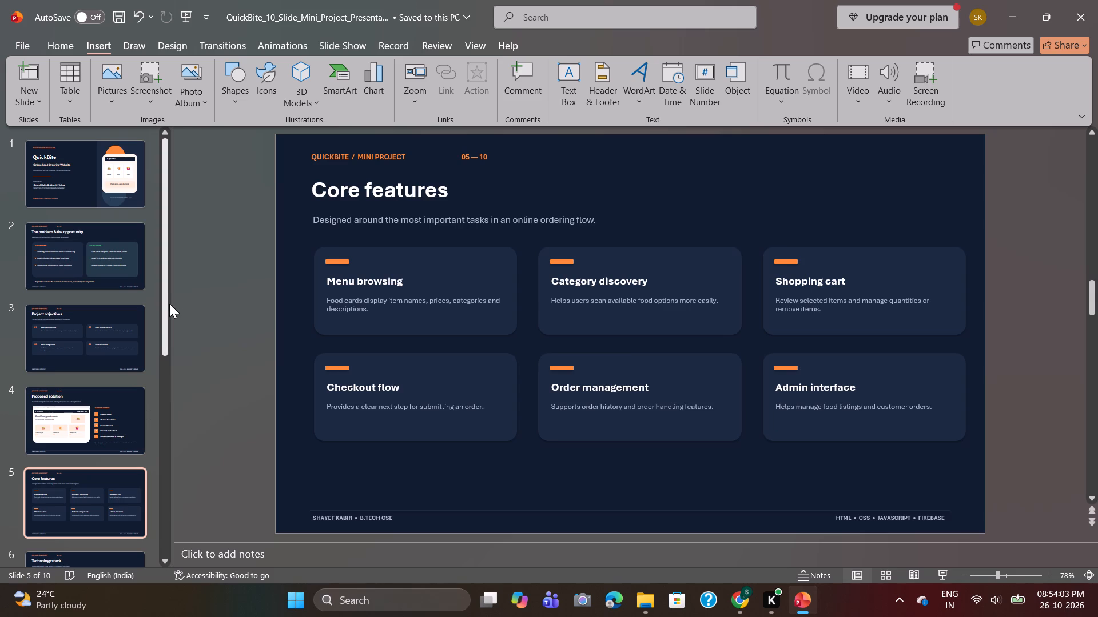
left_click_drag(165, 305, 162, 374)
left_click(99, 434)
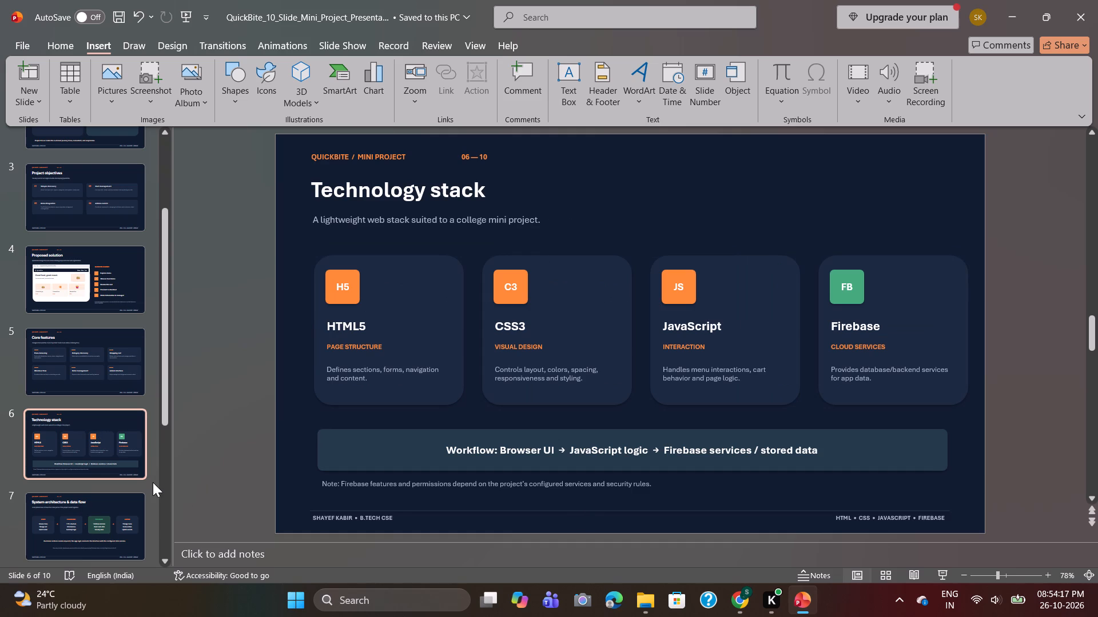
left_click(118, 368)
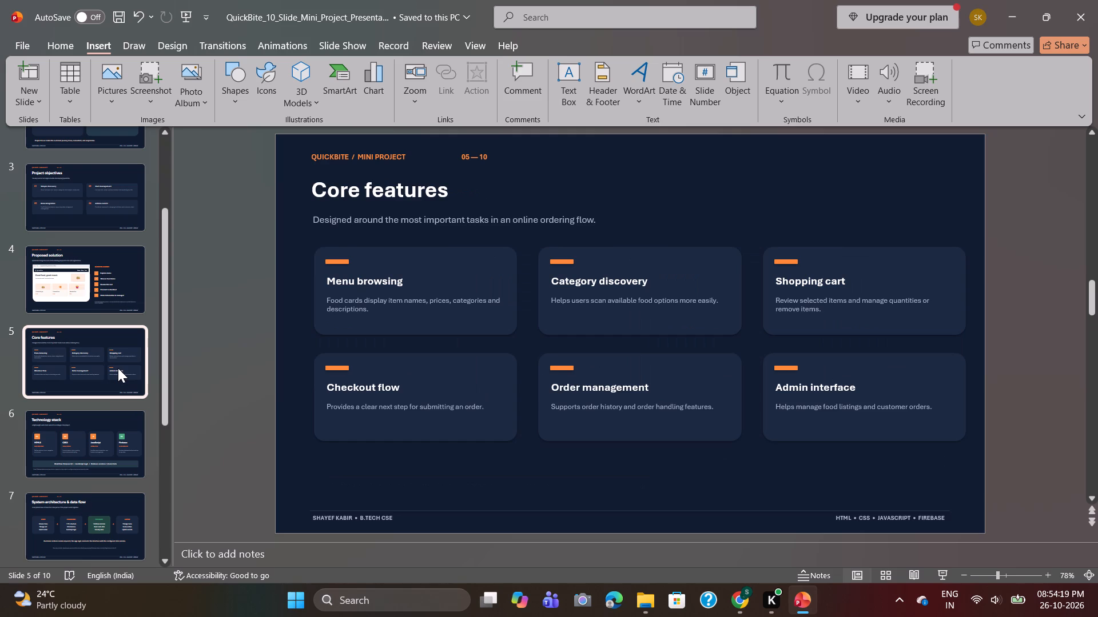
left_click(108, 429)
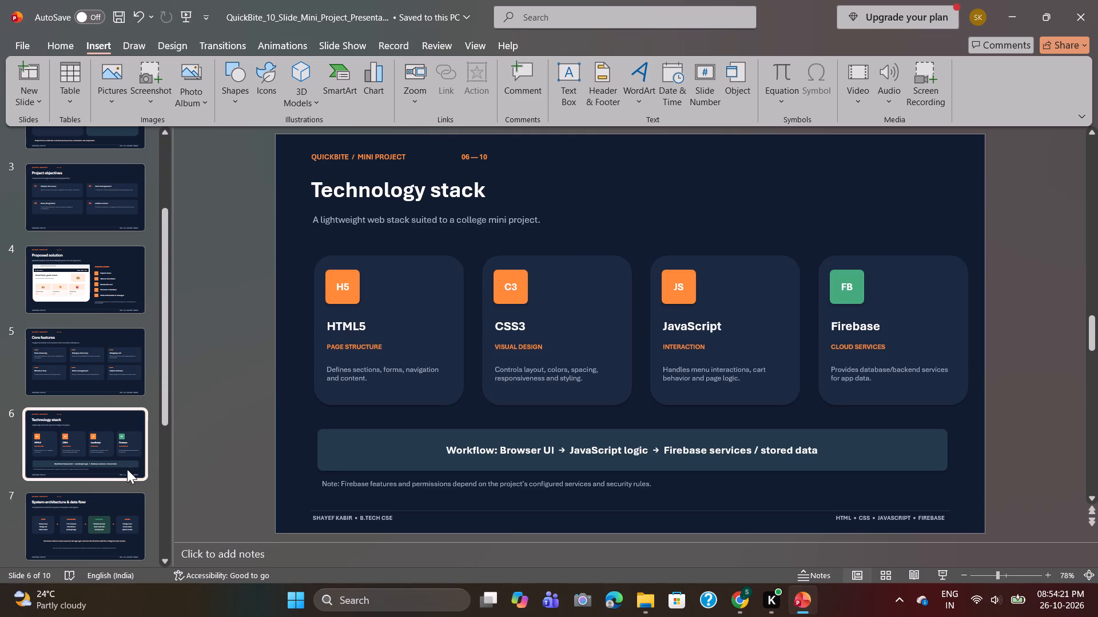
left_click(103, 504)
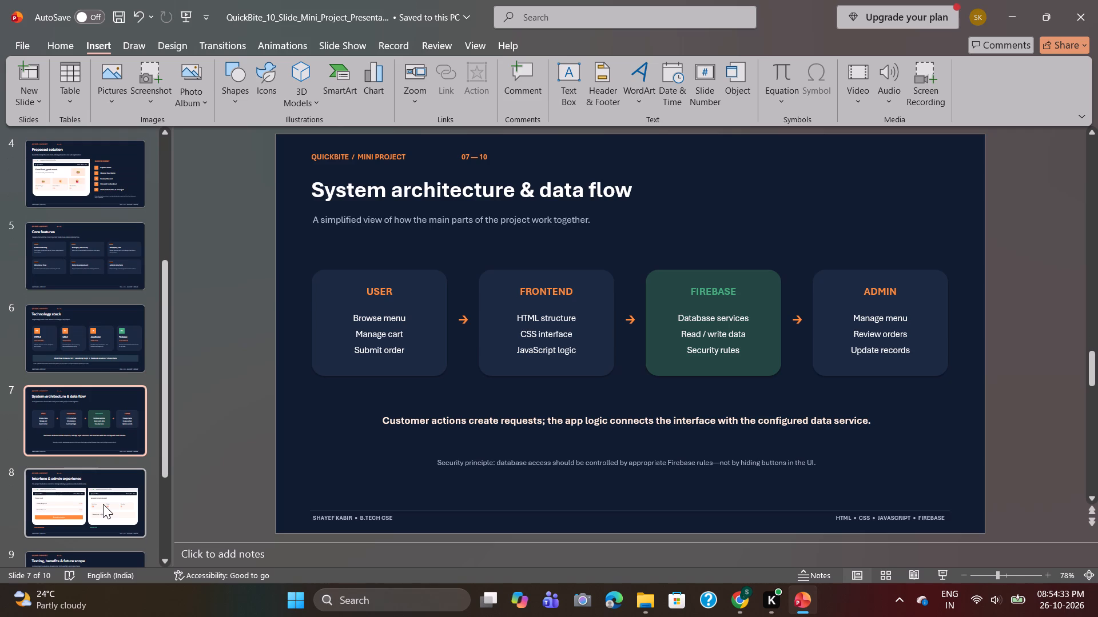
left_click(100, 549)
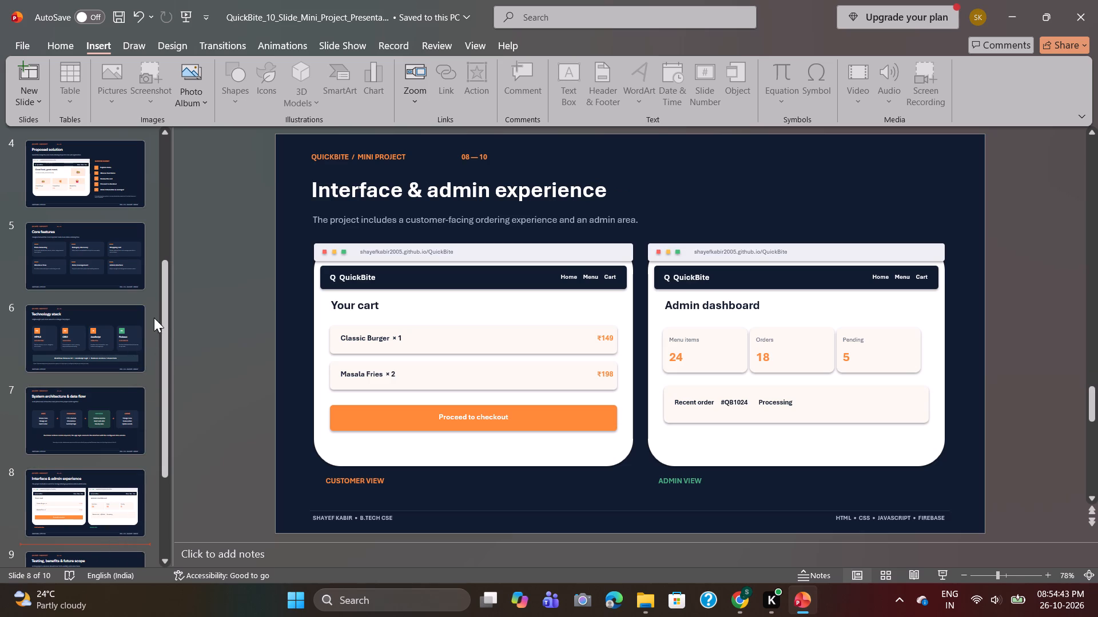
left_click_drag(161, 319, 161, 429)
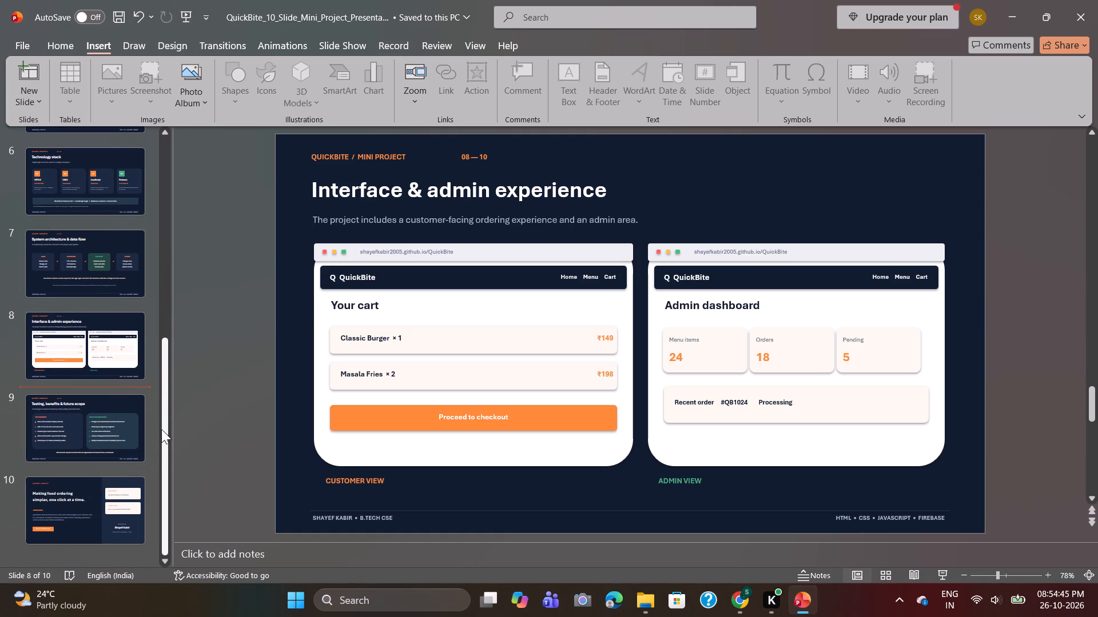
left_click_drag(161, 429, 157, 457)
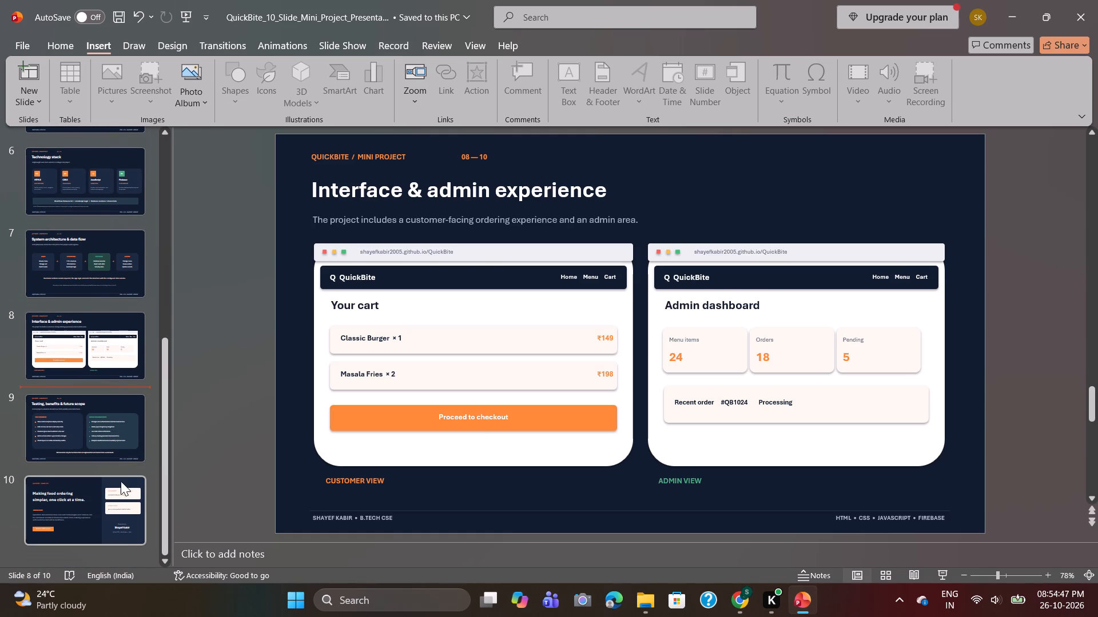
left_click(107, 505)
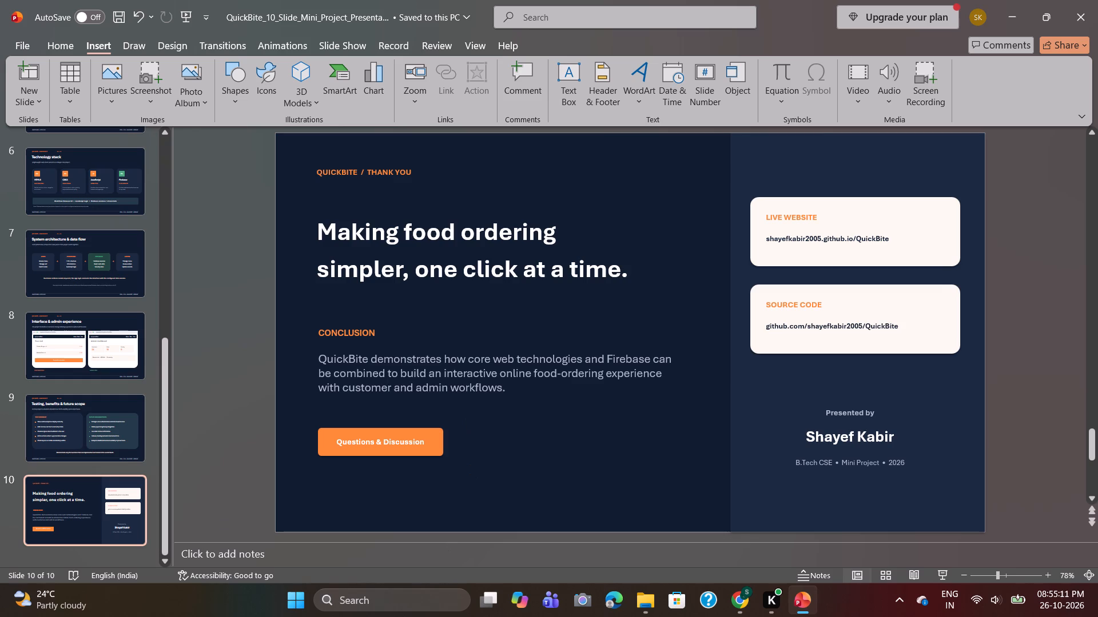
left_click(75, 432)
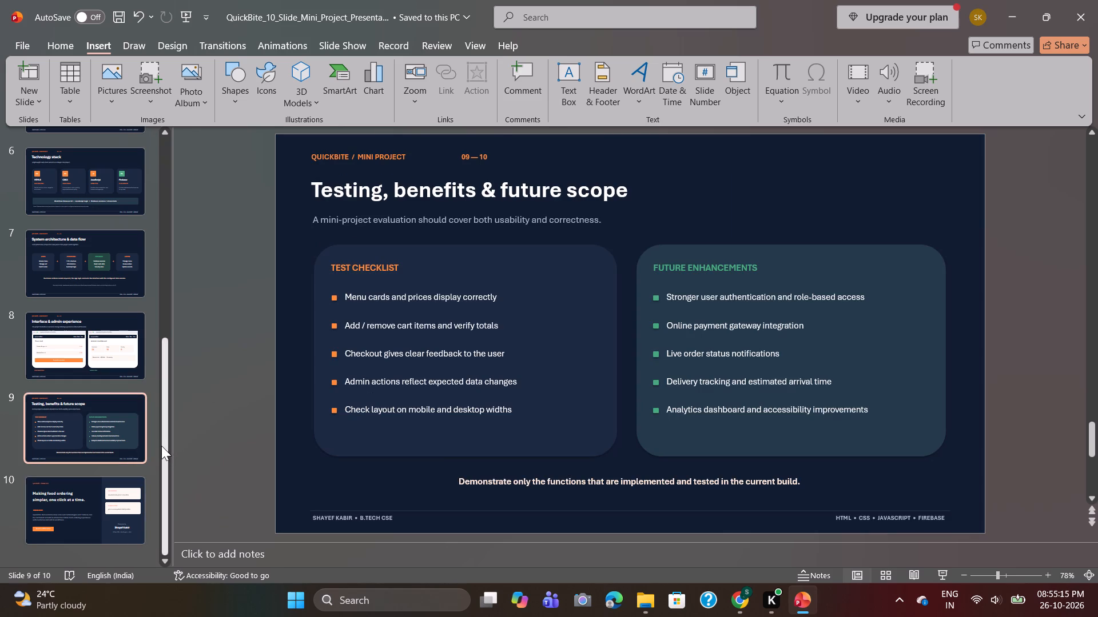
left_click_drag(161, 446, 189, 149)
left_click(61, 173)
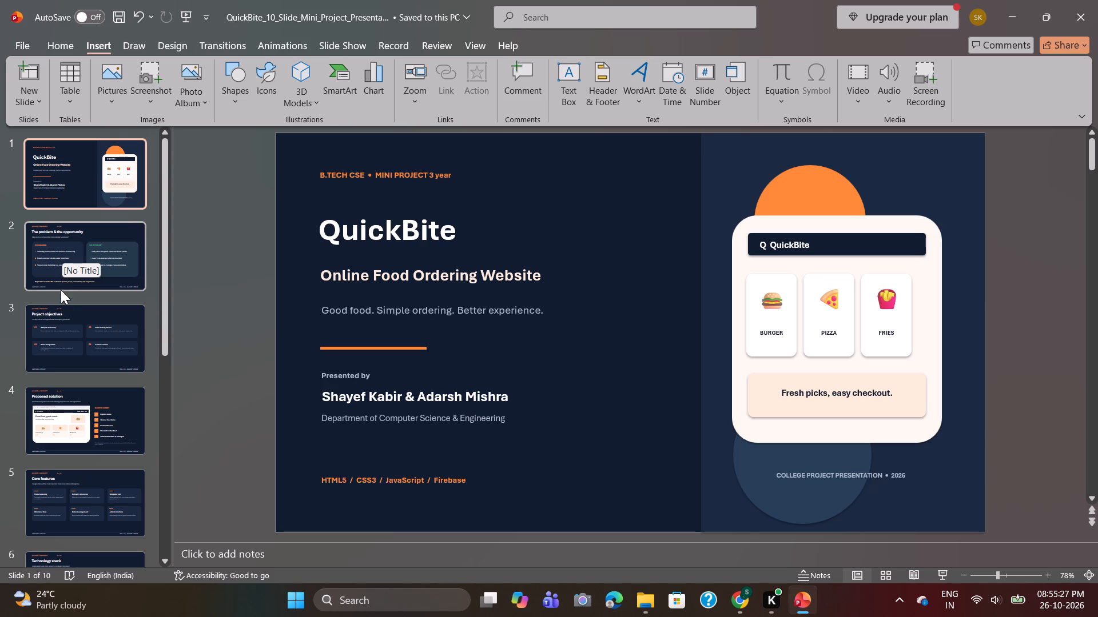
Delete the "02 — 10" page counter from the "QUICKBITE / MINI PROJECT" header line on slide 2.
left_click(61, 275)
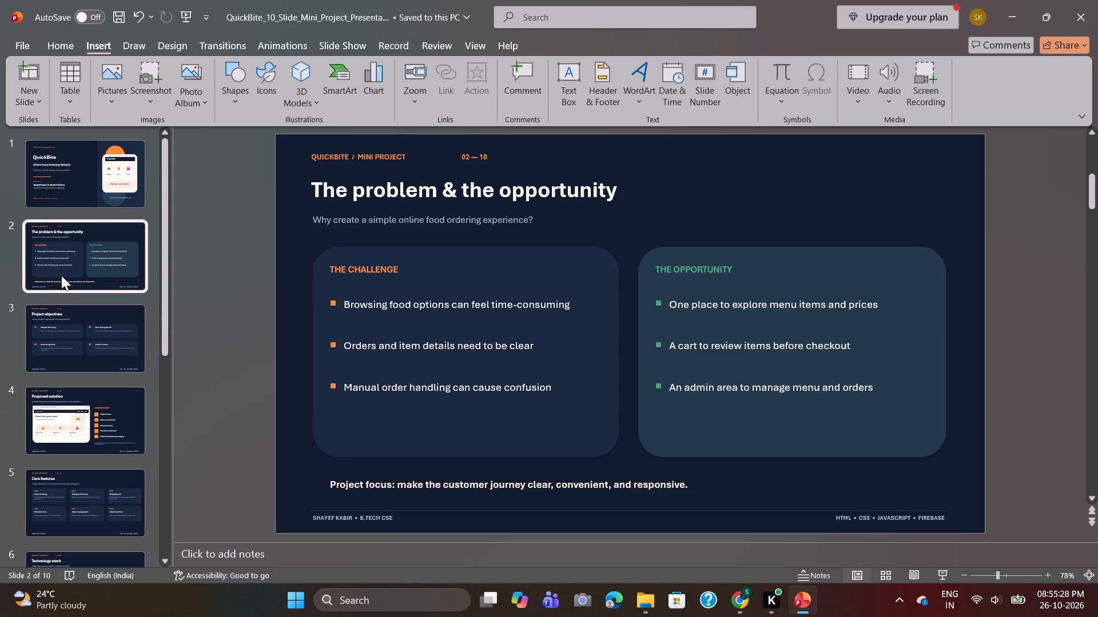
left_click(495, 158)
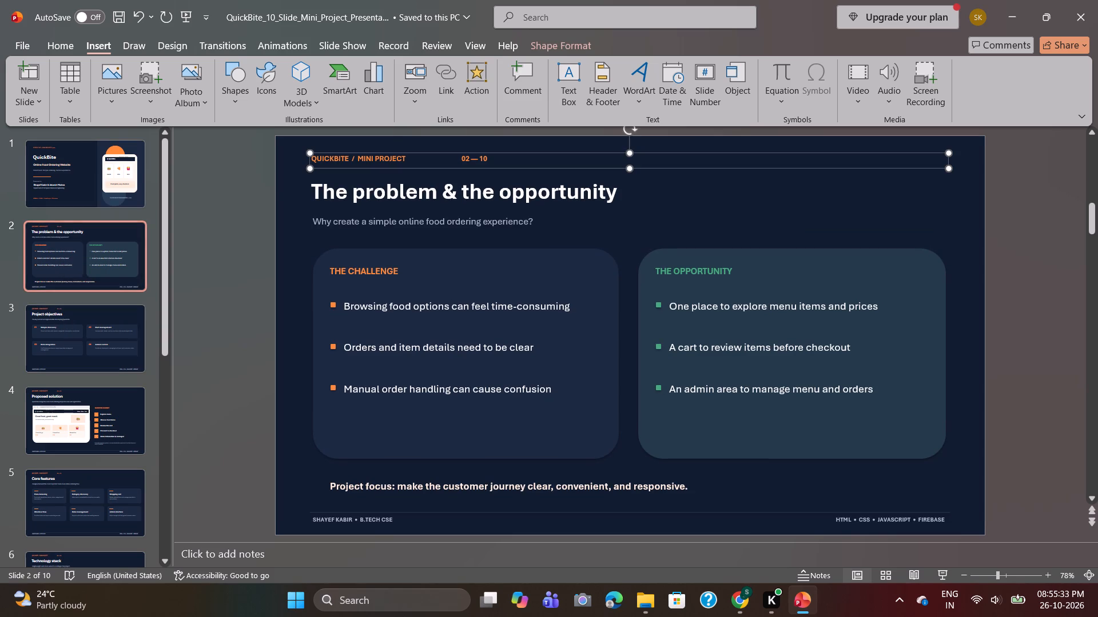
left_click(380, 158)
key("Right")
key("Right")
key("Right")
key("Right")
key("Right")
key("Right")
key("Right")
key("Right")
key("Right")
key("Right")
key("Right")
key("Right")
key("Right")
key("Right")
key("Right")
key("Right")
key("Right")
key("Right")
key("Right")
key("Right")
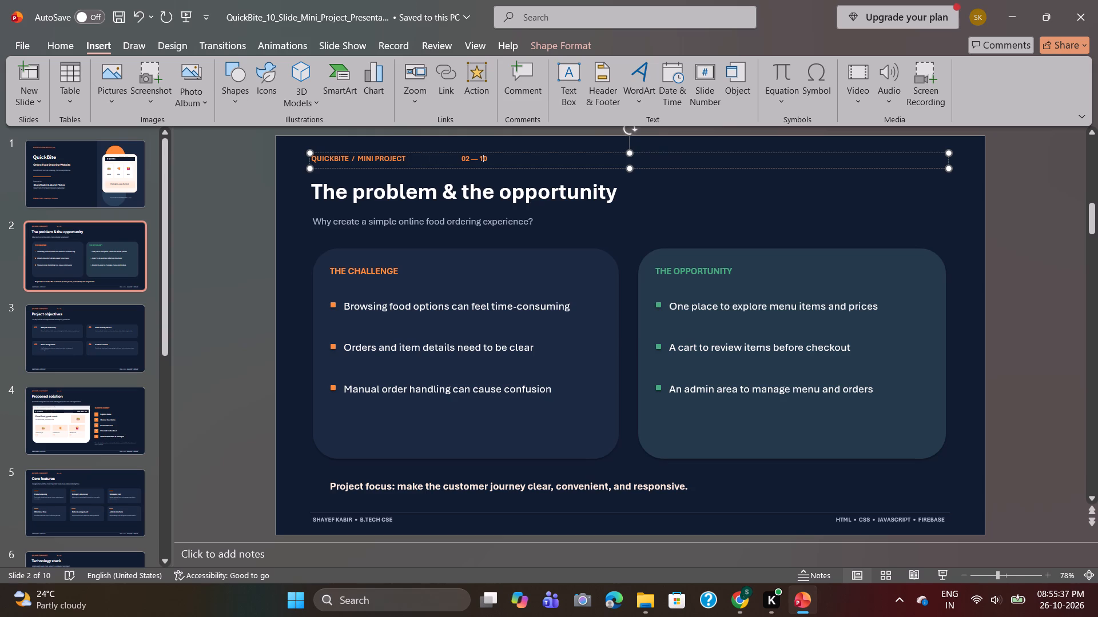
key("BackSpace")
key("BackSpace")
key("BackSpace")
key("BackSpace")
key("BackSpace")
key("BackSpace")
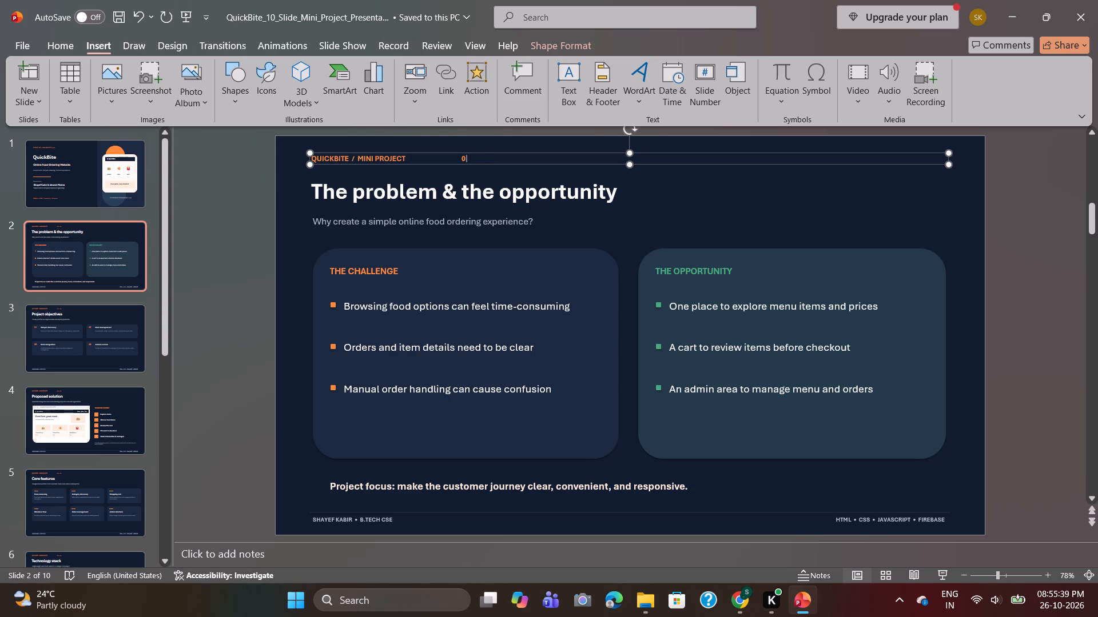
key("BackSpace")
left_click(474, 246)
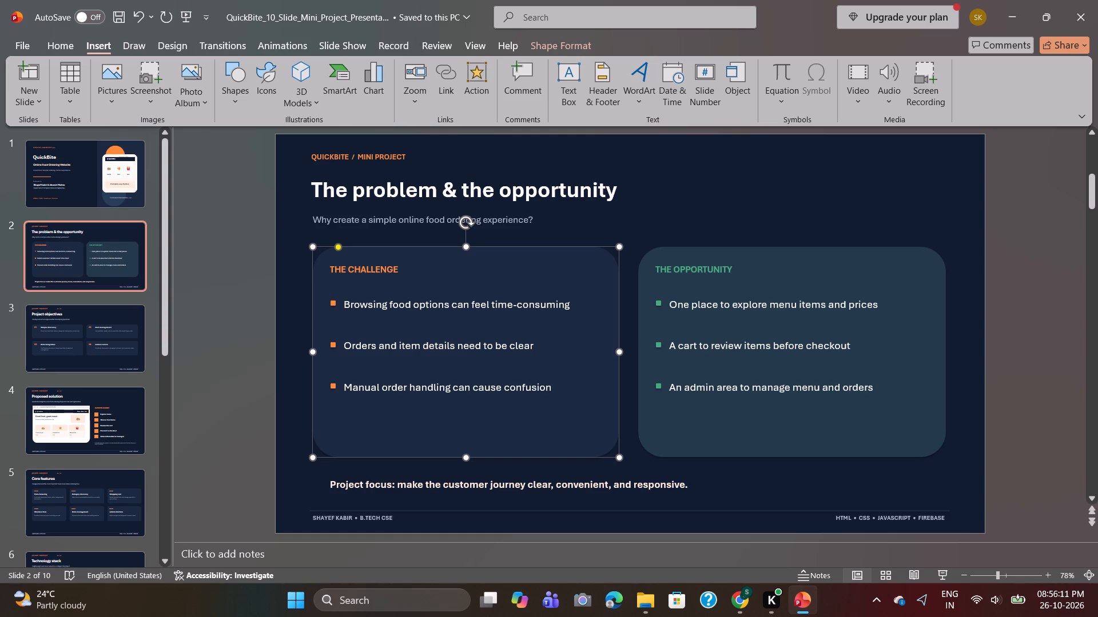
Open slide 3, "Project objectives".
left_click(106, 353)
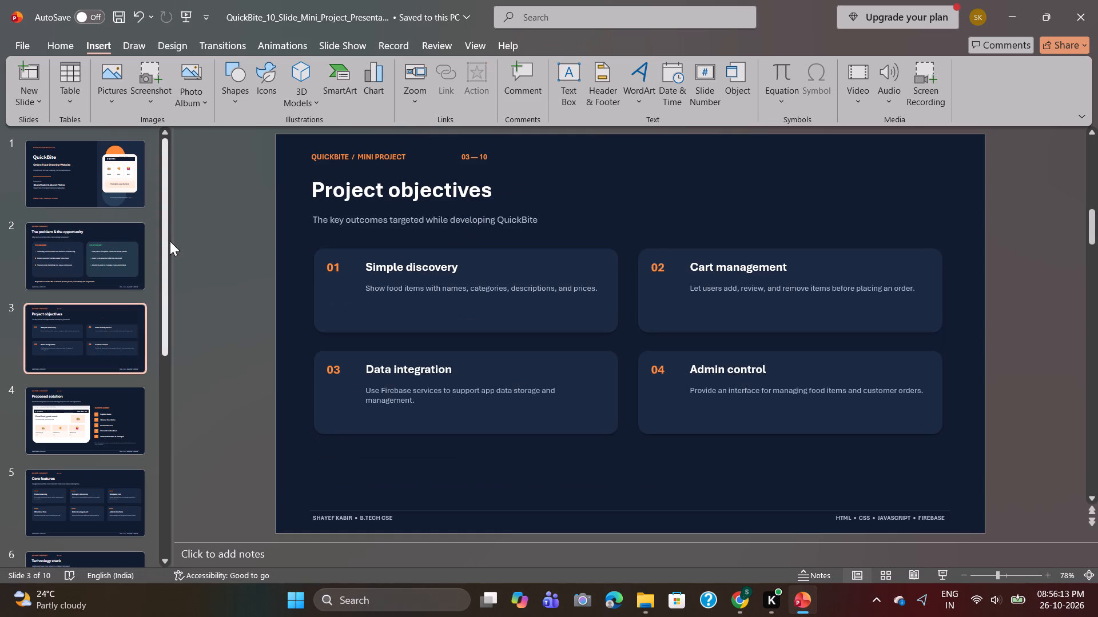
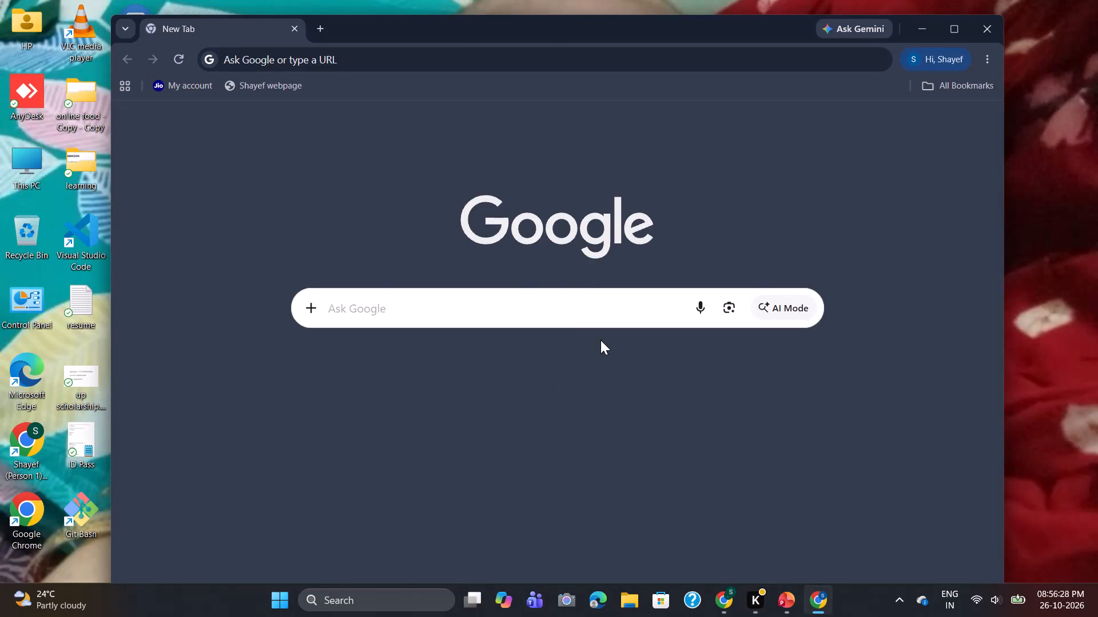
In Chrome, search Google Images for "burger jpg", refining the query to "burger jpg veg".
left_click(571, 316)
type("burgrr")
key("BackSpace")
key("BackSpace")
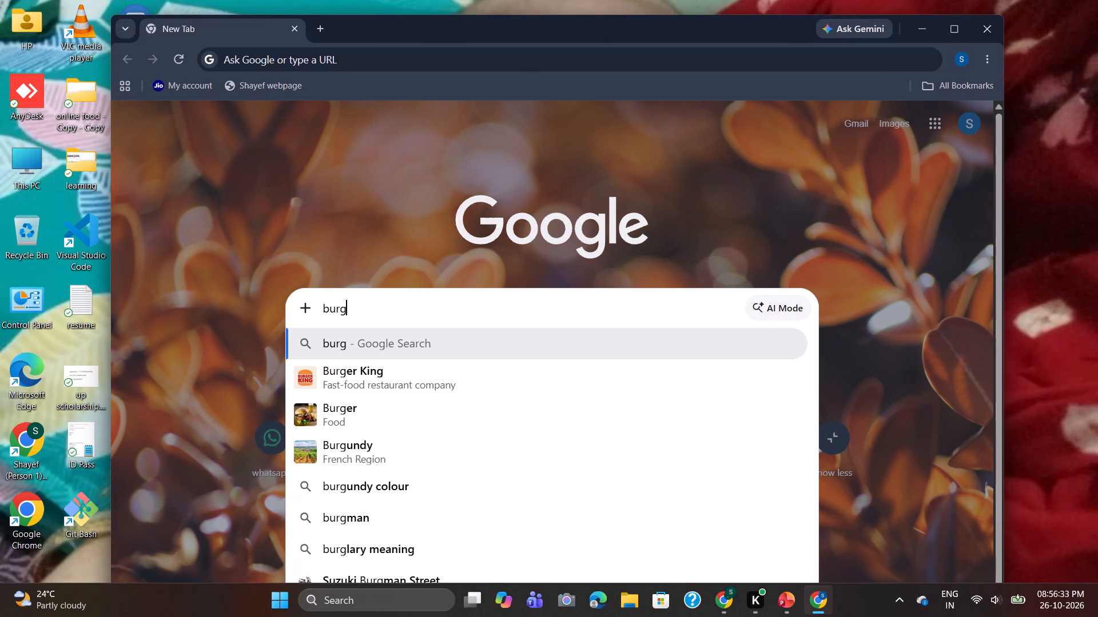
type("er jpg")
key("Return")
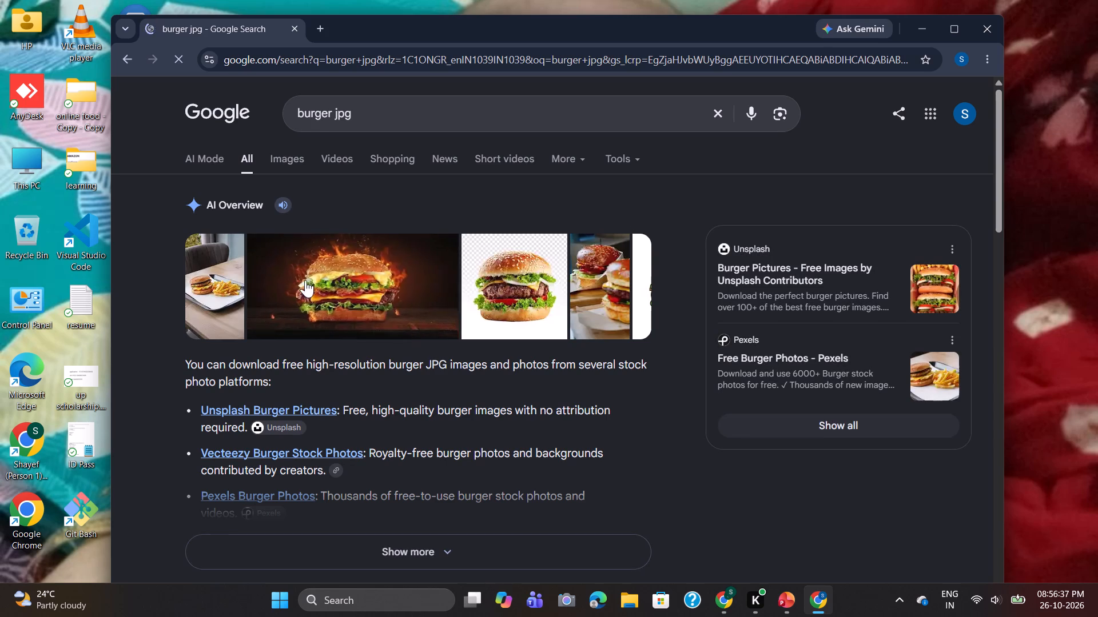
left_click(275, 165)
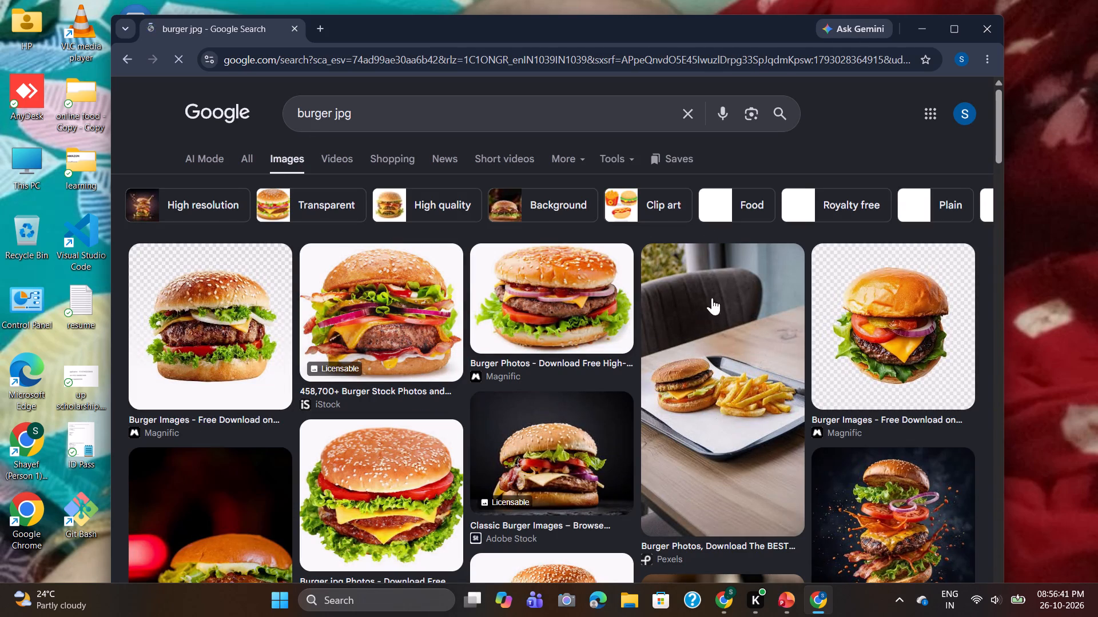
left_click(474, 118)
key("space")
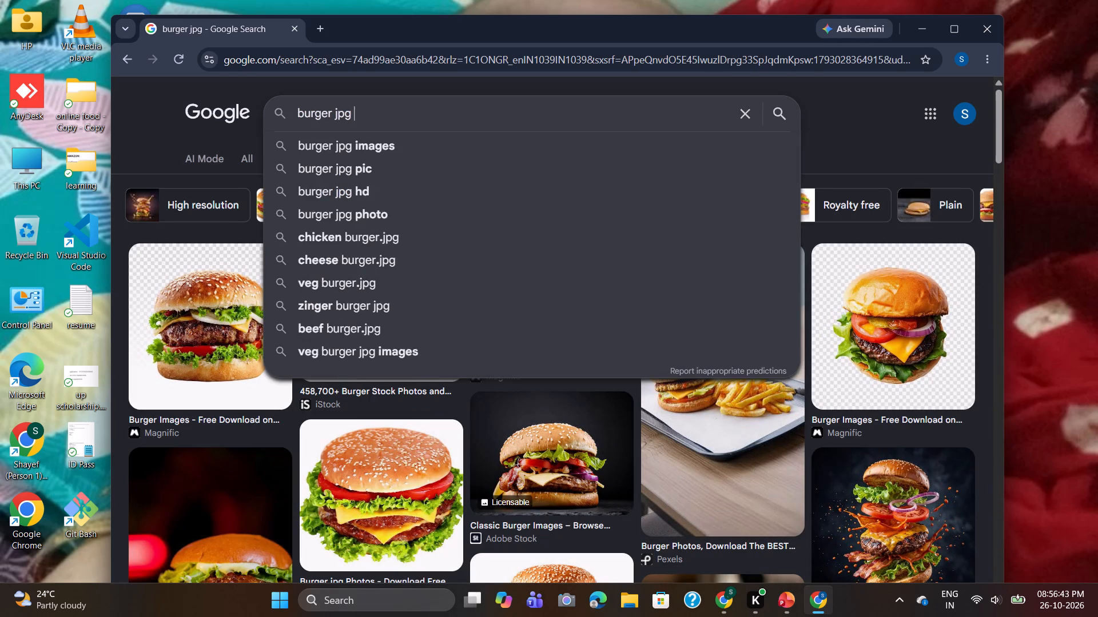
type("veg")
key("Return")
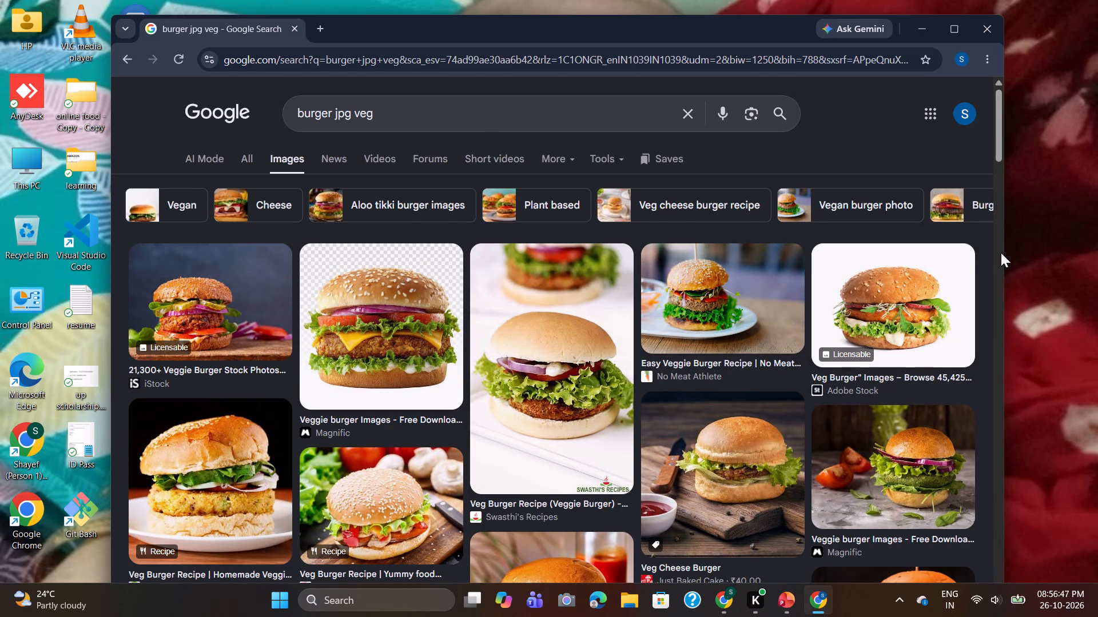
Save the Just Baked Cake "Veg Cheese Burger" image from the results to the computer as "burger".
left_click_drag(999, 144, 998, 175)
left_click(738, 237)
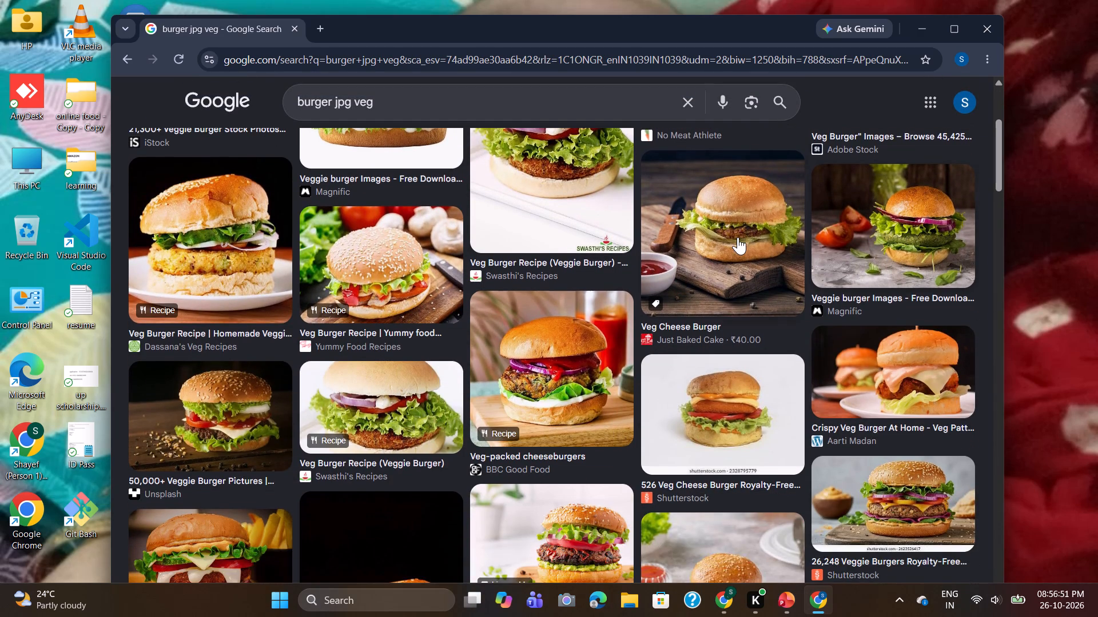
right_click(816, 305)
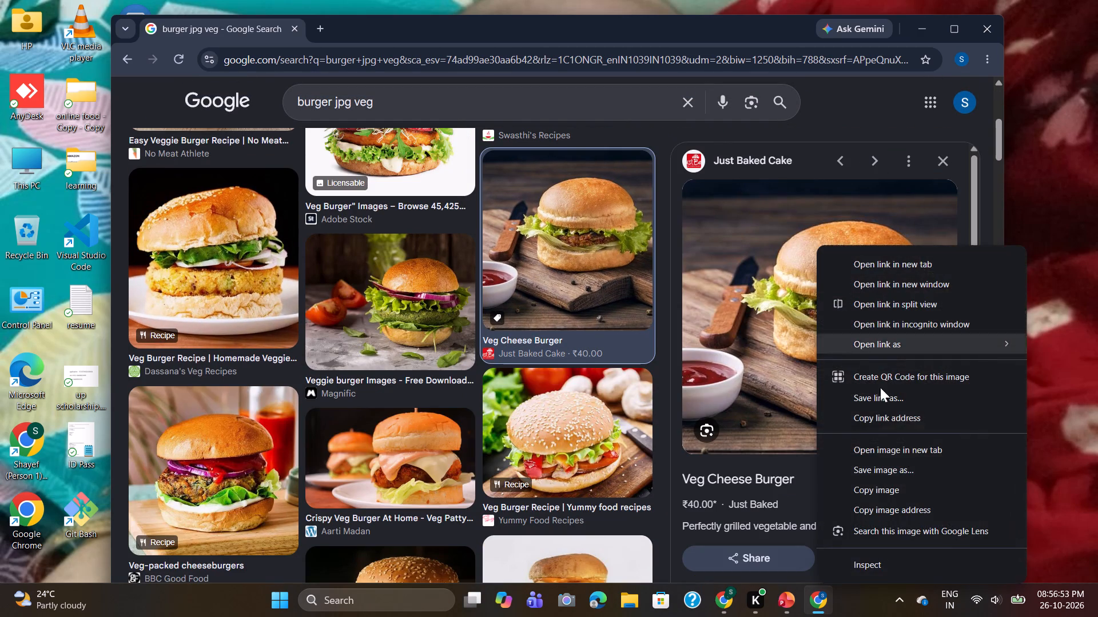
left_click(884, 466)
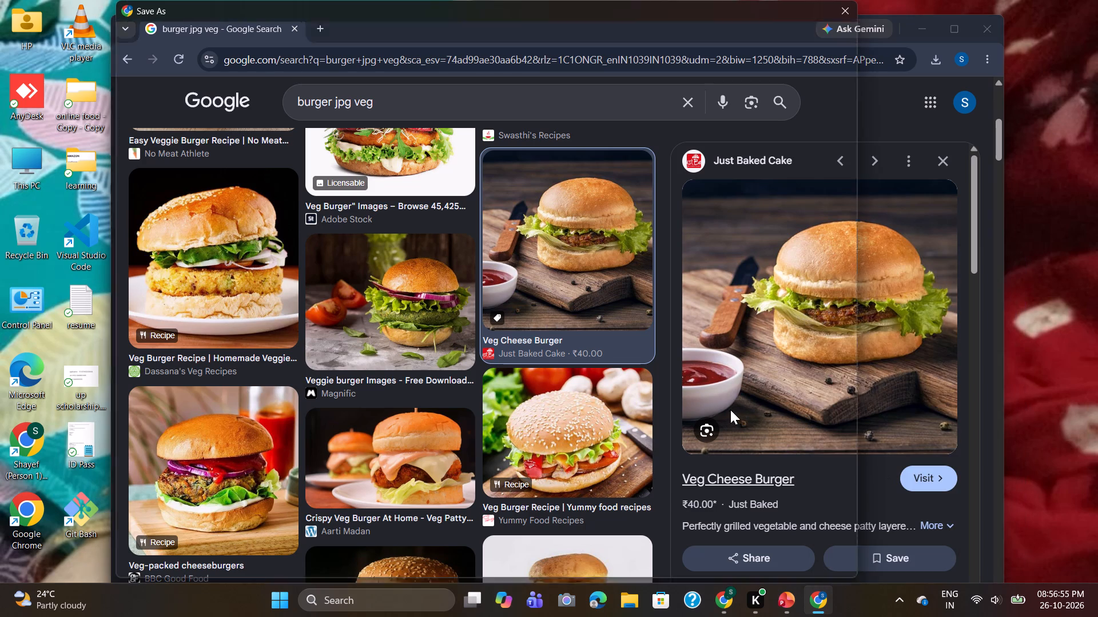
key("BackSpace")
type("burger")
key("Return")
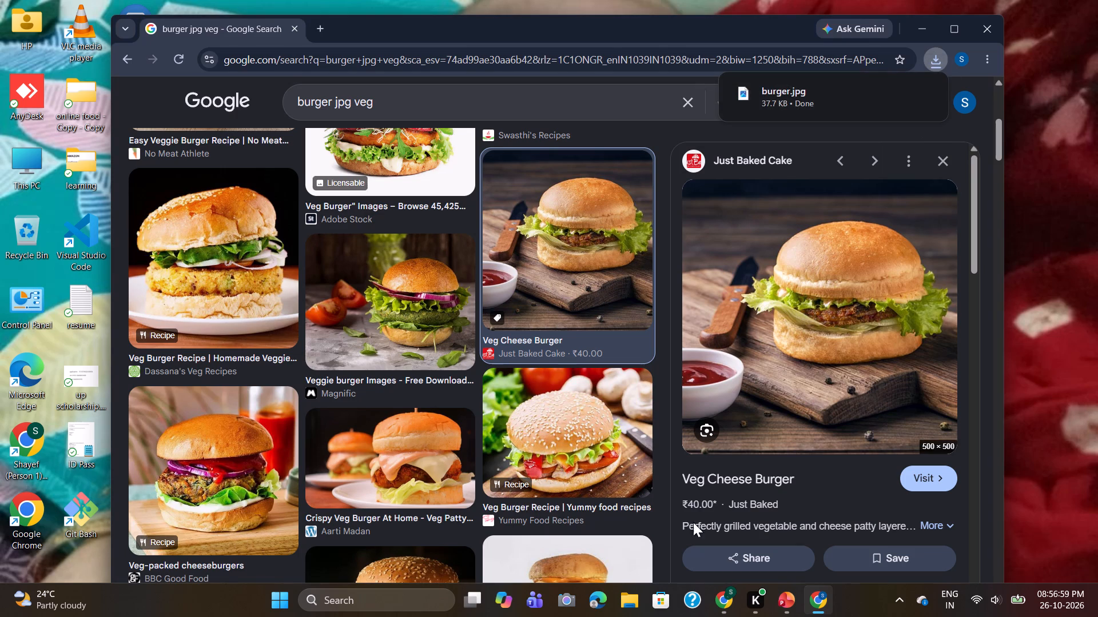
Switch to PowerPoint and insert the saved "burger" picture from the D: drive onto the title slide.
left_click(780, 595)
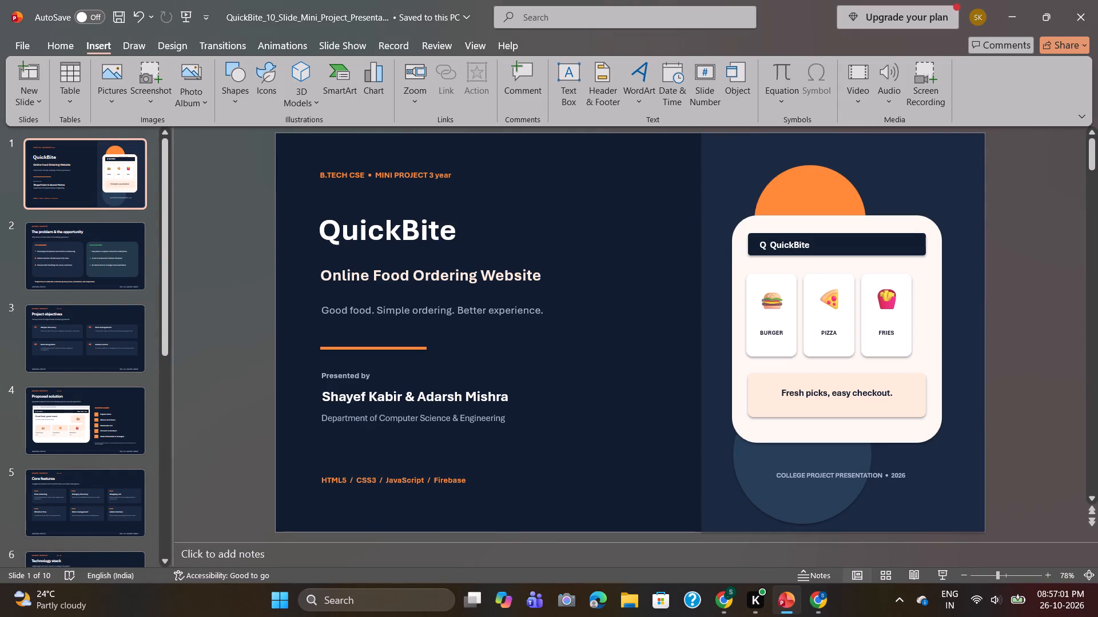
left_click(776, 307)
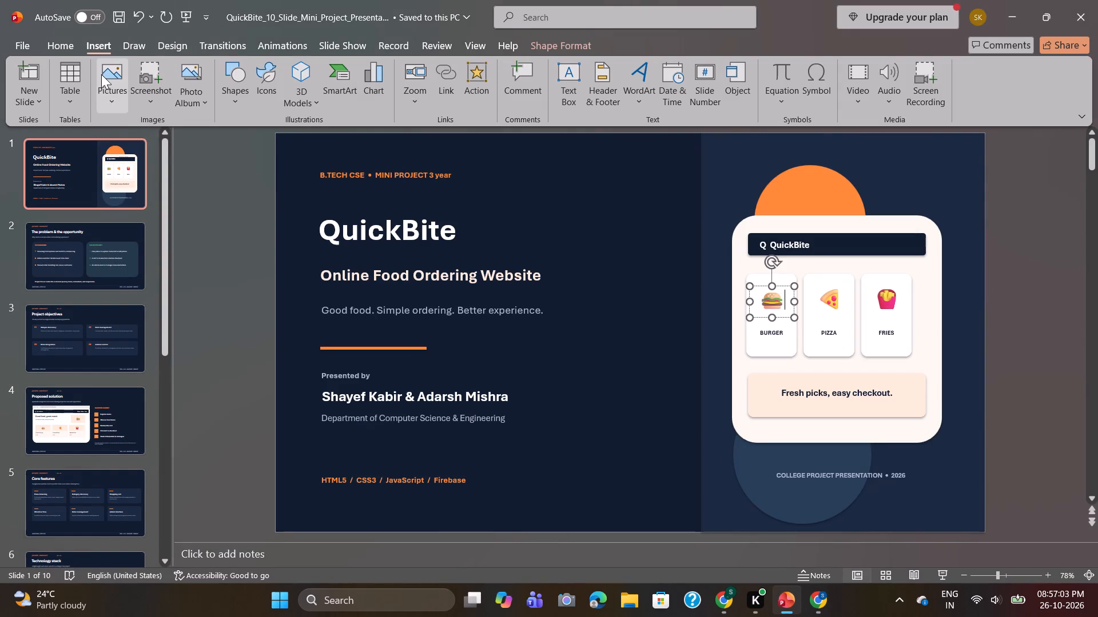
left_click(108, 91)
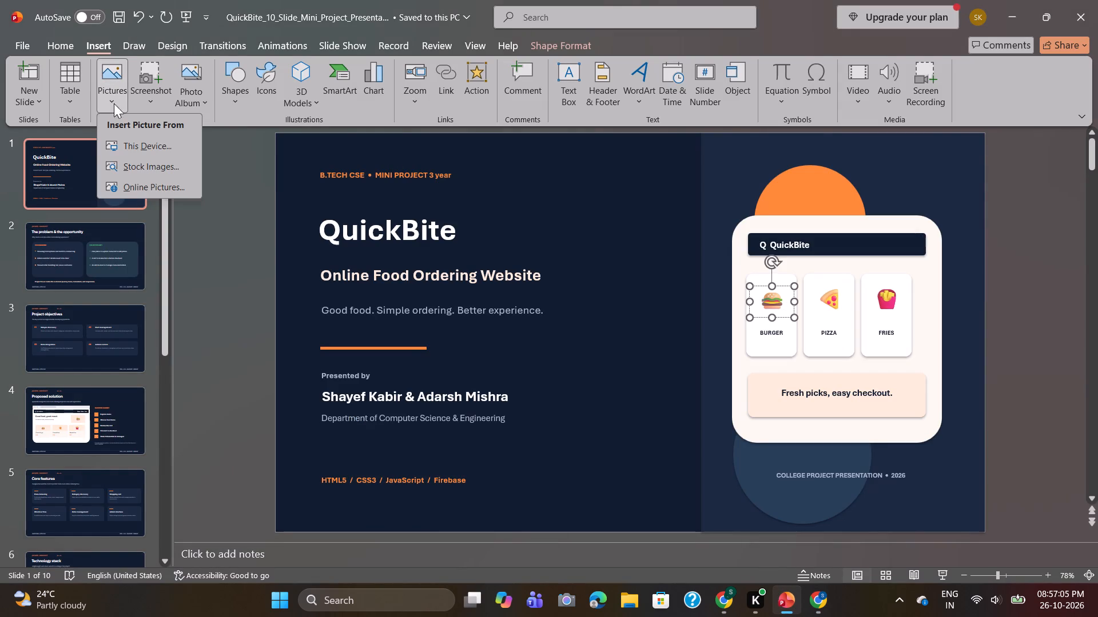
left_click(125, 145)
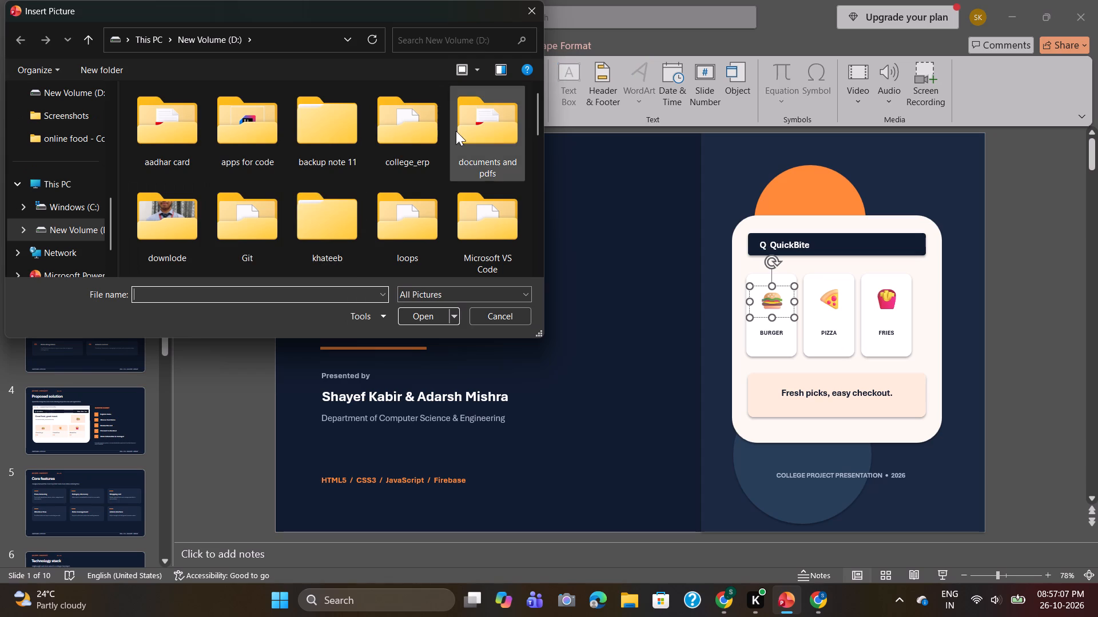
left_click_drag(537, 127, 540, 207)
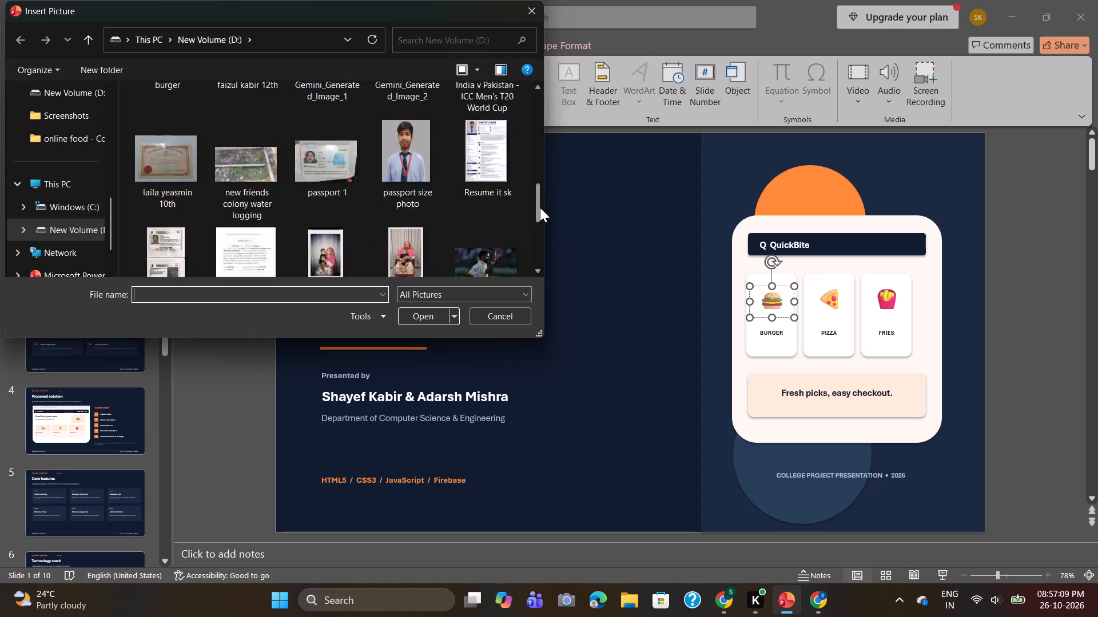
left_click_drag(540, 207, 539, 197)
left_click(161, 195)
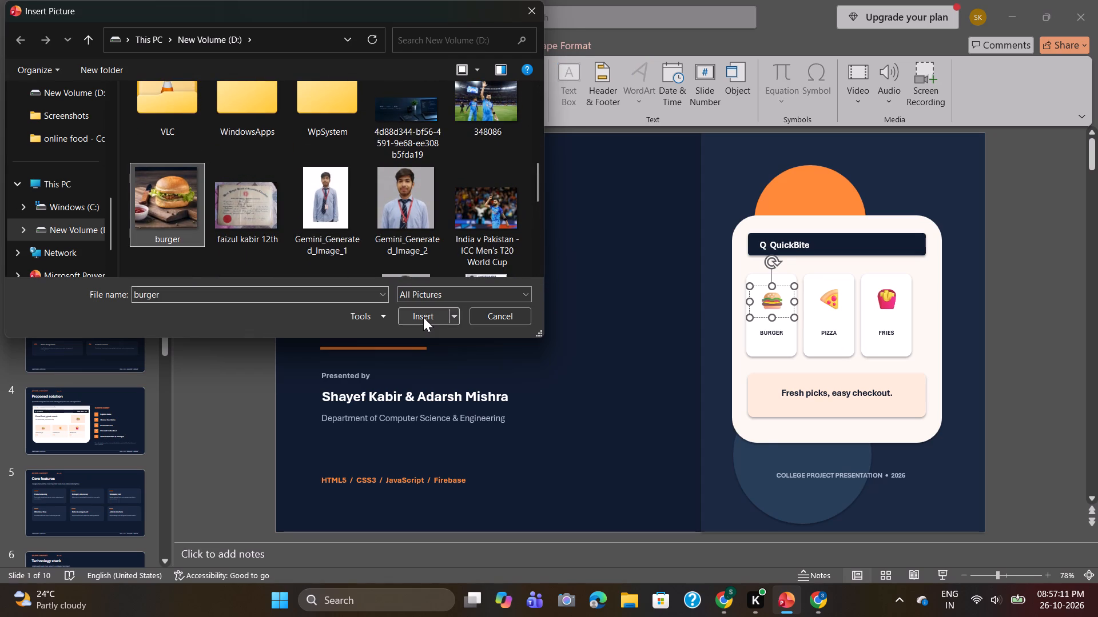
double_click(423, 317)
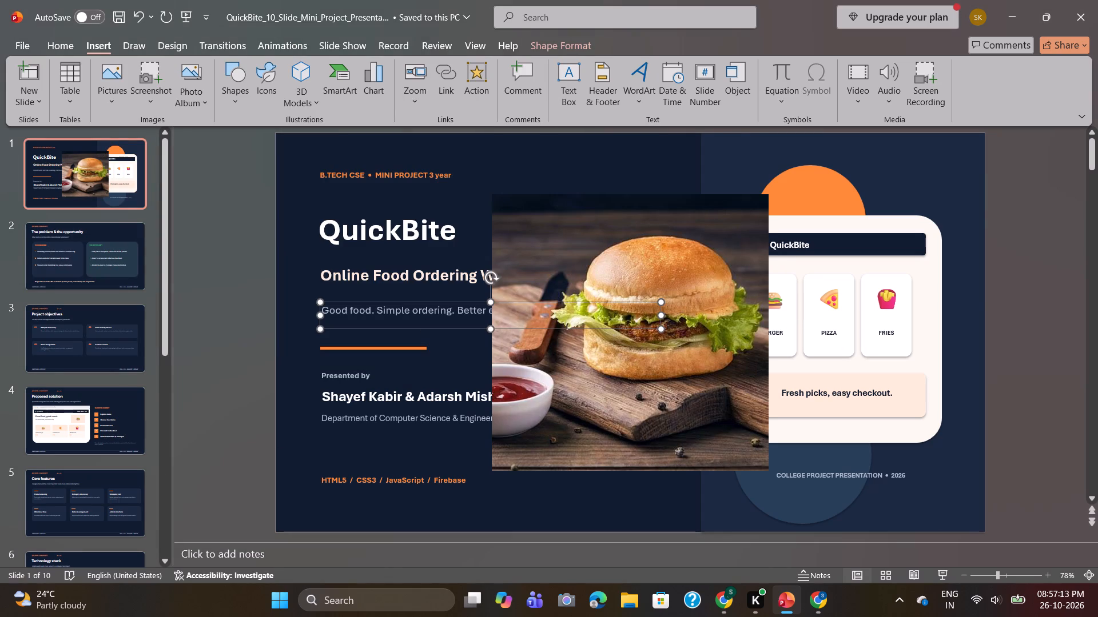
Shrink the burger picture's width and height to roughly the size of the small BURGER card's image area.
left_click(520, 254)
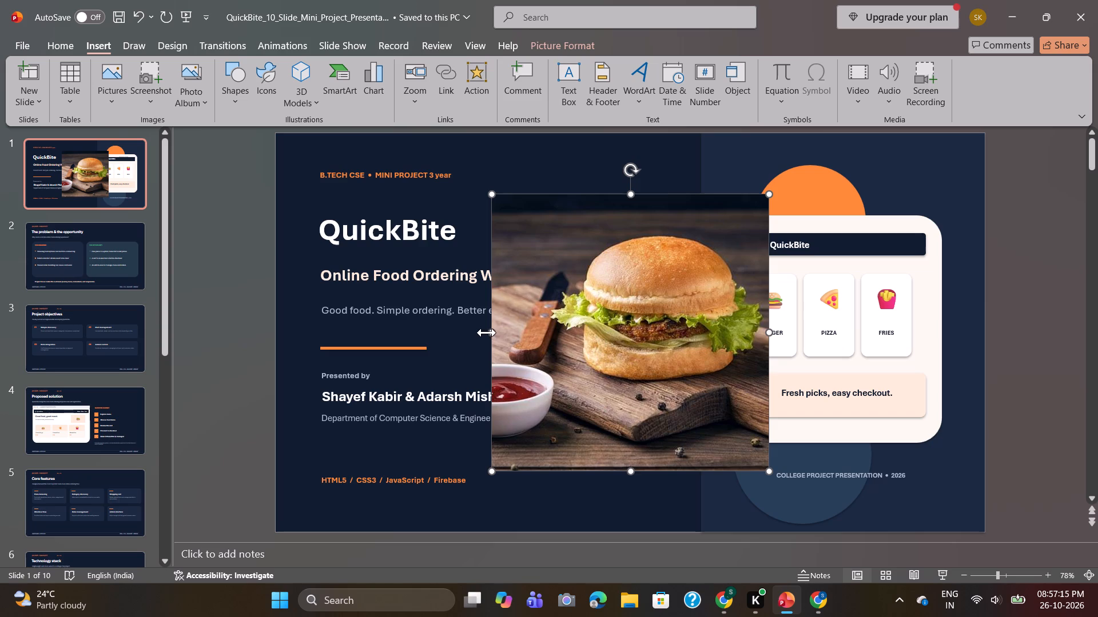
left_click_drag(486, 331, 602, 330)
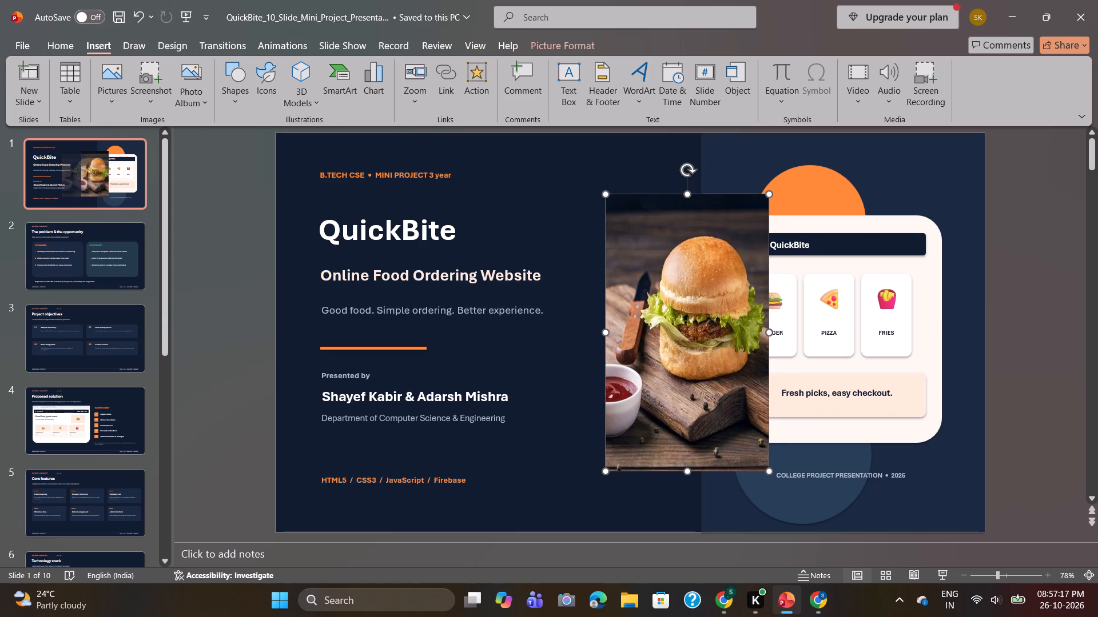
left_click_drag(687, 468, 694, 305)
left_click_drag(685, 193, 689, 215)
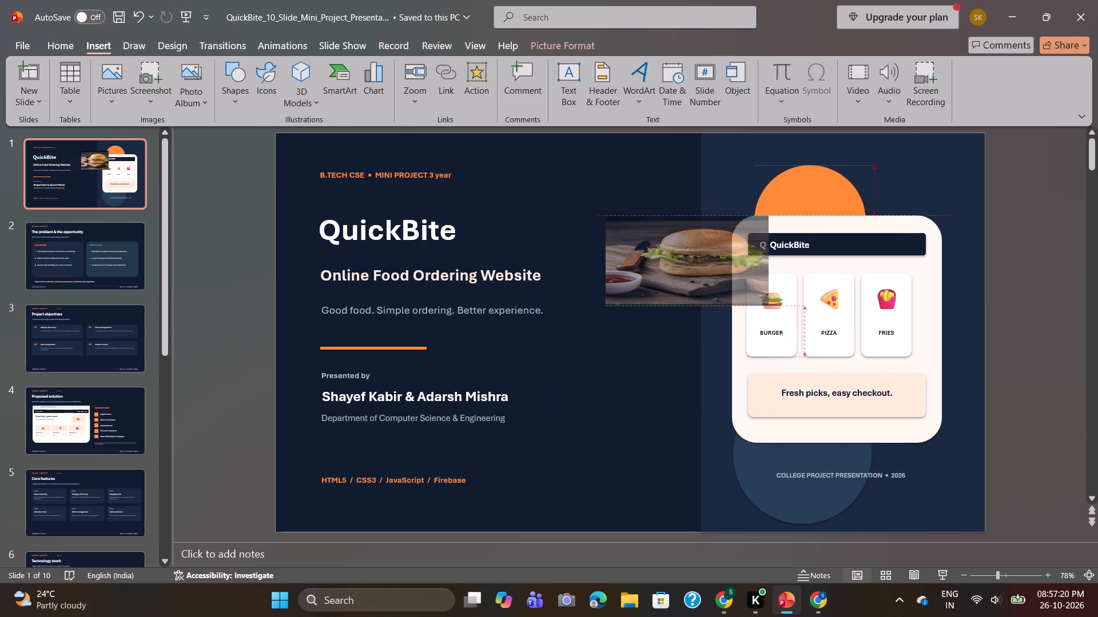
left_click_drag(689, 215, 689, 226)
left_click_drag(606, 265, 674, 266)
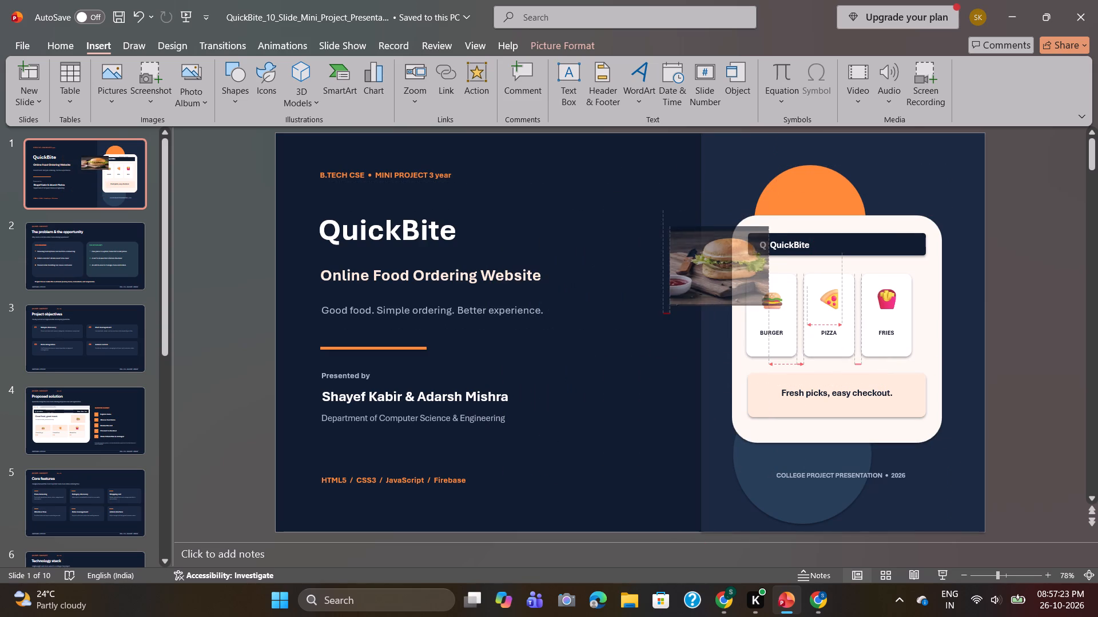
left_click_drag(674, 266, 706, 263)
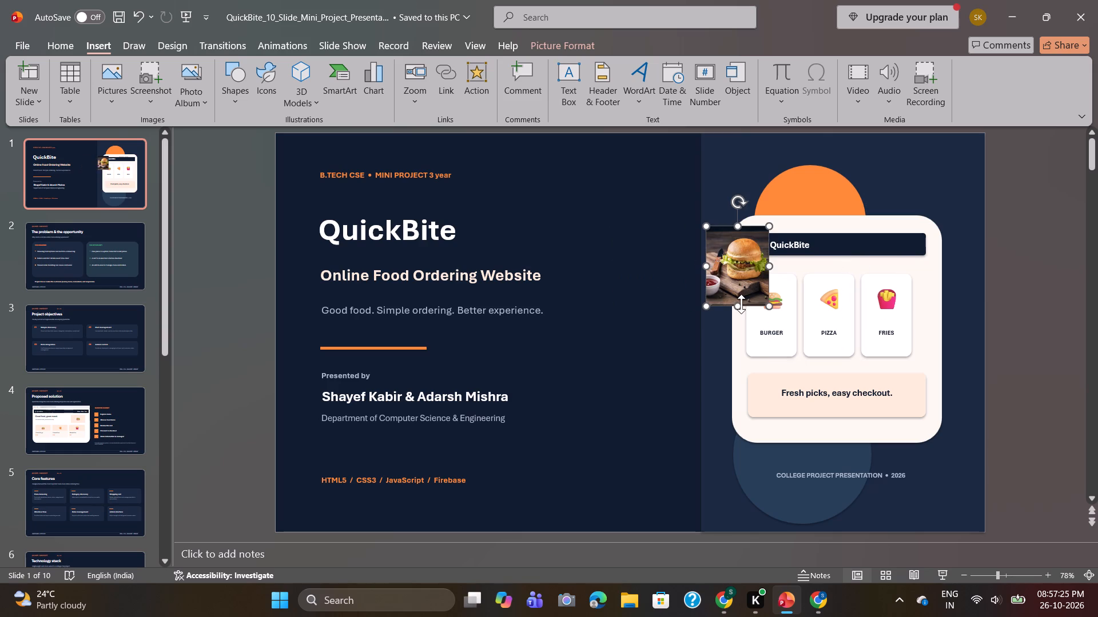
left_click_drag(737, 303, 737, 276)
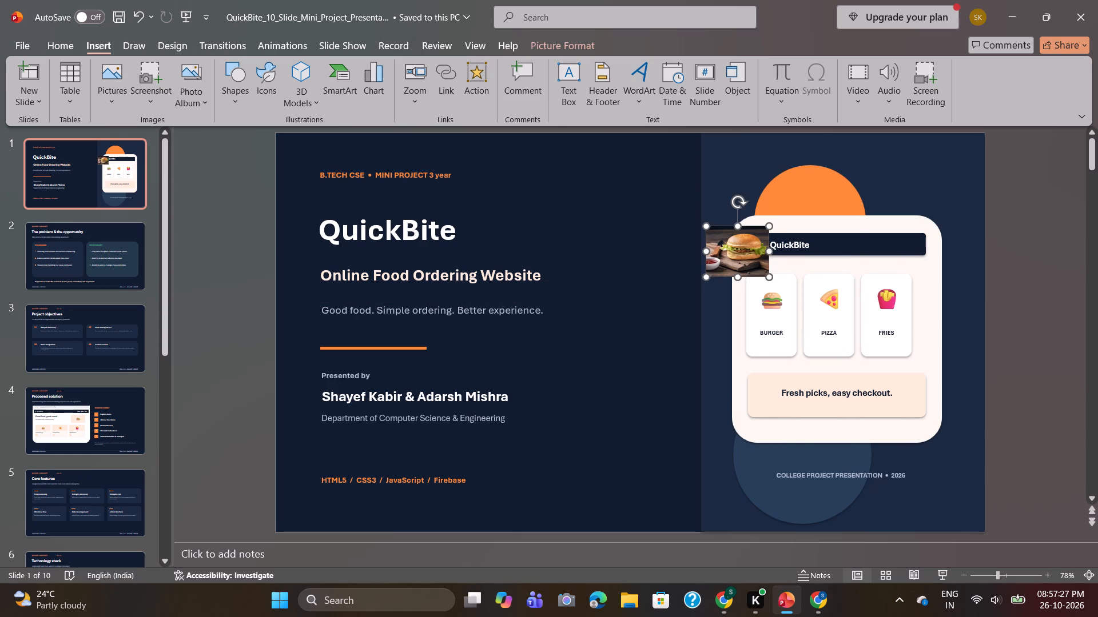
Place the burger picture over the burger emoji on the BURGER card and narrow it to the card's width.
left_click_drag(737, 253, 770, 298)
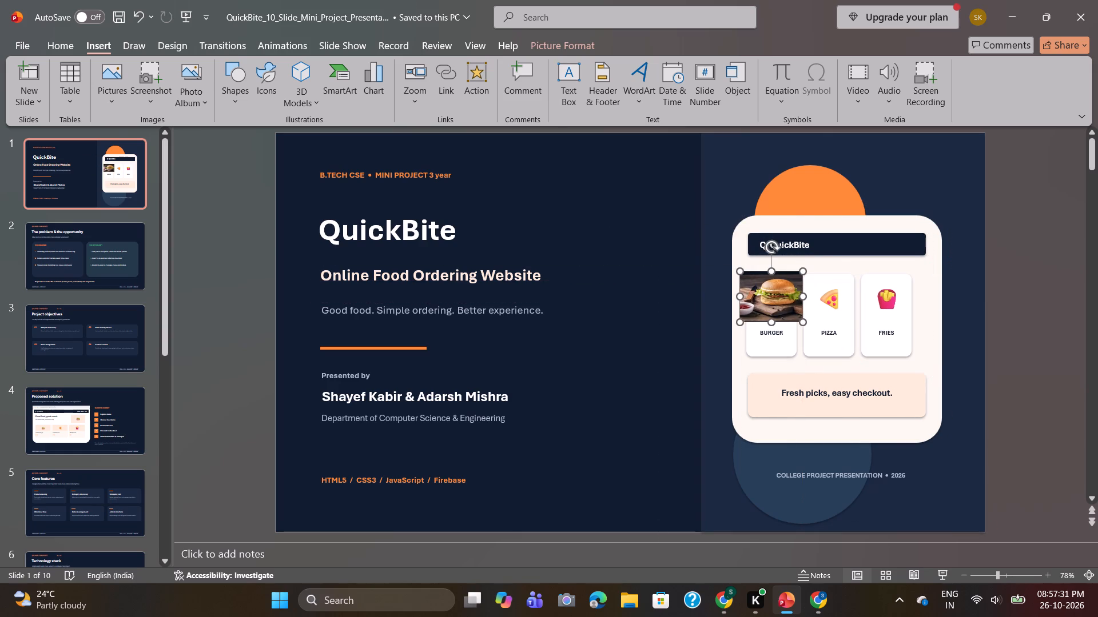
left_click_drag(741, 295, 746, 297)
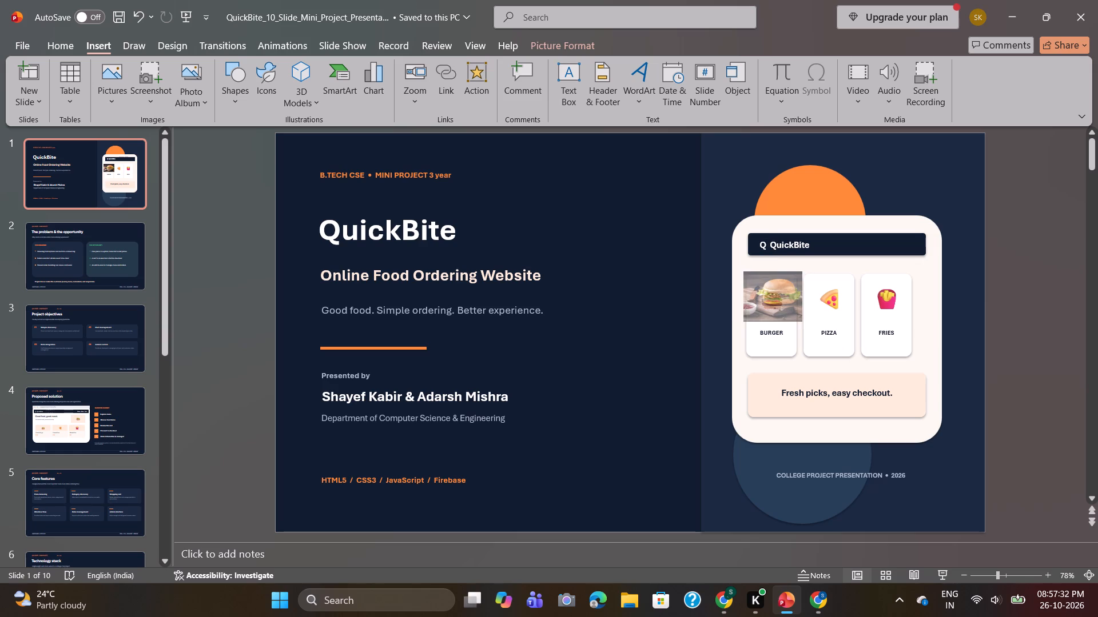
left_click_drag(746, 297, 747, 297)
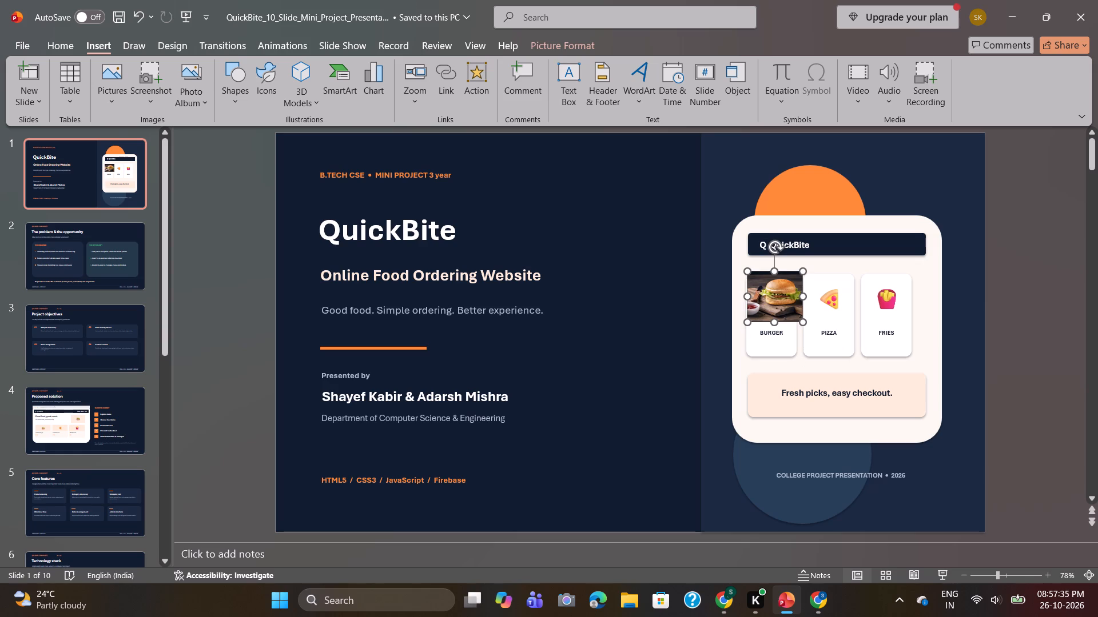
left_click_drag(802, 298, 798, 302)
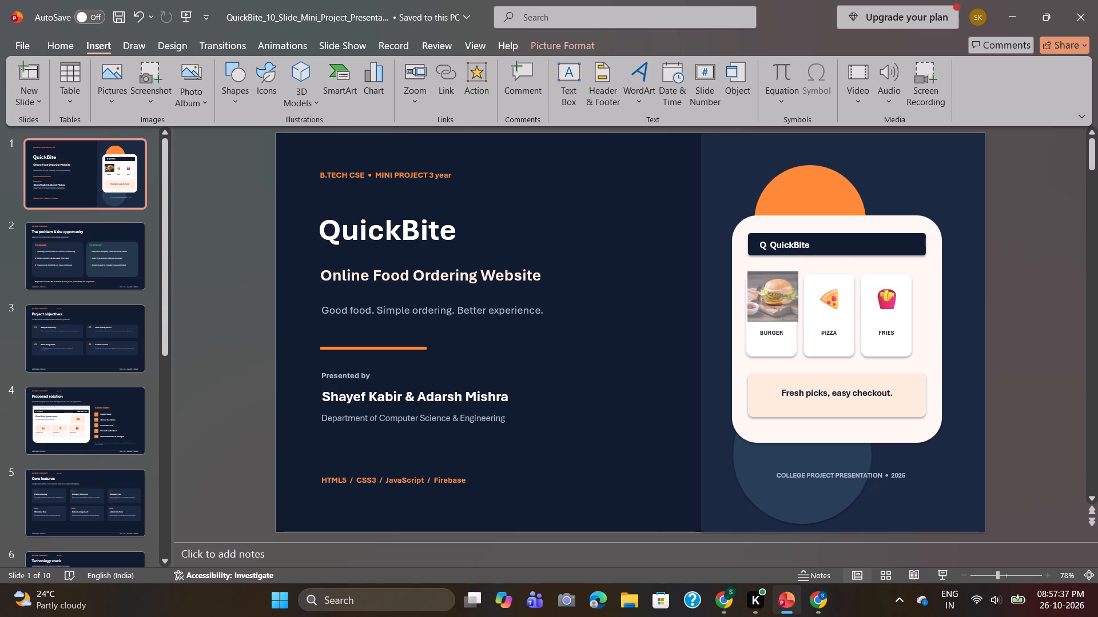
left_click_drag(798, 302, 798, 304)
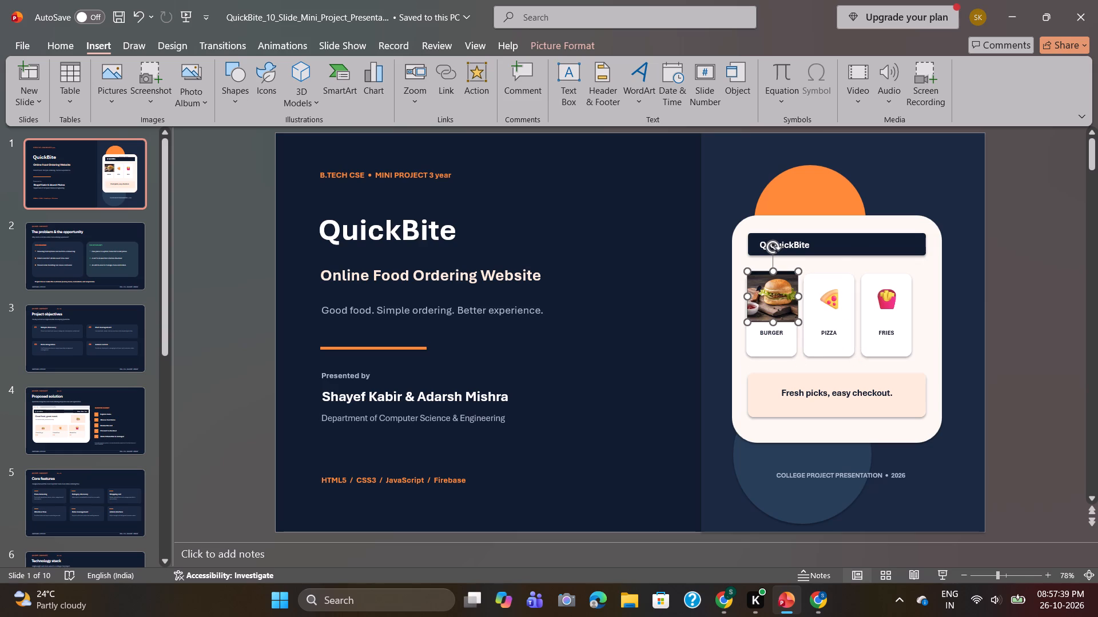
left_click(790, 371)
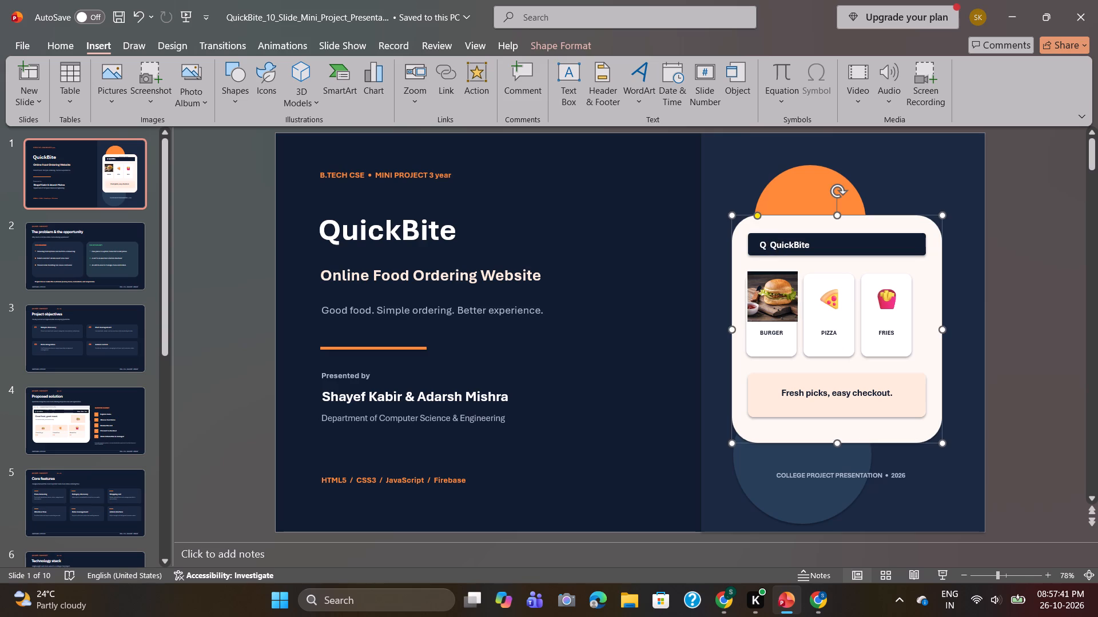
Shrink the burger picture to about 2.2 cm wide and 2.1 cm high and centre it above the label inside the BURGER card.
scroll(790, 282, "up", 6, "ctrl")
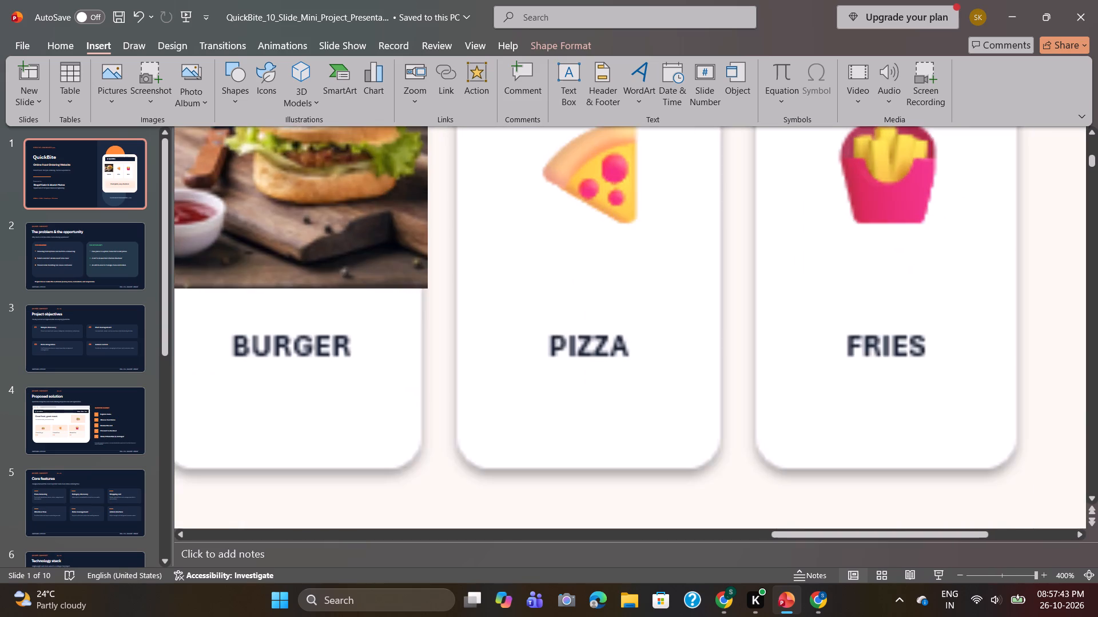
scroll(790, 282, "down", 2, "ctrl")
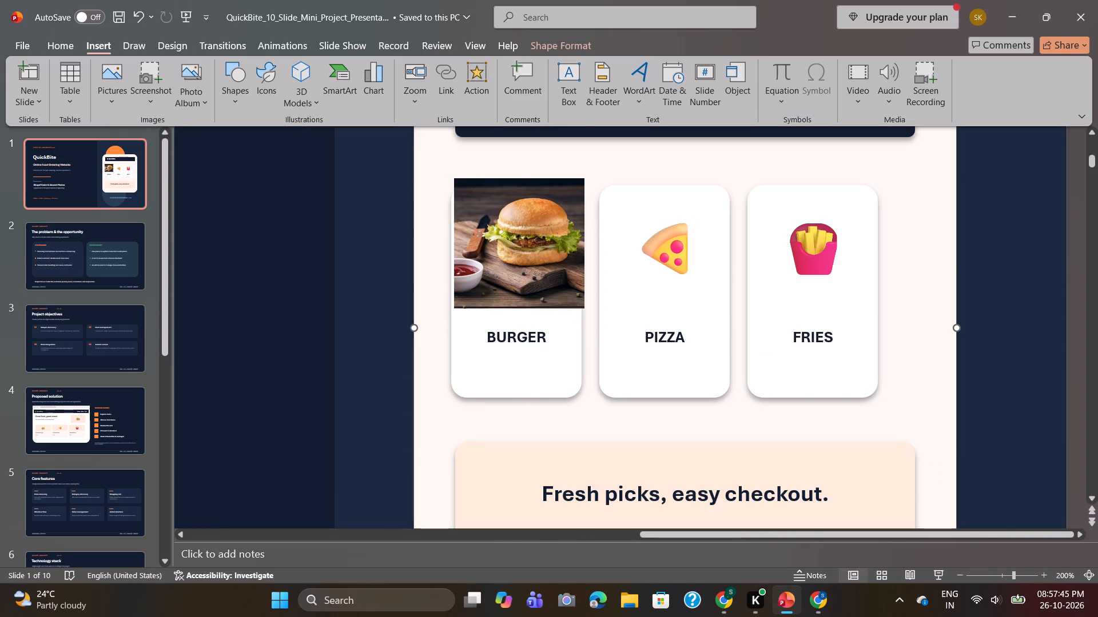
left_click(516, 232)
left_click_drag(584, 243, 583, 243)
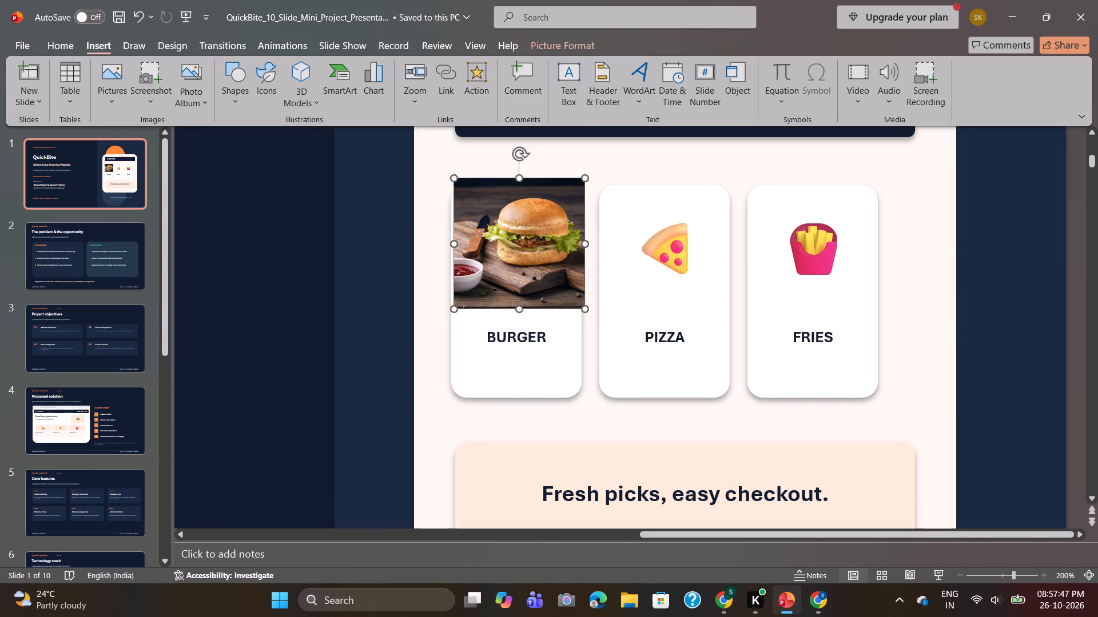
left_click_drag(583, 243, 579, 244)
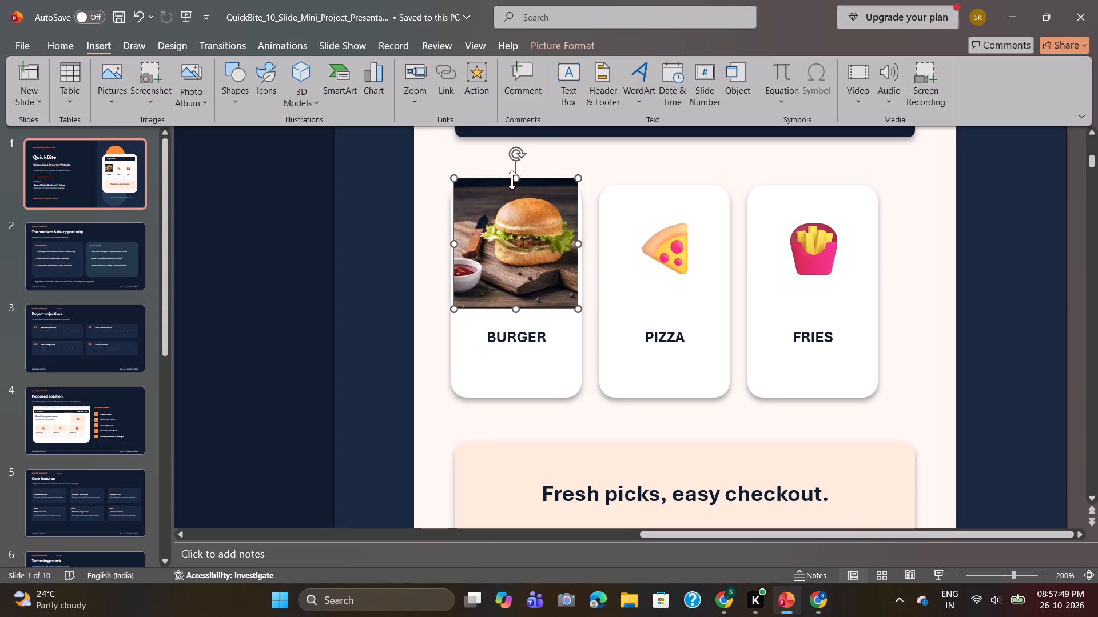
left_click_drag(516, 178, 522, 191)
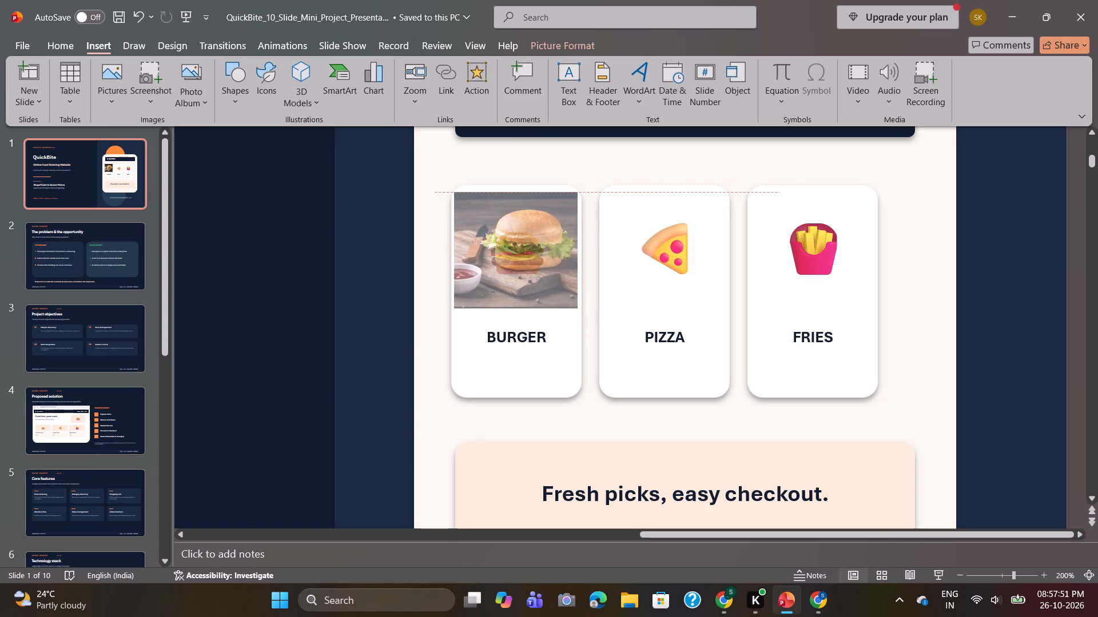
left_click_drag(522, 191, 522, 186)
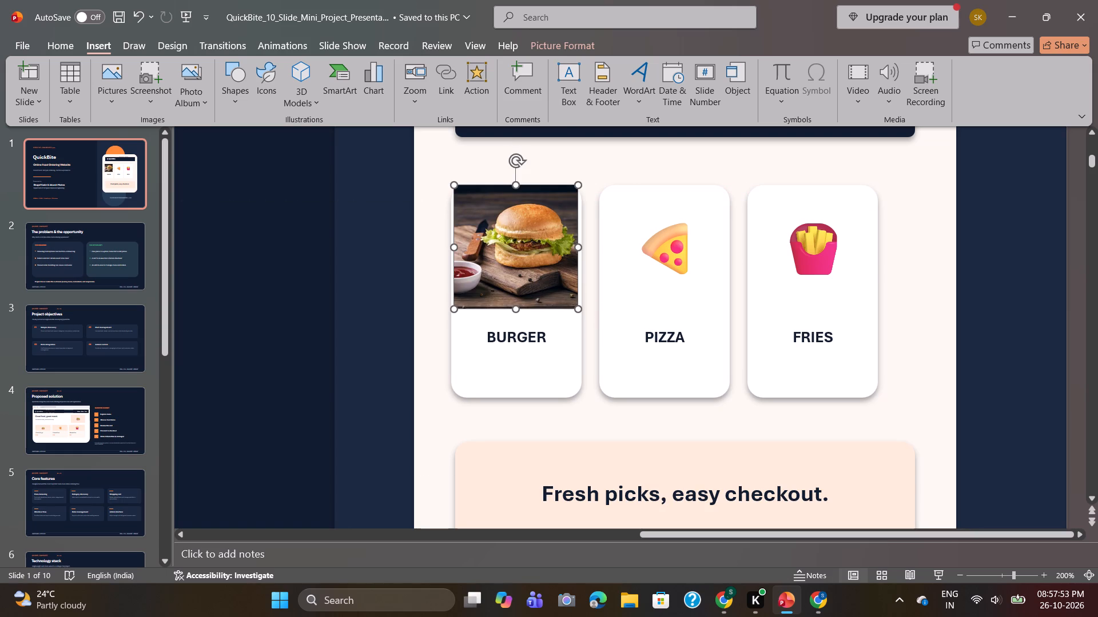
left_click_drag(455, 247, 462, 247)
left_click_drag(517, 187, 513, 197)
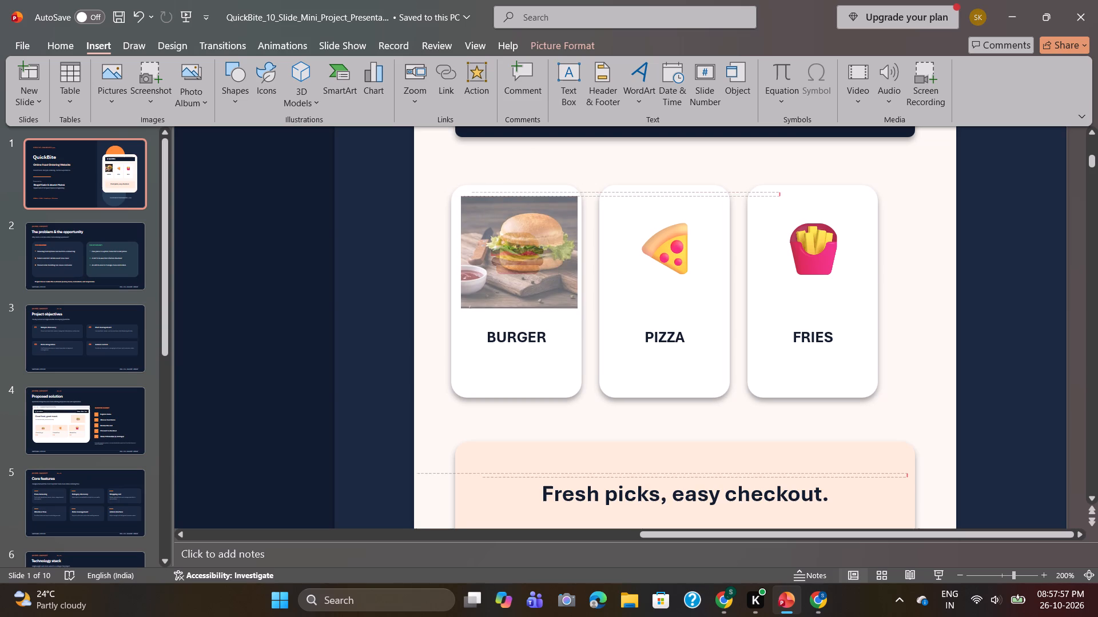
left_click_drag(513, 197, 512, 197)
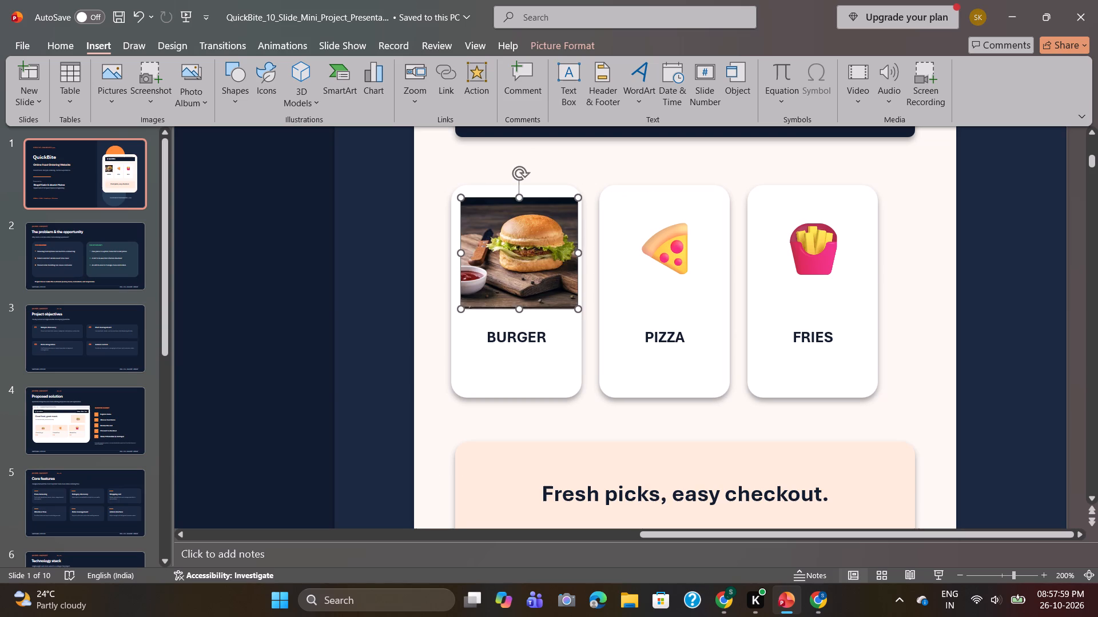
left_click(490, 238)
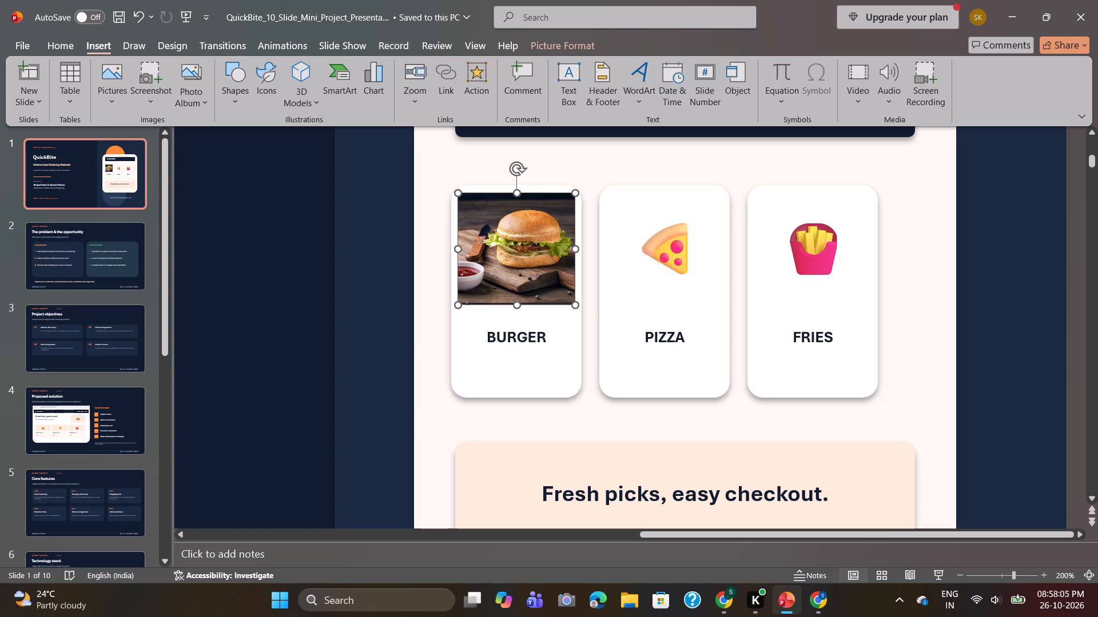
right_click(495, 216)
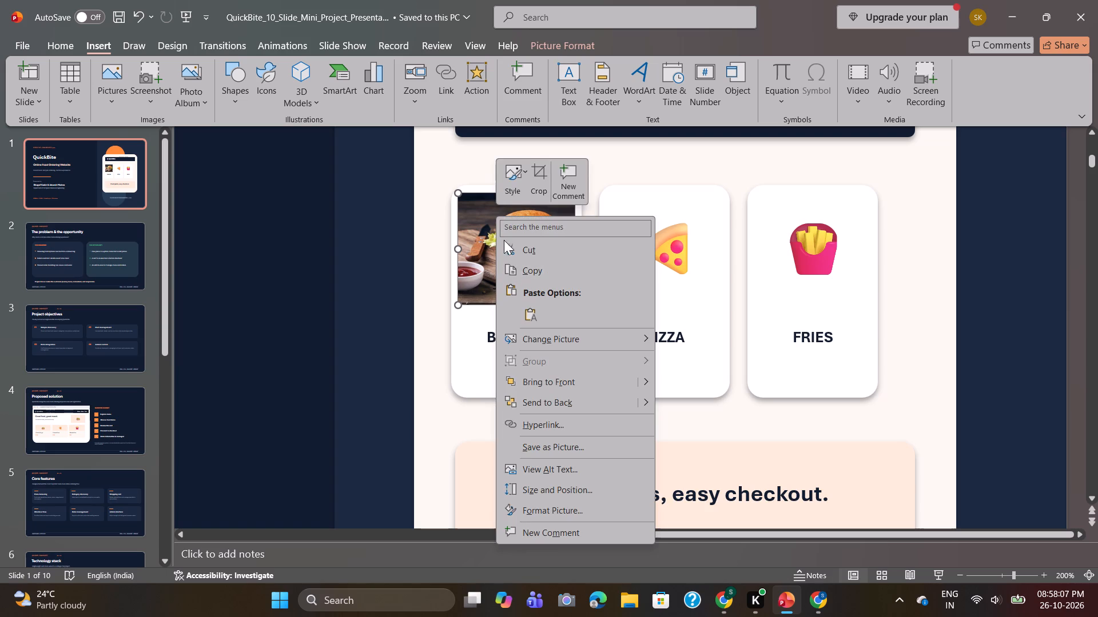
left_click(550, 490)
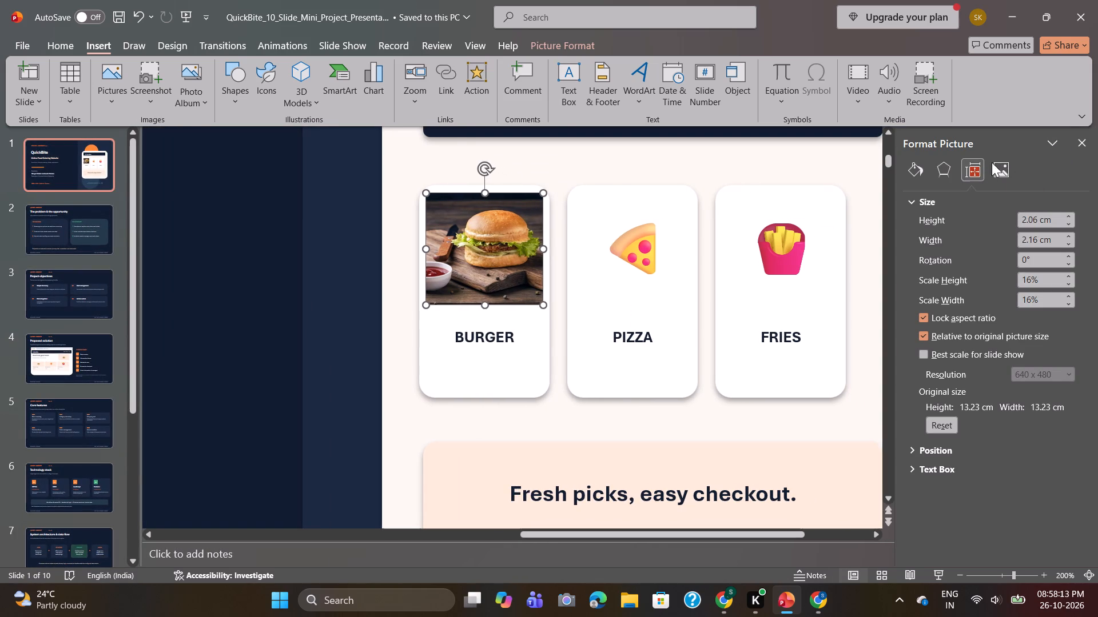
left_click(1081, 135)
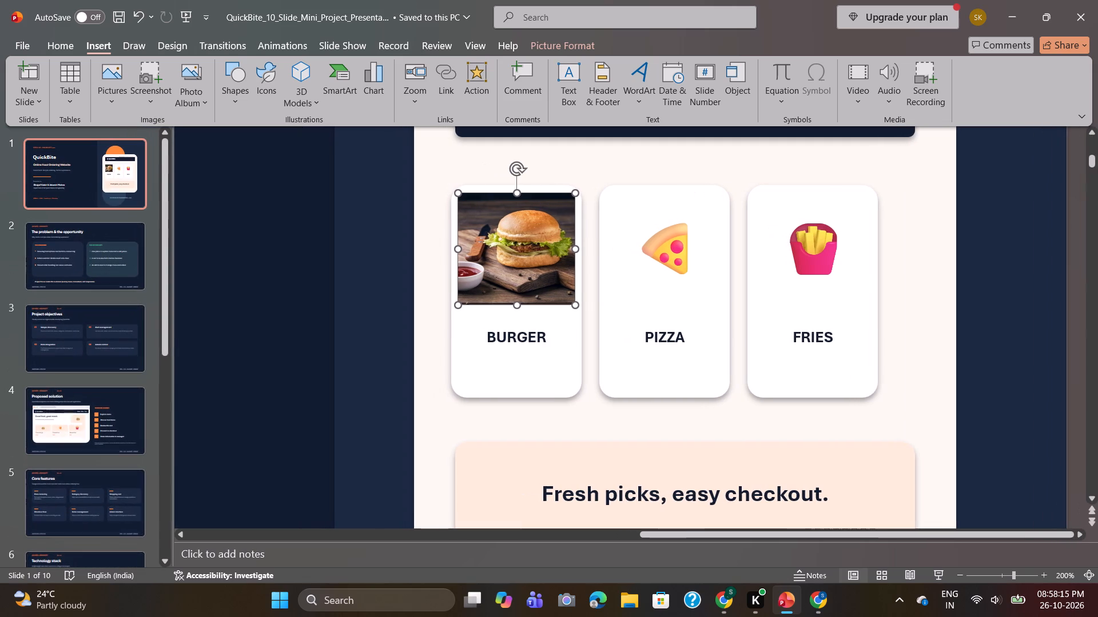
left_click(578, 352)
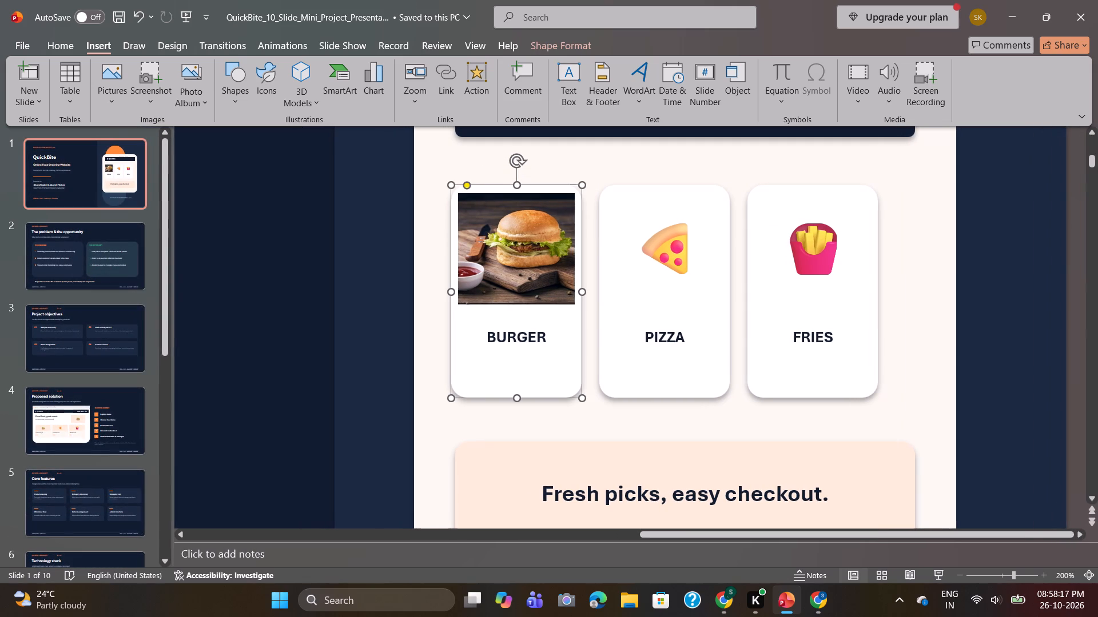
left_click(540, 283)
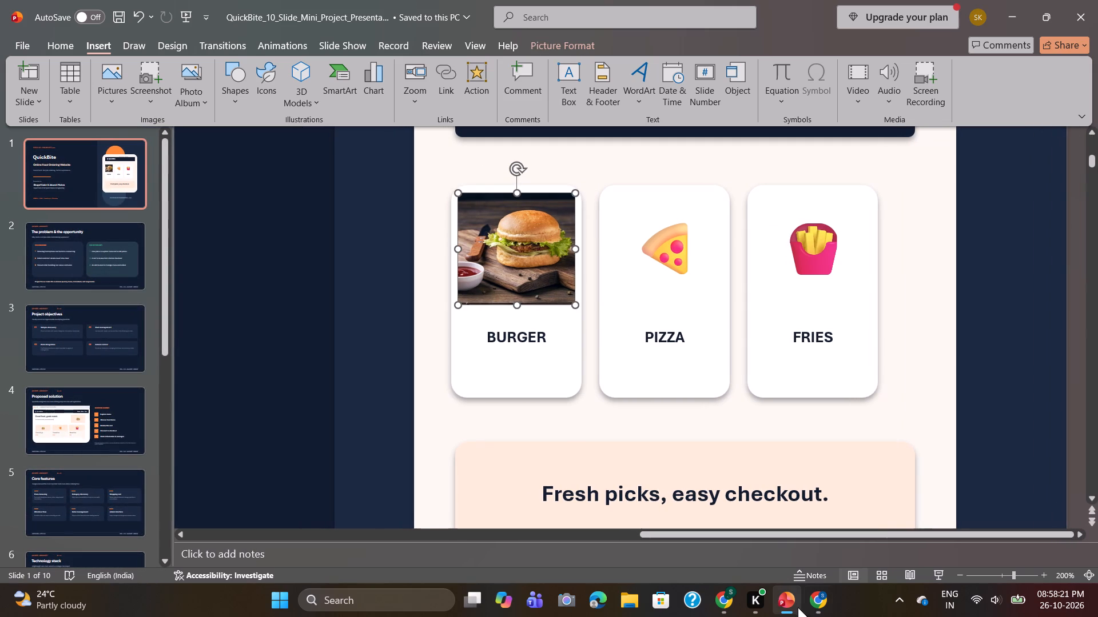
Switch to Chrome and change the Google image search to "pizza jpg veg".
left_click(820, 607)
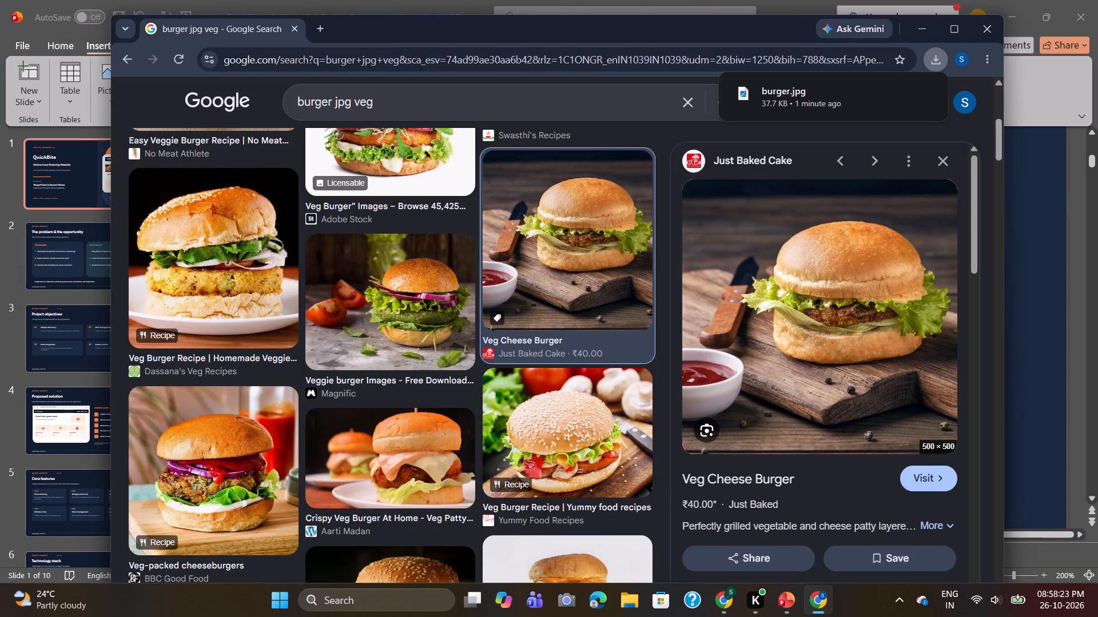
left_click(335, 99)
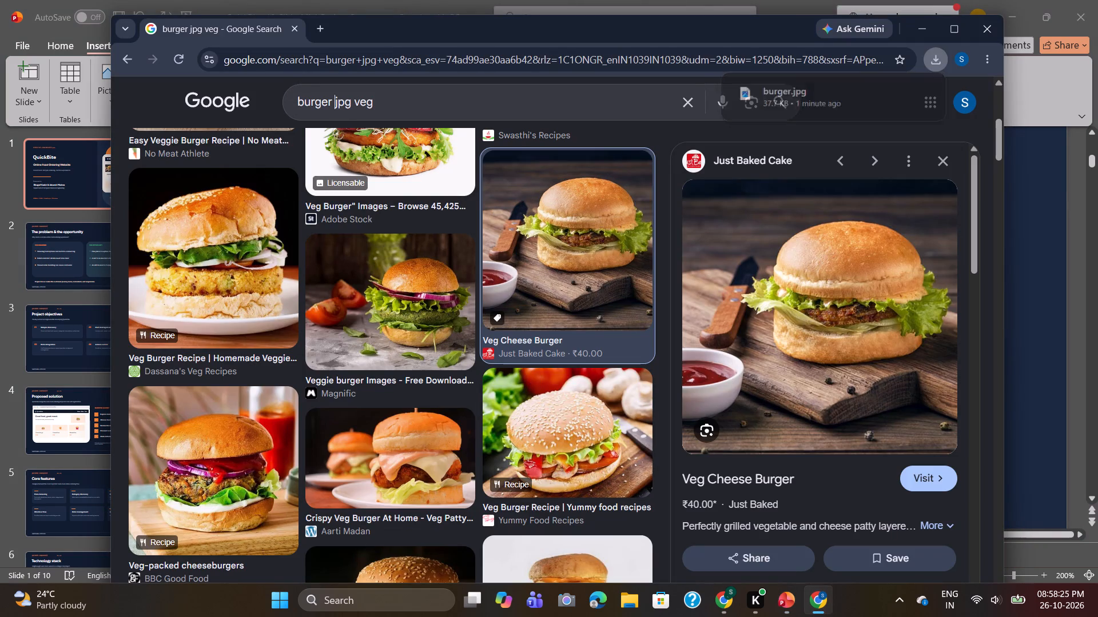
key("BackSpace")
key("BackSpace")
key("BackSpace")
key("BackSpace")
key("BackSpace")
key("BackSpace")
key("BackSpace")
key("BackSpace")
key("BackSpace")
key("BackSpace")
key("BackSpace")
type("pizza")
key("space")
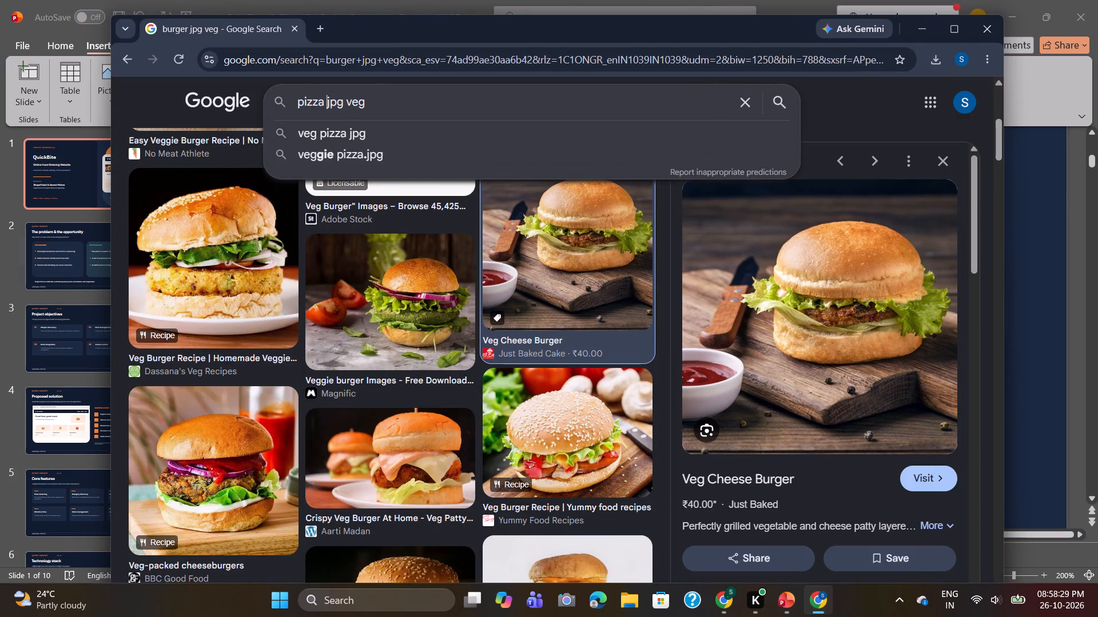
key("Return")
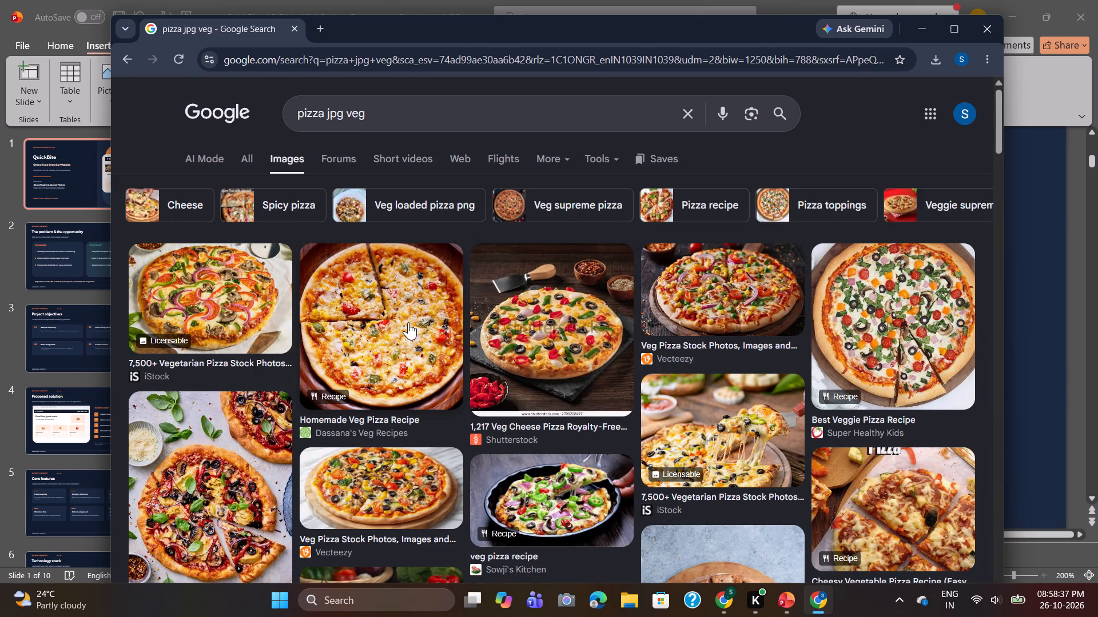
Preview pizza results and save the Vecteezy "Veg Pizza Stock Photos" image to the D: drive as "pizza".
left_click(514, 345)
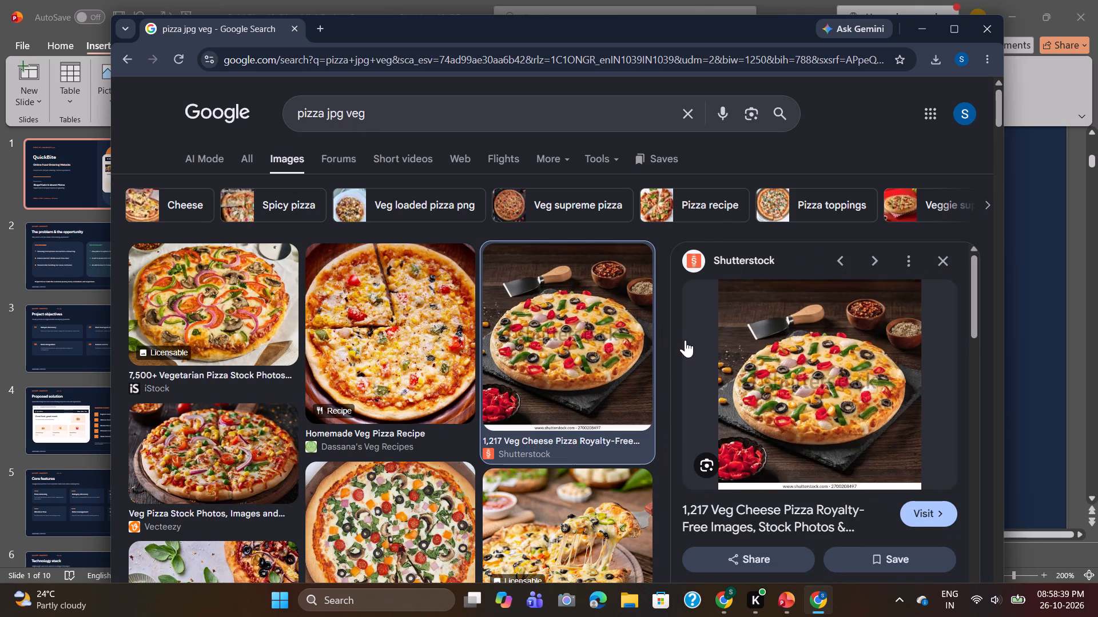
right_click(806, 360)
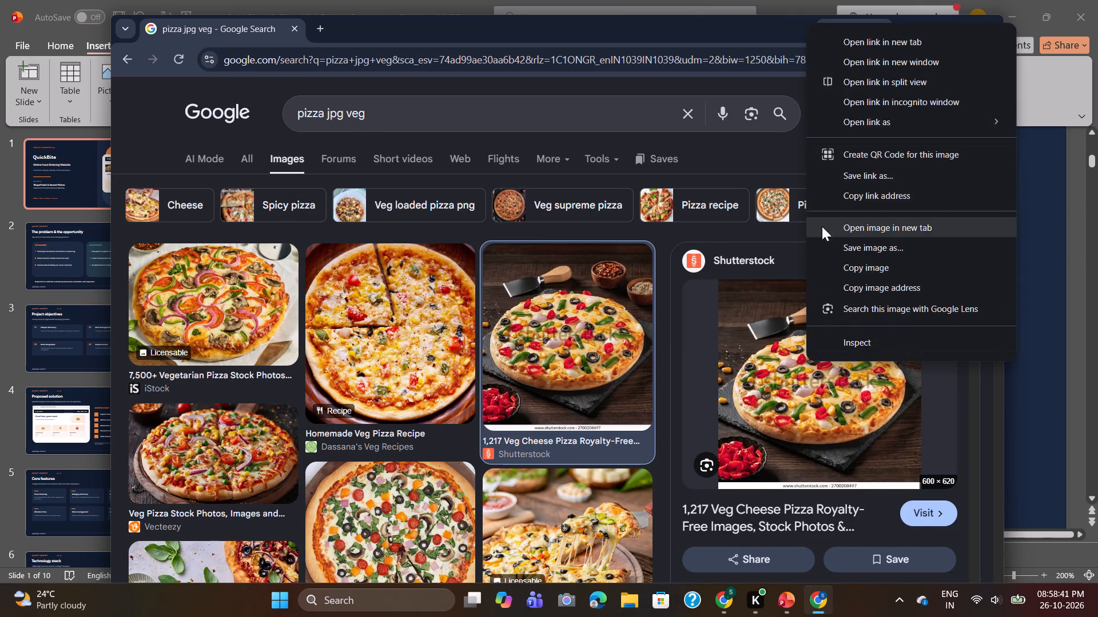
left_click(394, 513)
left_click_drag(1093, 158, 1095, 167)
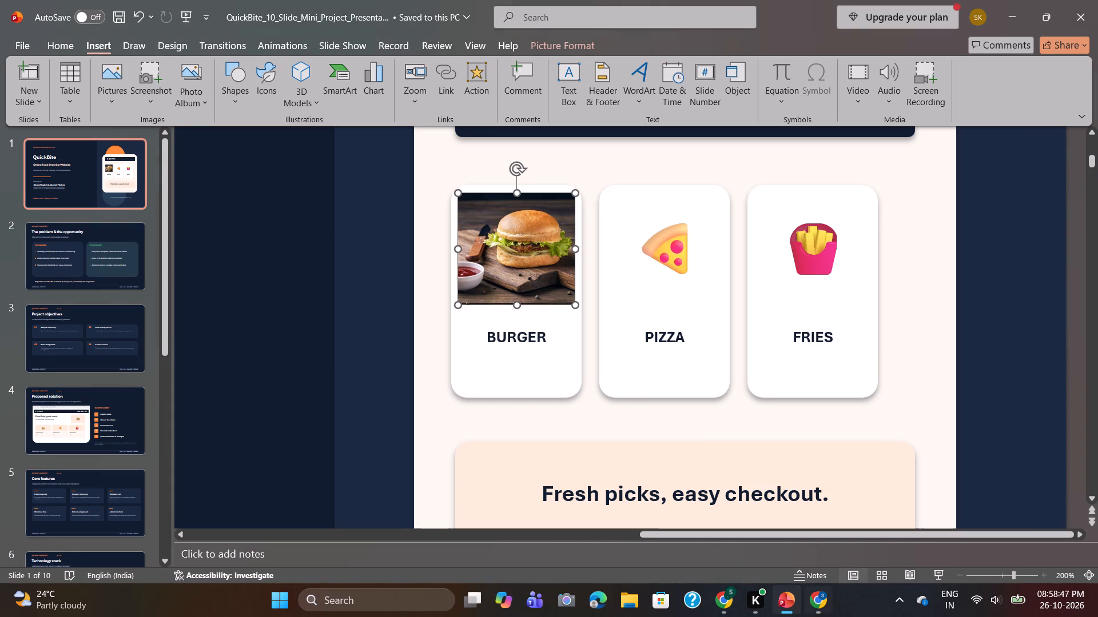
left_click(811, 608)
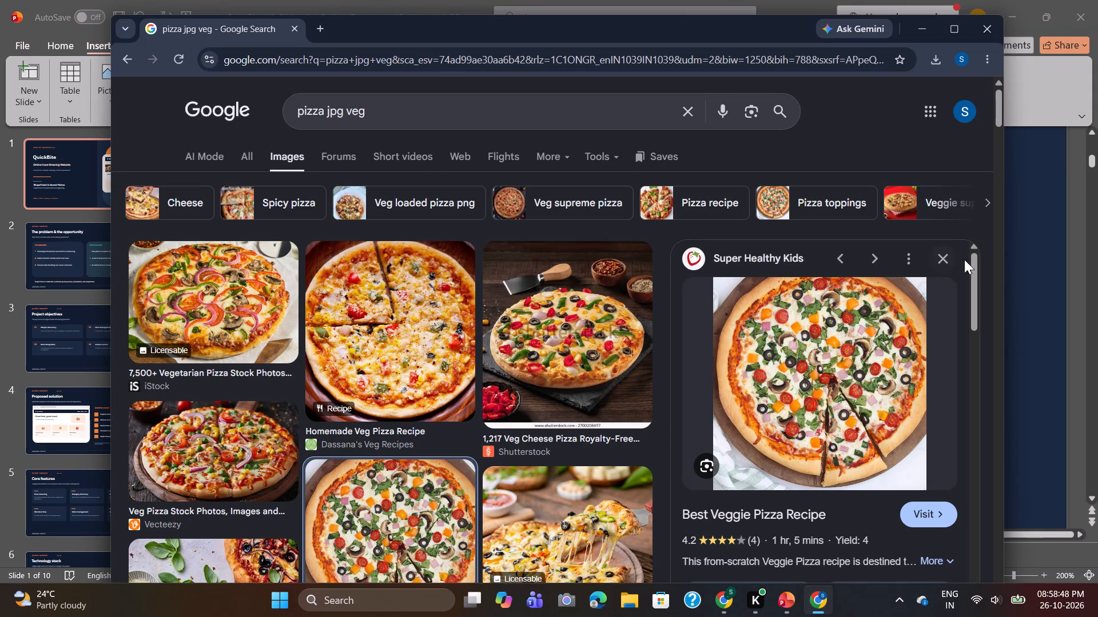
left_click_drag(977, 274, 961, 345)
left_click(706, 435)
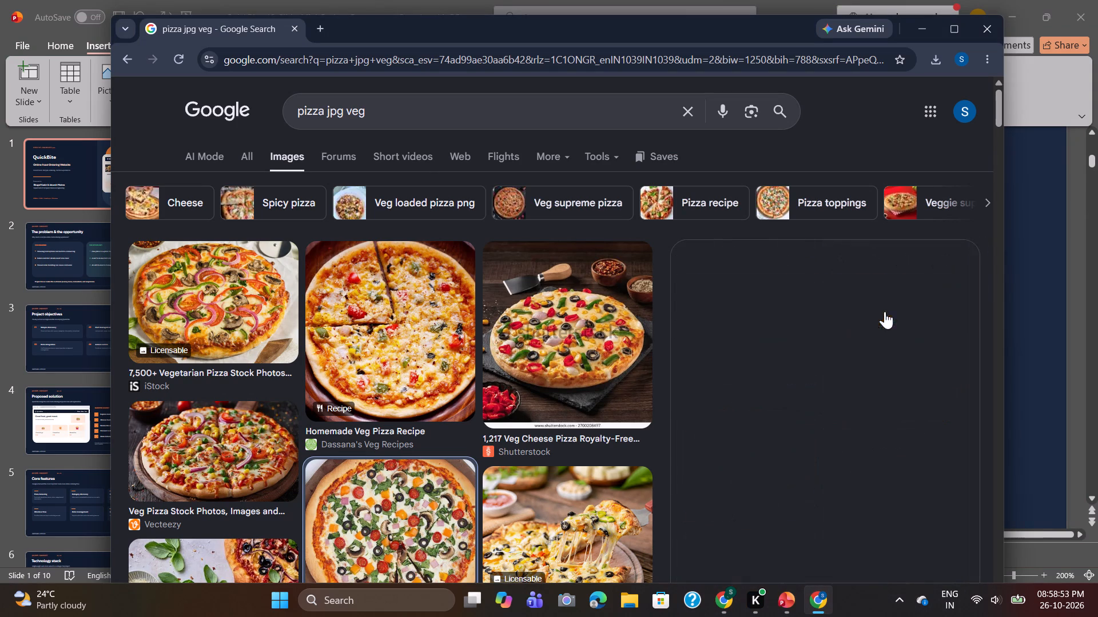
right_click(824, 382)
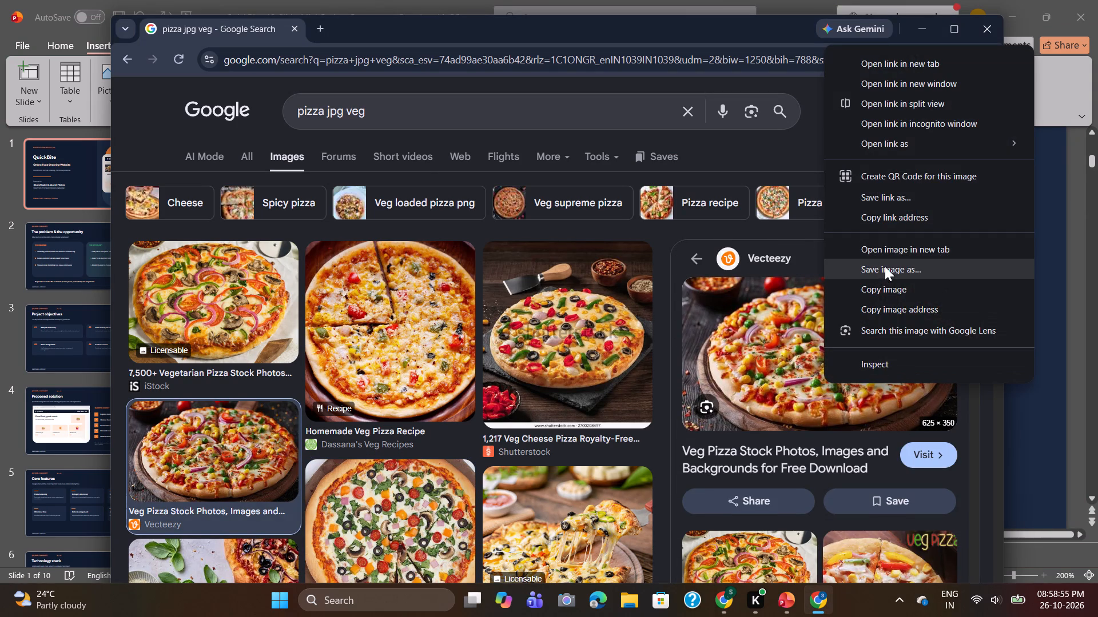
left_click(885, 266)
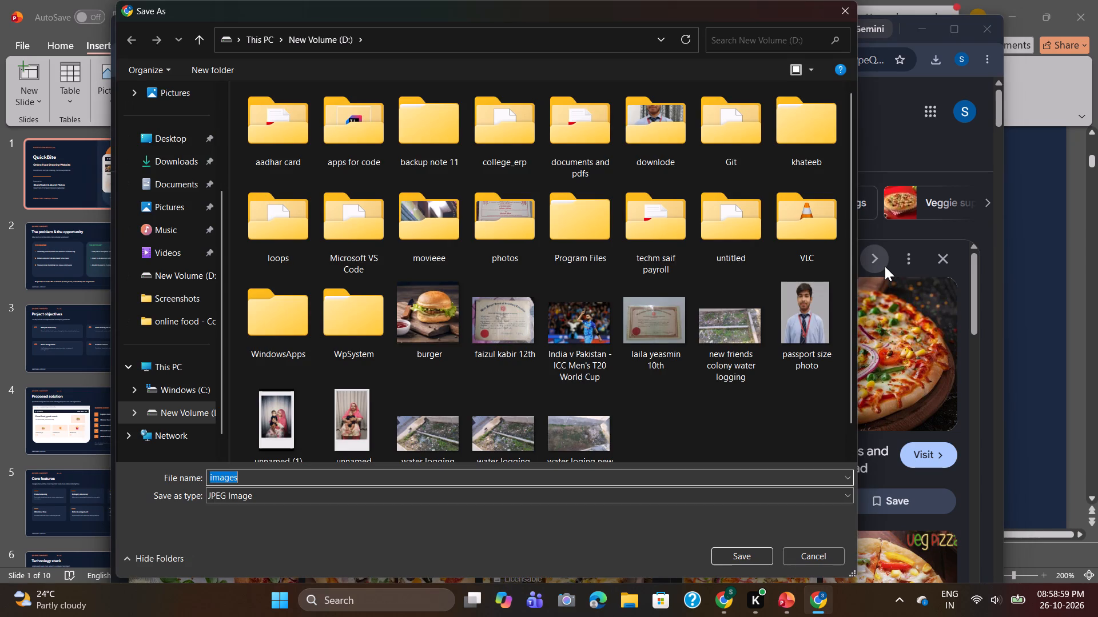
key("BackSpace")
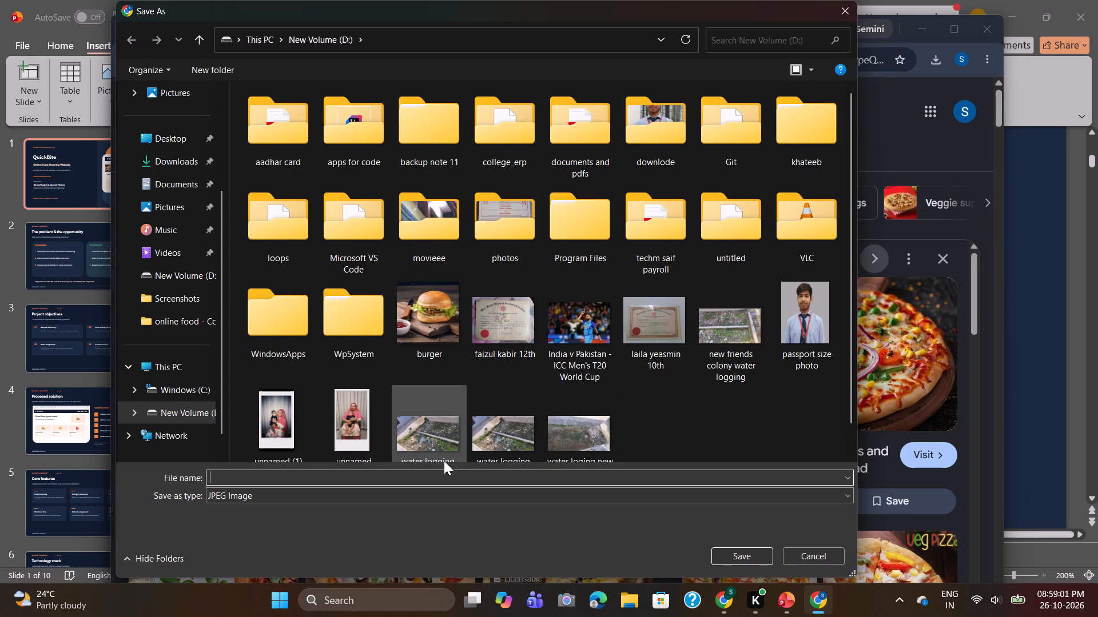
type("pixx")
key("BackSpace")
key("BackSpace")
type("zza")
key("Return")
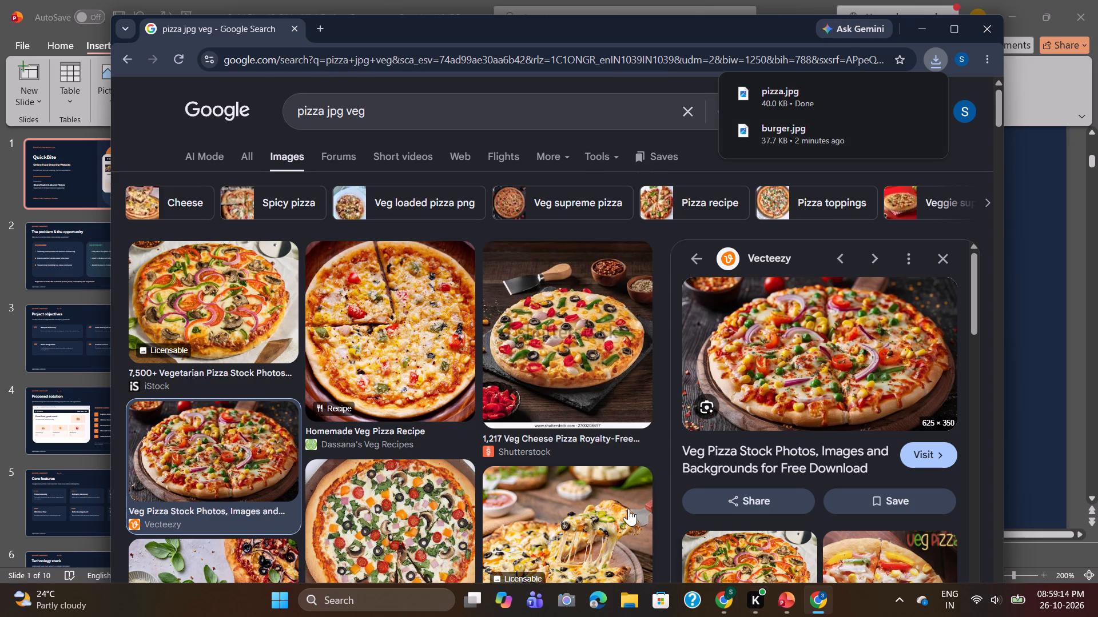
Change the Google image search to "french jpg", dropping both "pizza" and "veg" from the query.
left_click(323, 114)
key("BackSpace")
key("BackSpace")
key("BackSpace")
key("BackSpace")
key("BackSpace")
key("BackSpace")
key("BackSpace")
key("BackSpace")
key("BackSpace")
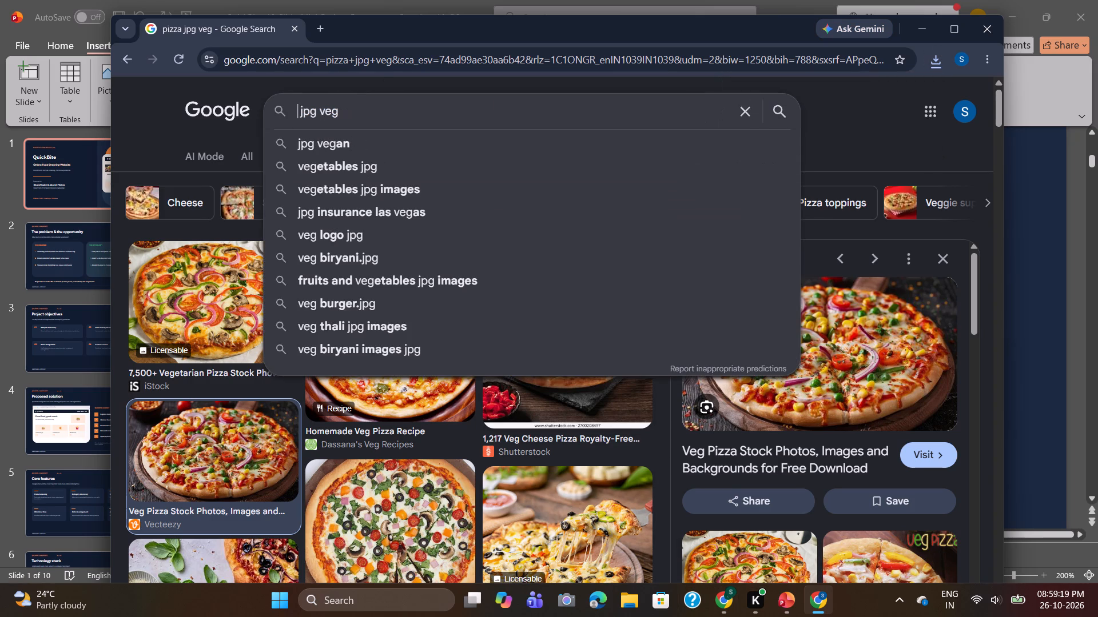
type("french")
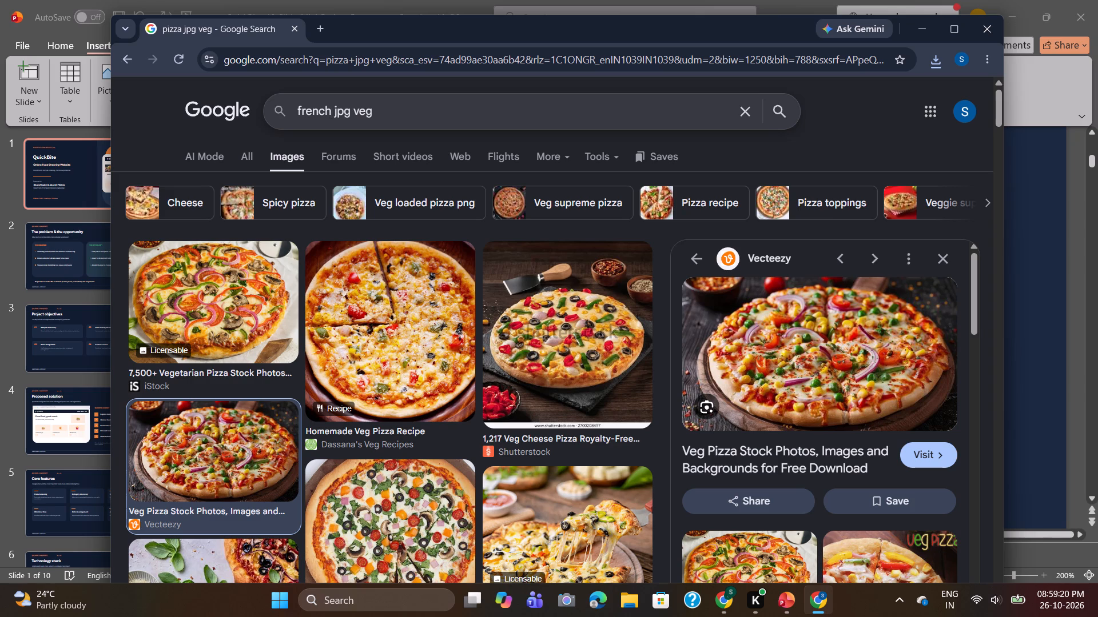
left_click(392, 117)
key("BackSpace")
key("BackSpace")
key("BackSpace")
key("Return")
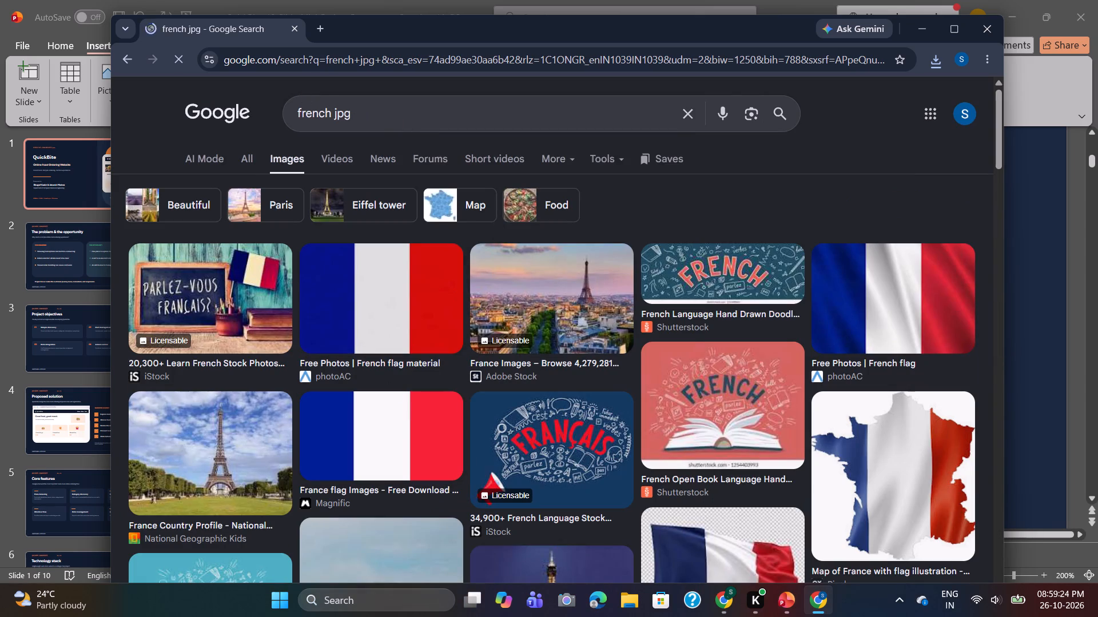
Refine the image search to "french fries jpg".
left_click(337, 117)
key("Left")
key("space")
type("fries")
key("space")
key("Return")
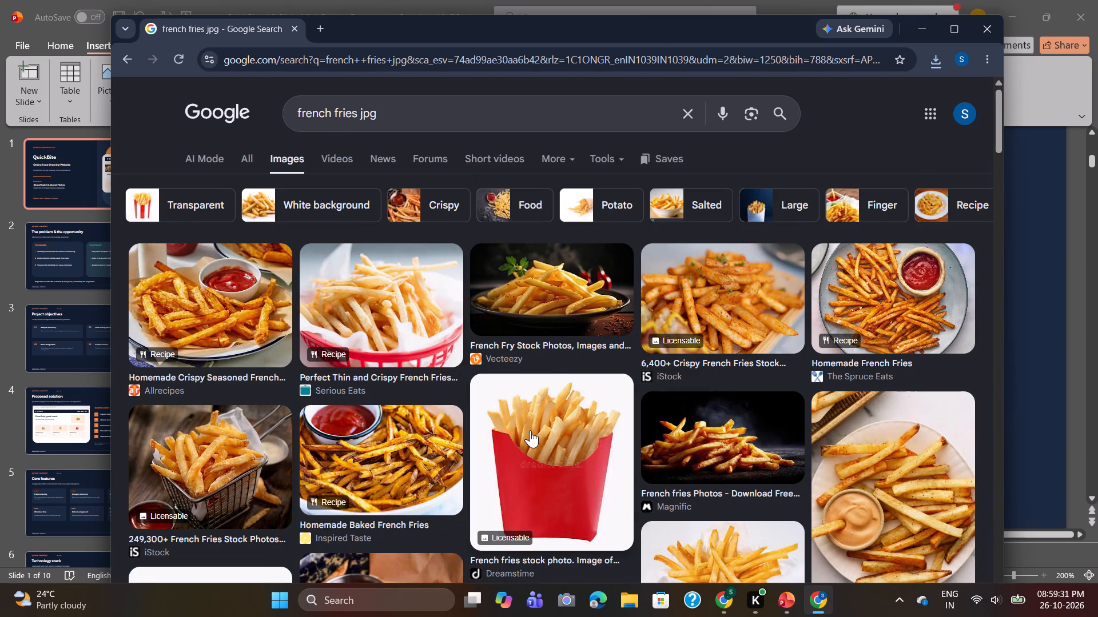
Preview french fries results, save the Vecteezy "French Fry Stock Photos" image to the D: drive as "french", and close the browser.
left_click(572, 468)
right_click(826, 347)
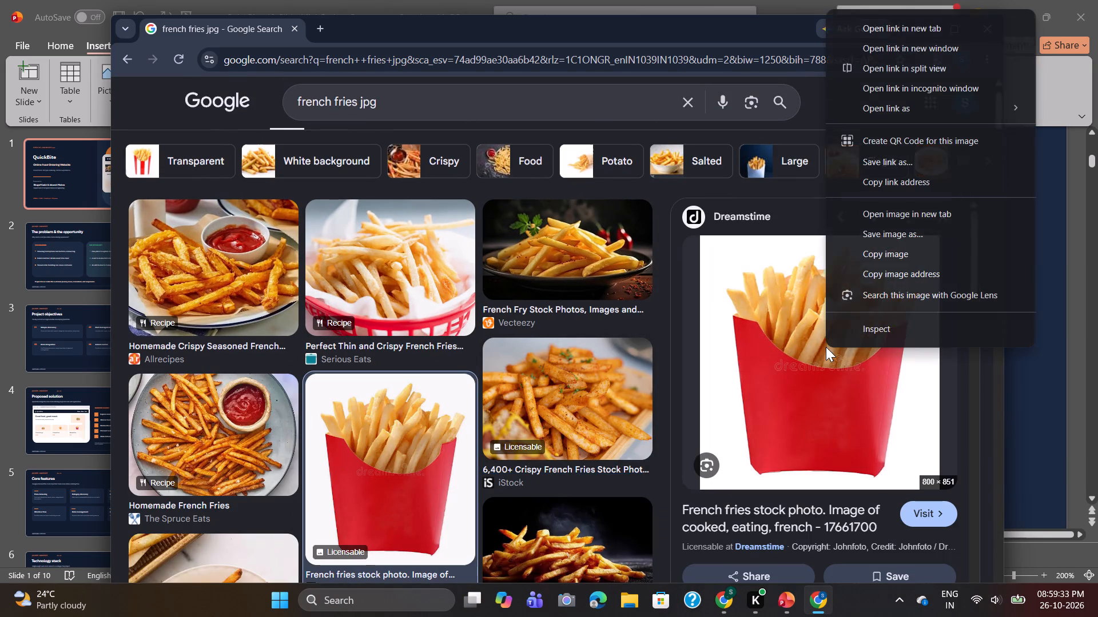
left_click(370, 290)
left_click(539, 290)
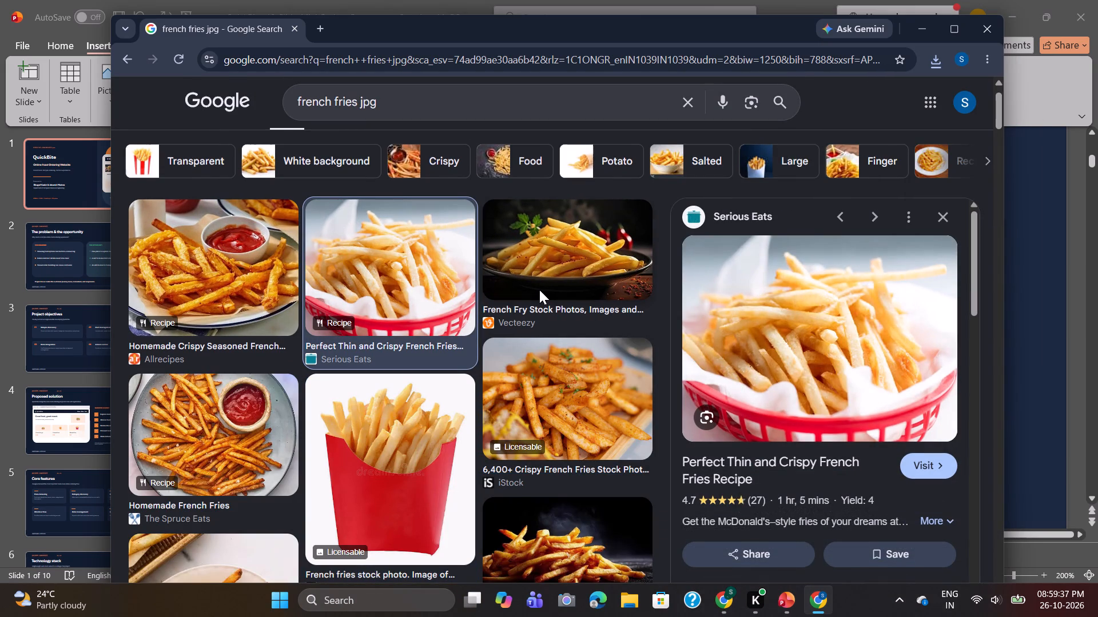
right_click(853, 316)
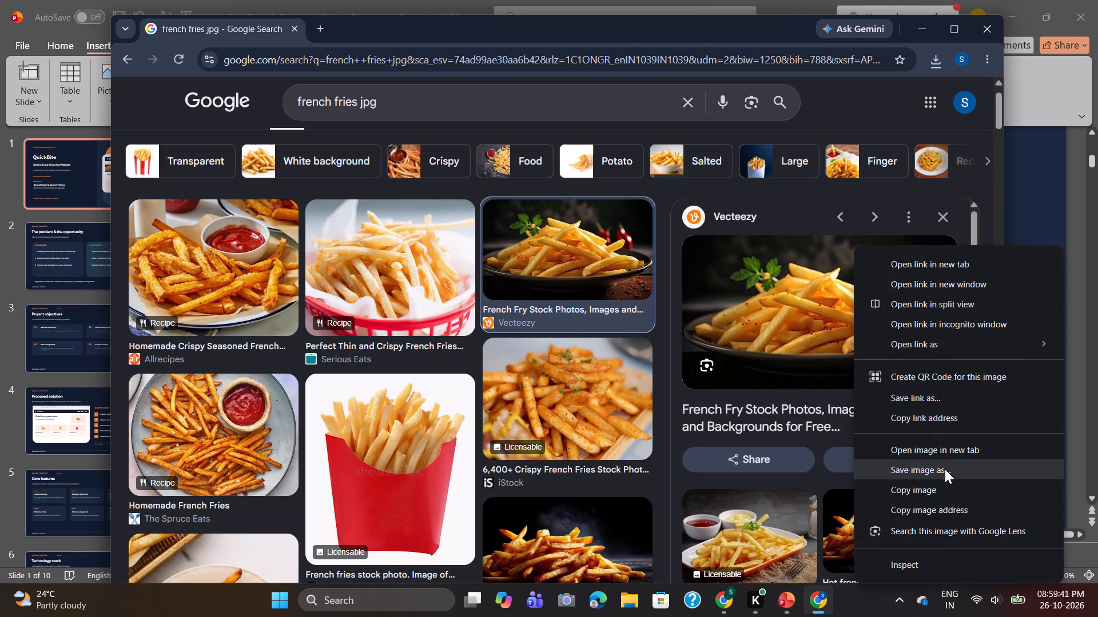
left_click(945, 469)
key("BackSpace")
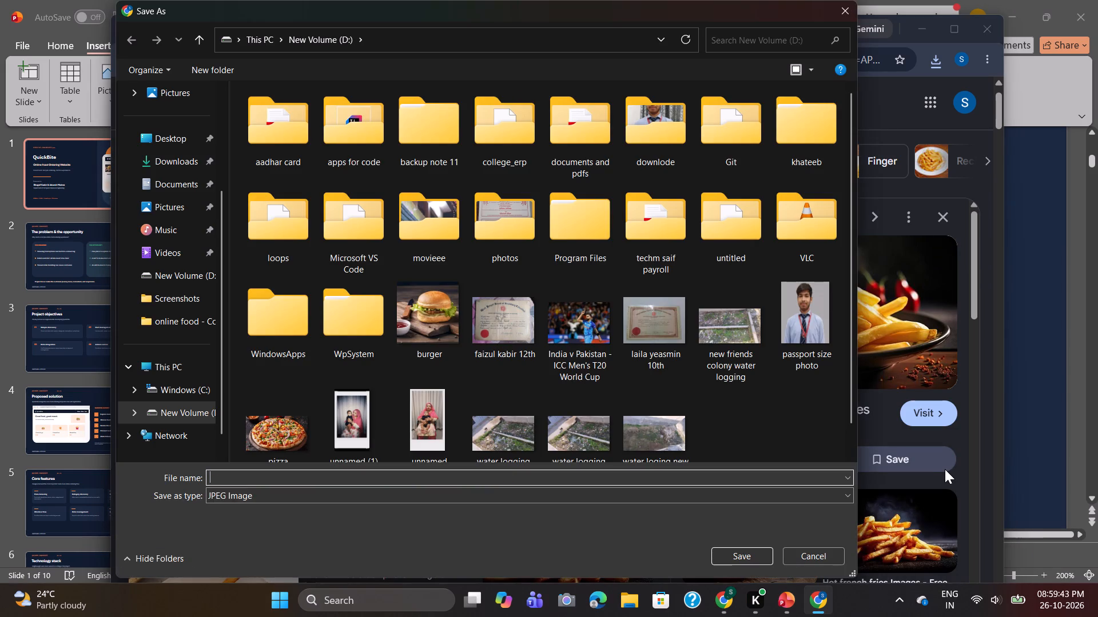
type("french")
key("Return")
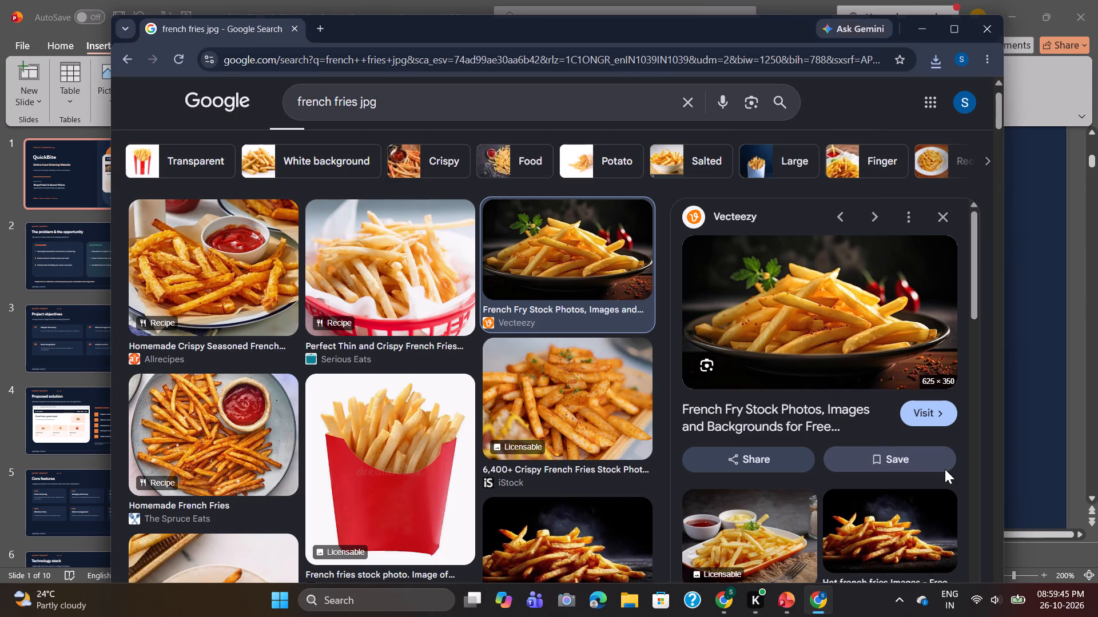
left_click(989, 25)
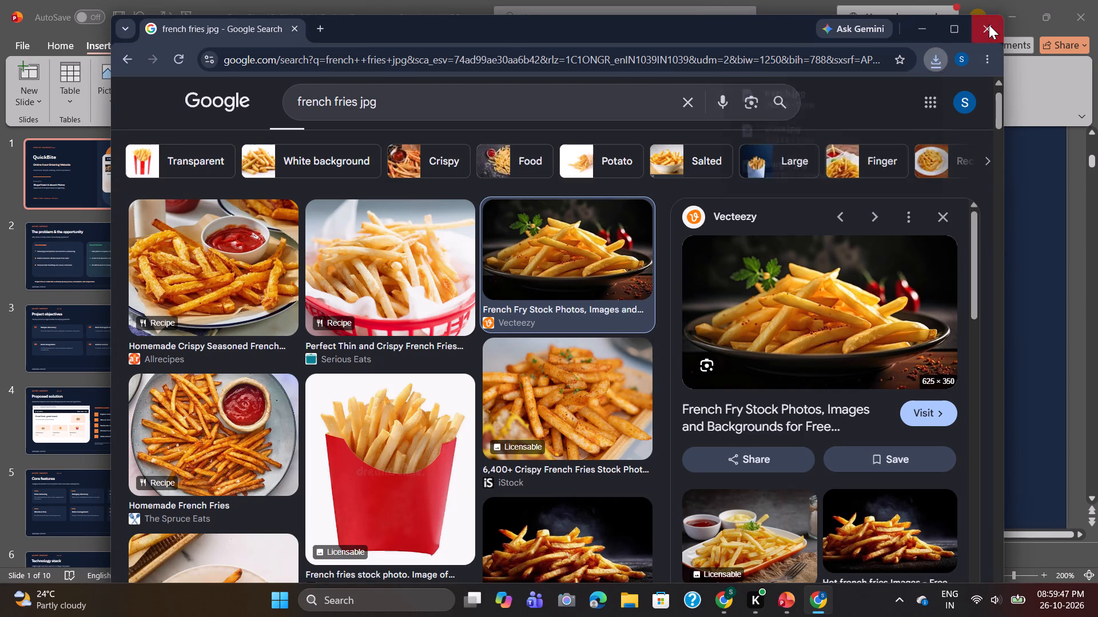
Insert the "pizza" picture from the D: drive onto the PowerPoint title slide.
right_click(661, 267)
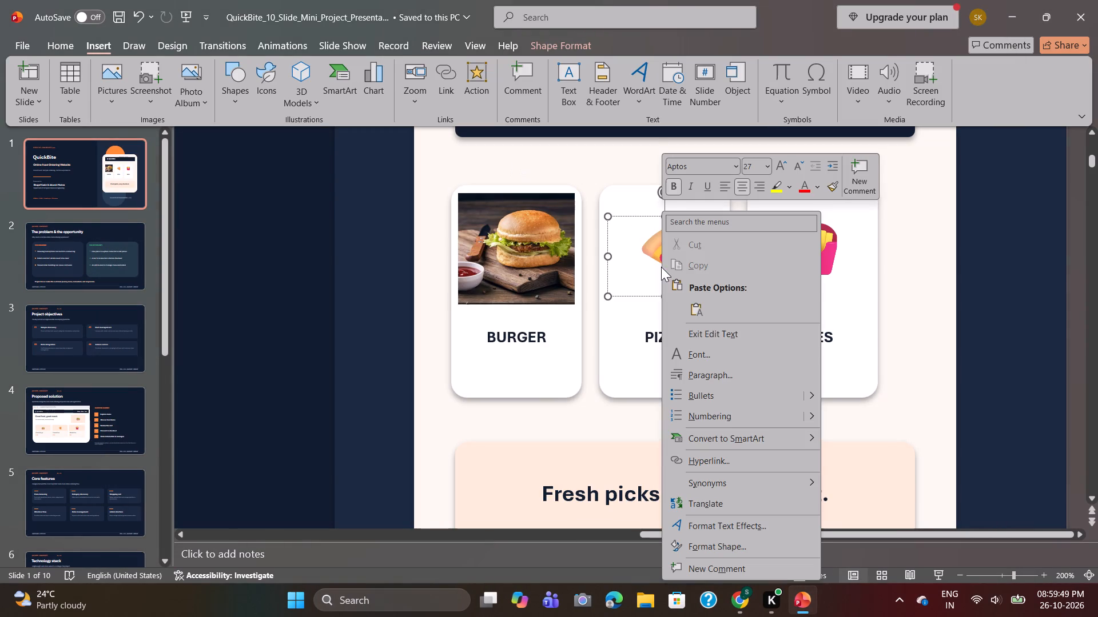
left_click(120, 86)
left_click(127, 145)
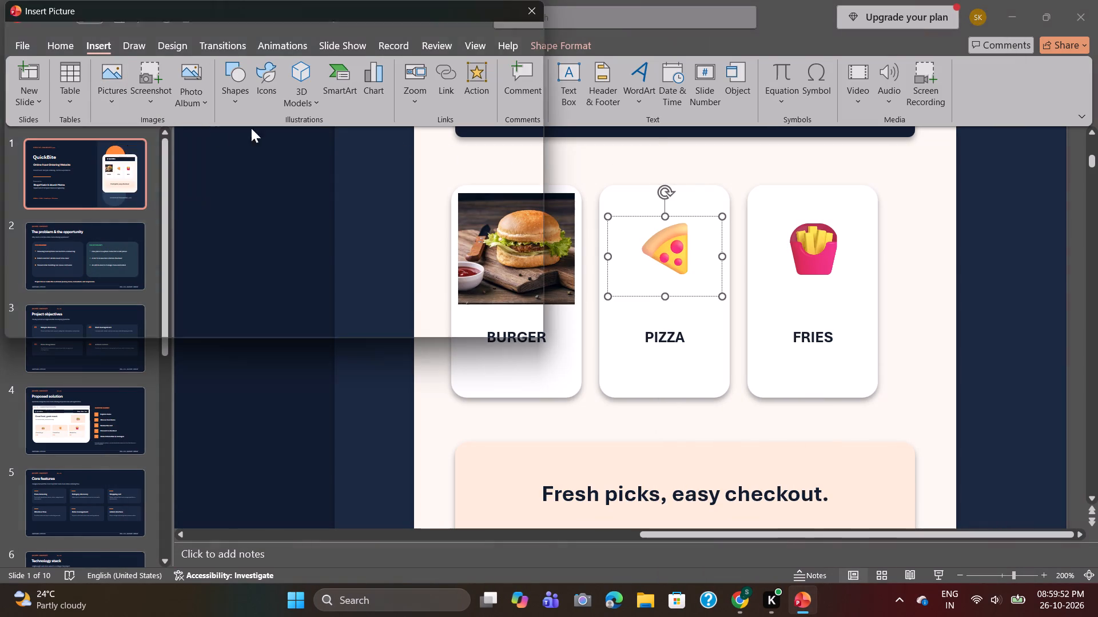
left_click_drag(537, 105, 515, 248)
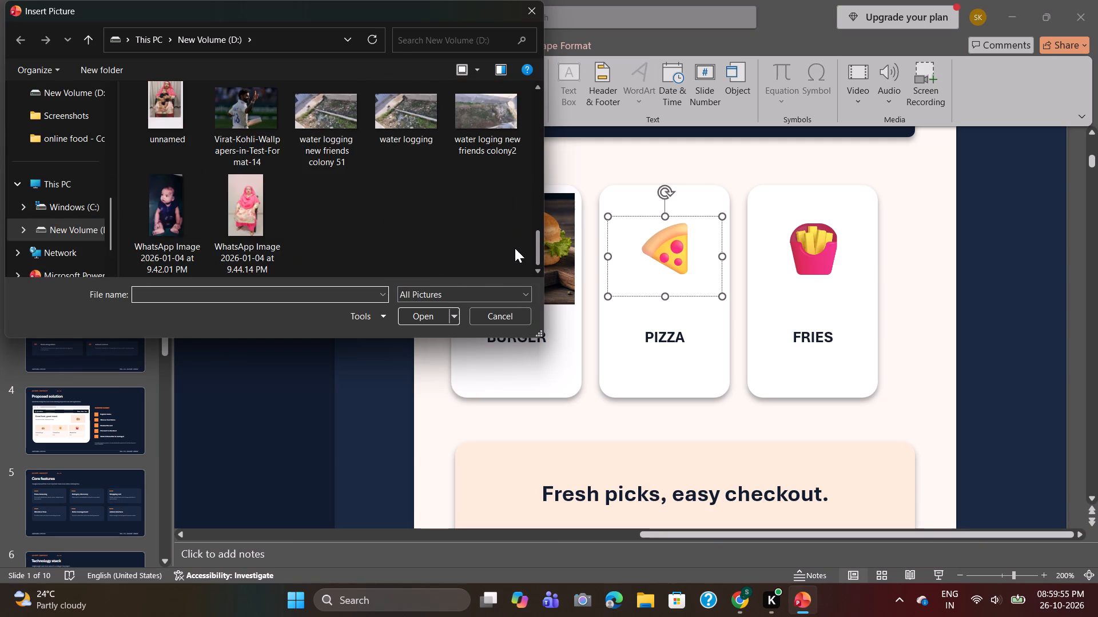
left_click_drag(515, 248, 507, 190)
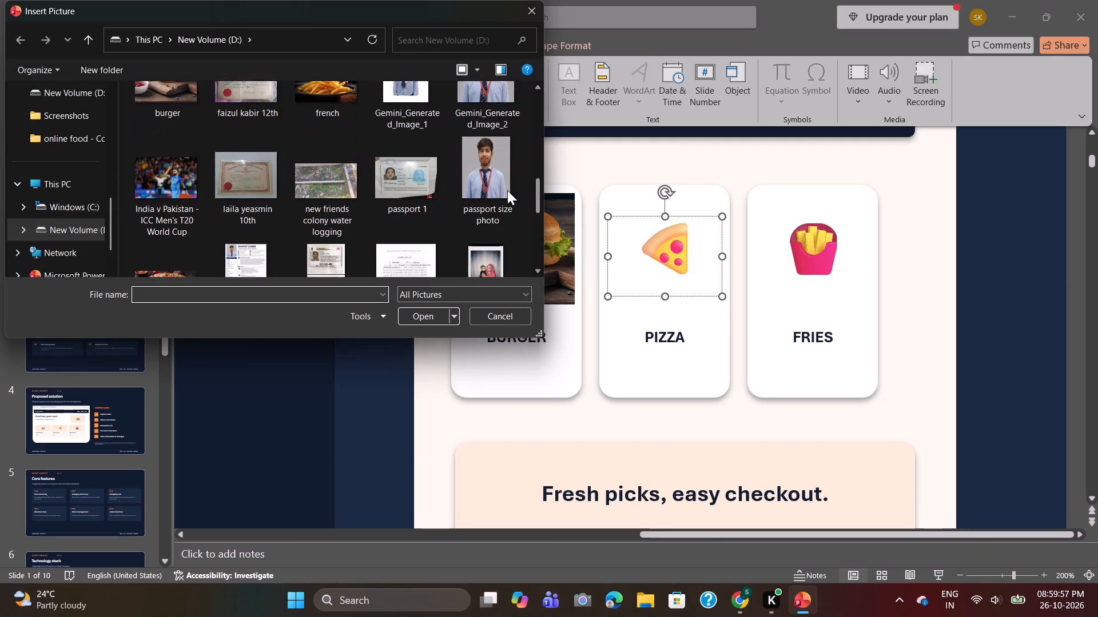
left_click_drag(507, 190, 510, 218)
left_click(148, 135)
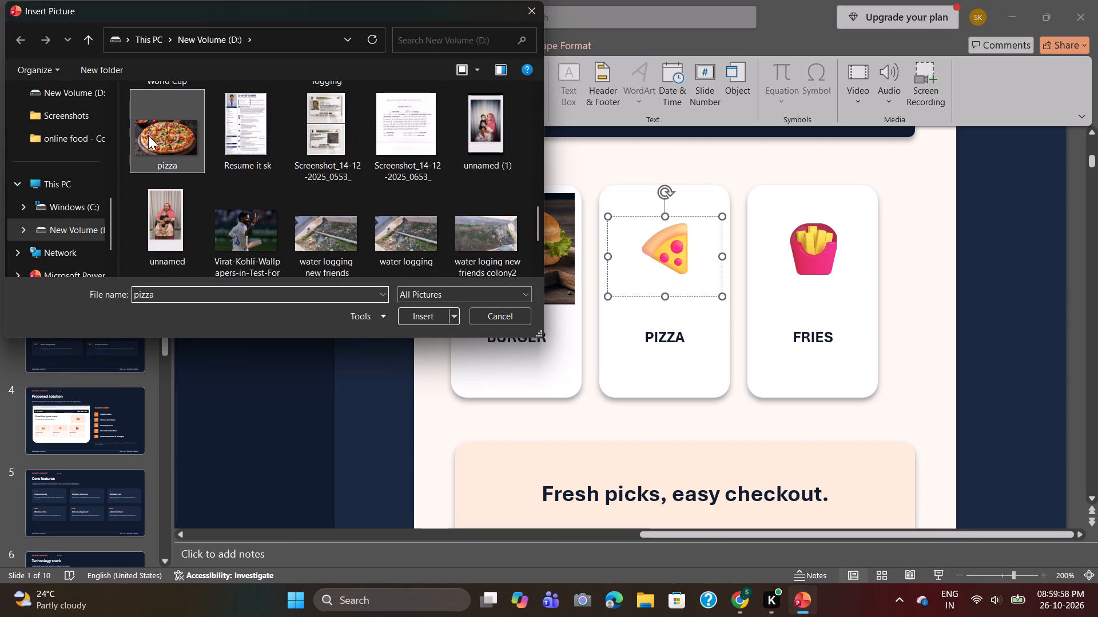
left_click(148, 135)
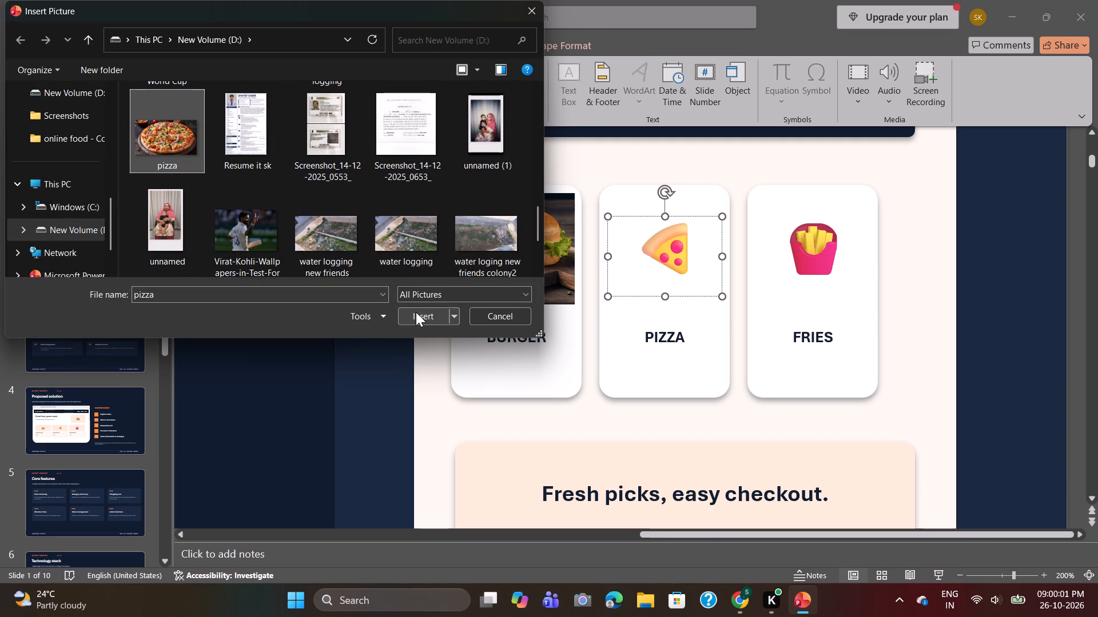
left_click(416, 312)
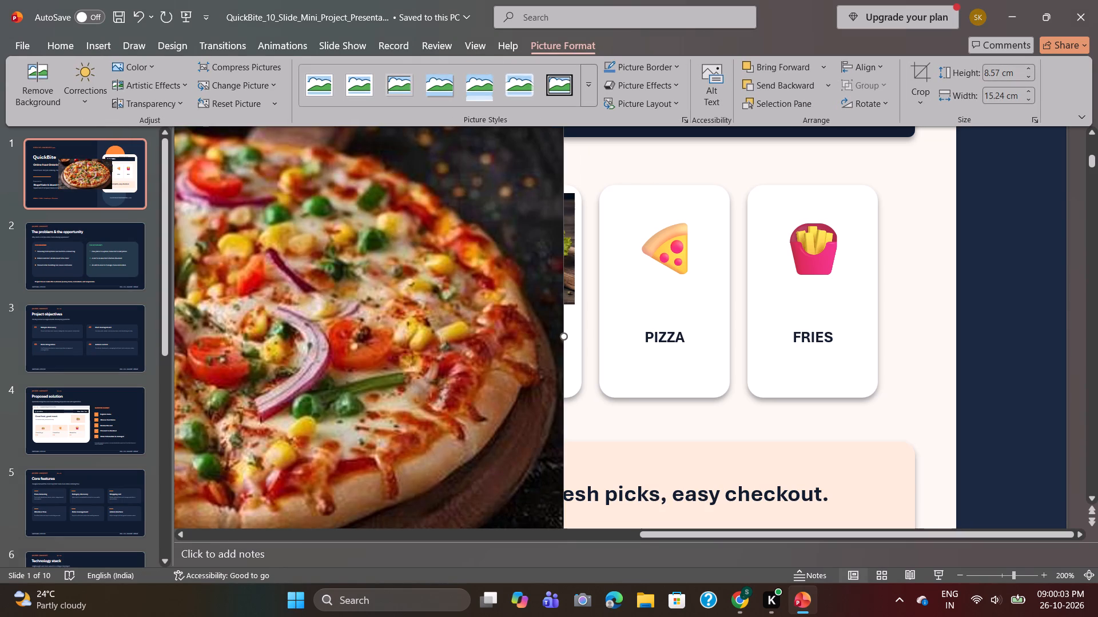
Shrink the pizza photo to about 2.79 cm high by 3.32 cm wide.
scroll(642, 315, "down", 3, "ctrl")
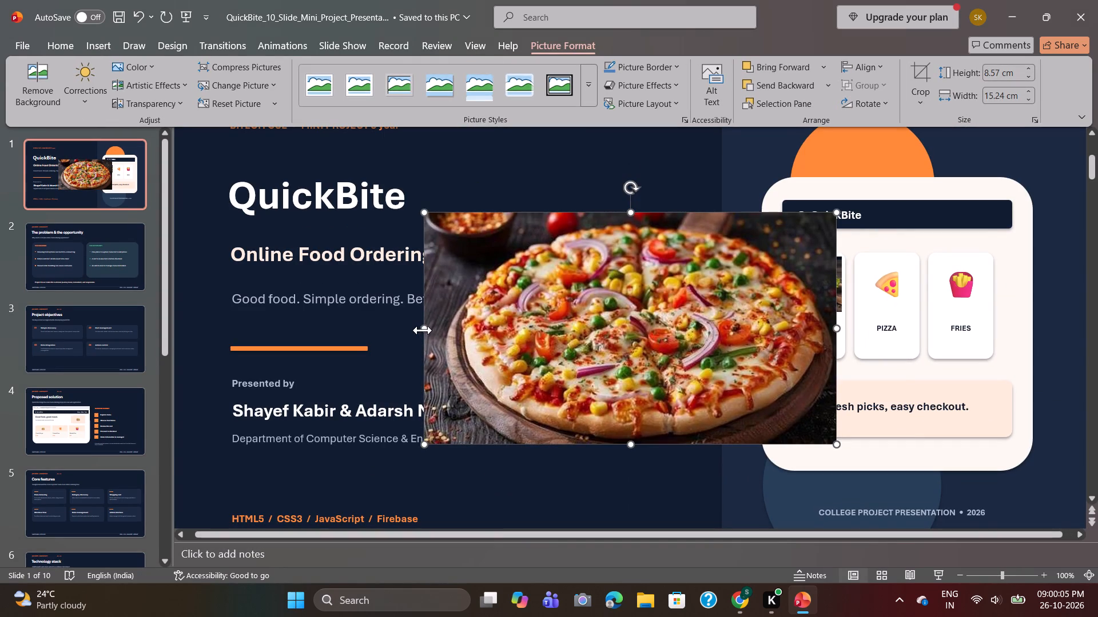
left_click_drag(423, 330, 603, 325)
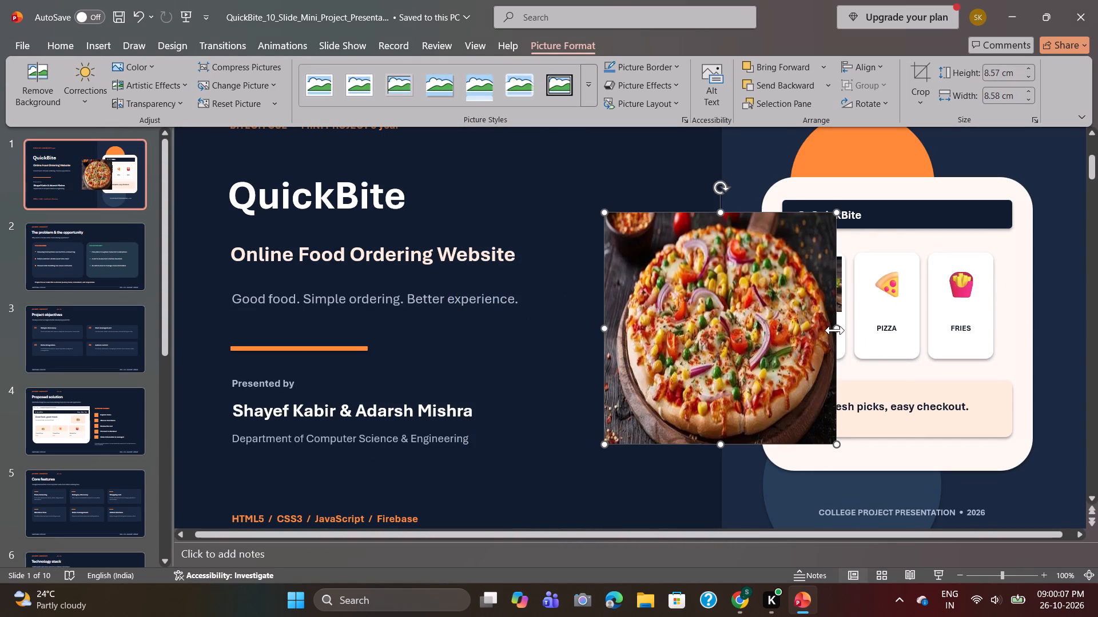
left_click_drag(836, 330, 766, 326)
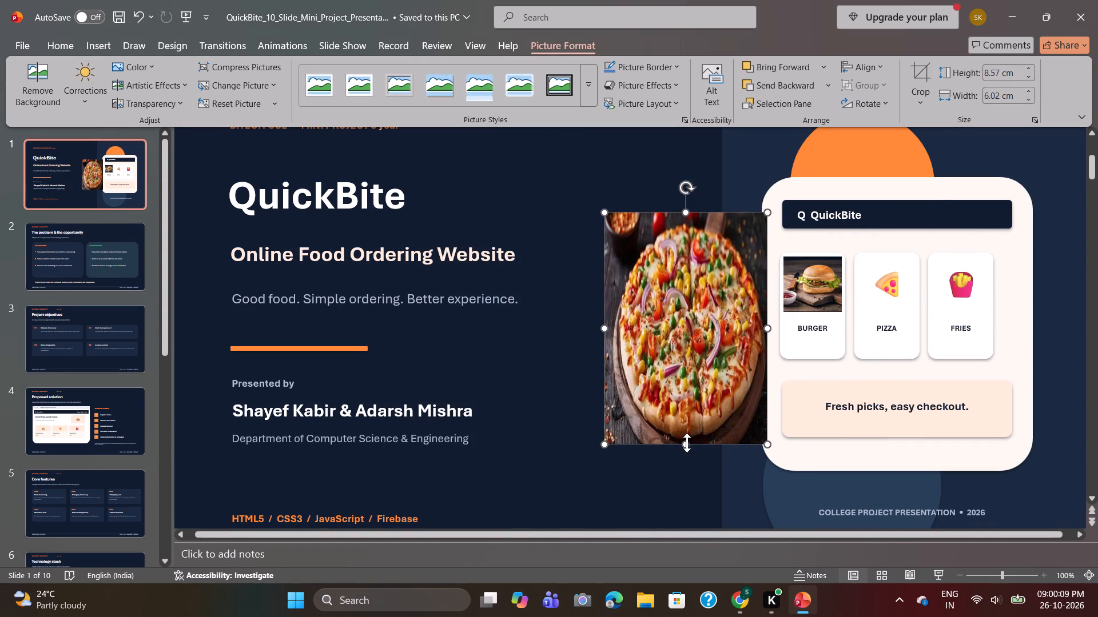
left_click_drag(686, 443, 685, 299)
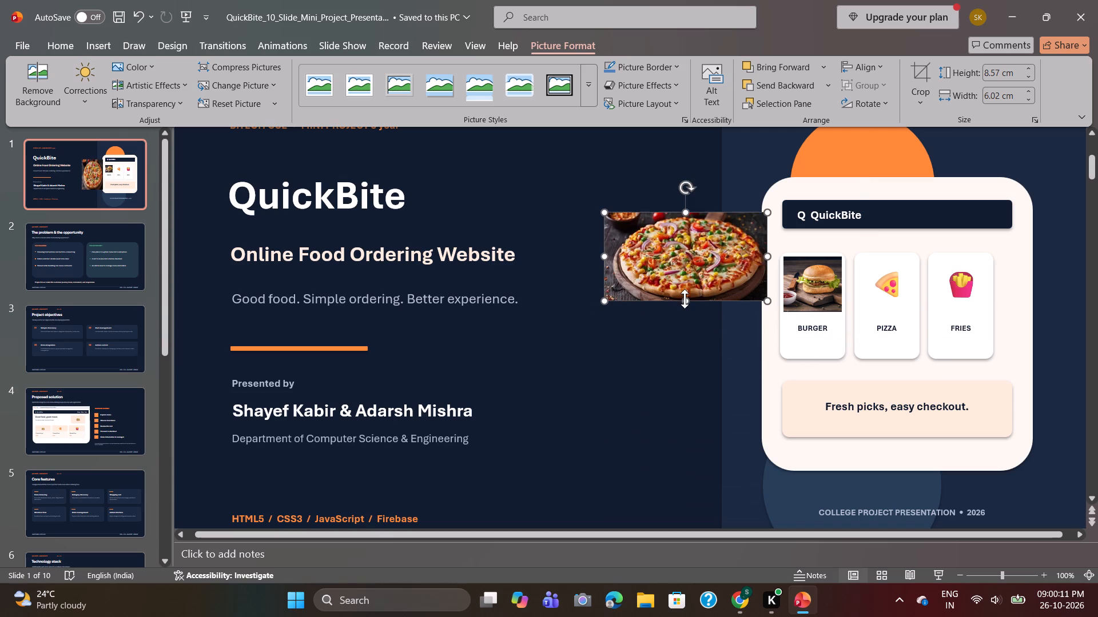
left_click_drag(685, 210, 685, 225)
left_click_drag(603, 262, 649, 262)
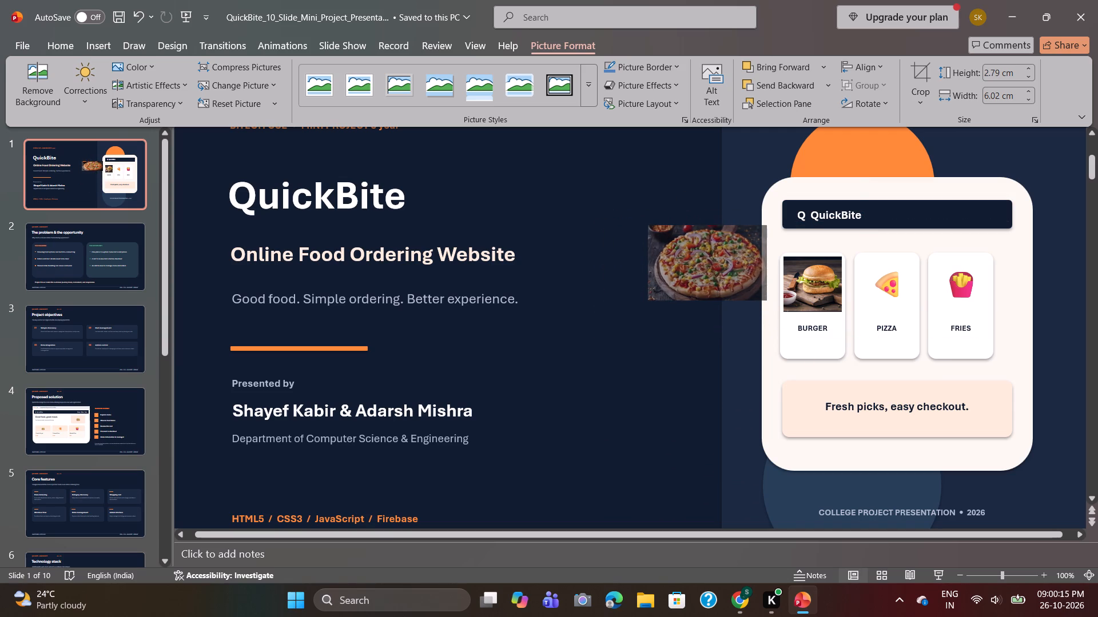
left_click_drag(649, 262, 671, 260)
left_click_drag(769, 261, 761, 261)
Place the pizza photo over the PIZZA card's emoji and resize it to about 2.06 × 2.16 cm, level with the burger photo.
left_click_drag(727, 261, 779, 278)
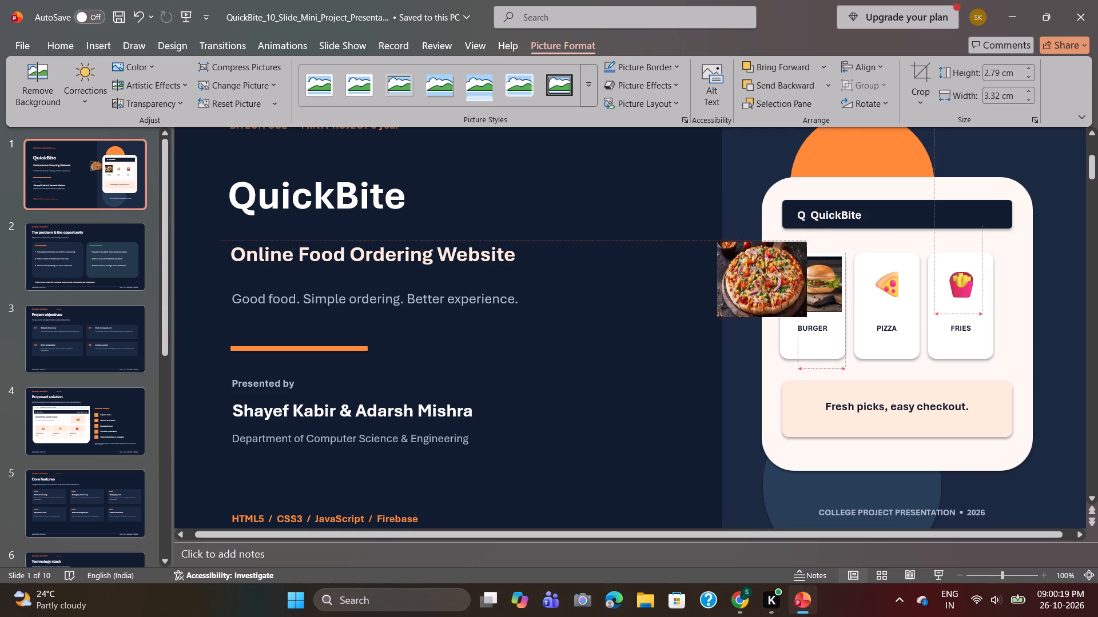
left_click_drag(779, 278, 887, 279)
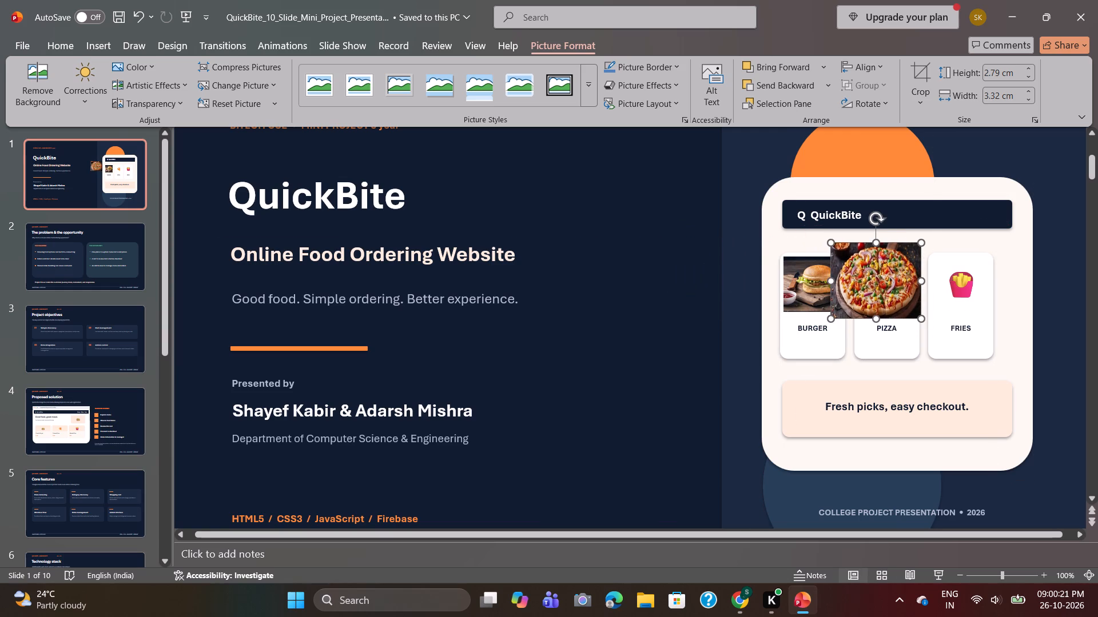
left_click_drag(830, 281, 854, 284)
scroll(888, 293, "up", 5, "ctrl")
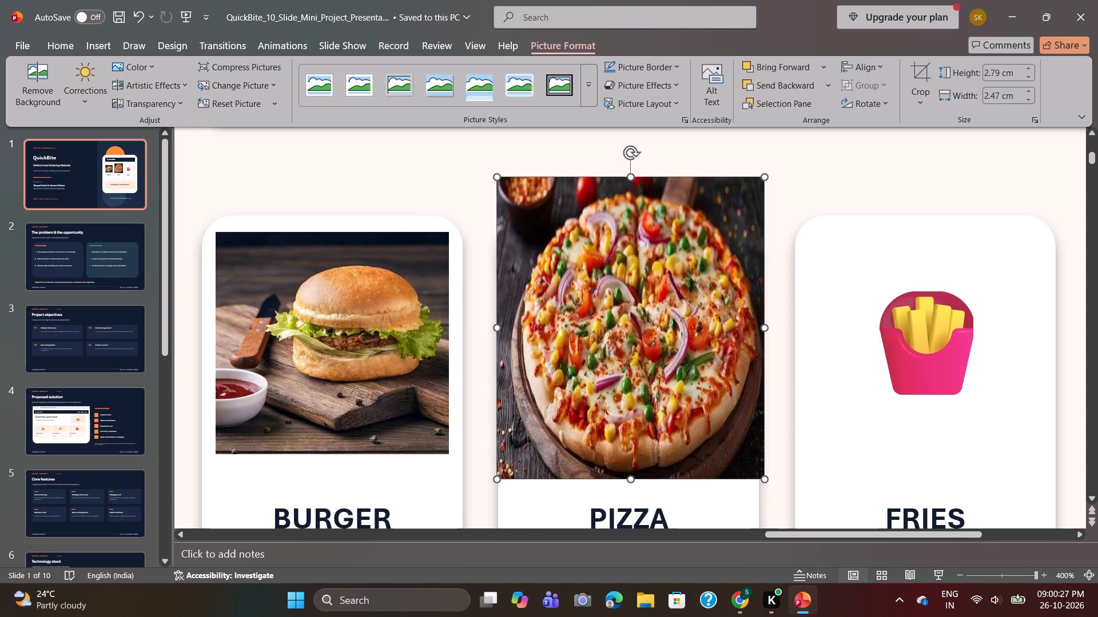
scroll(888, 293, "down", 1, "ctrl")
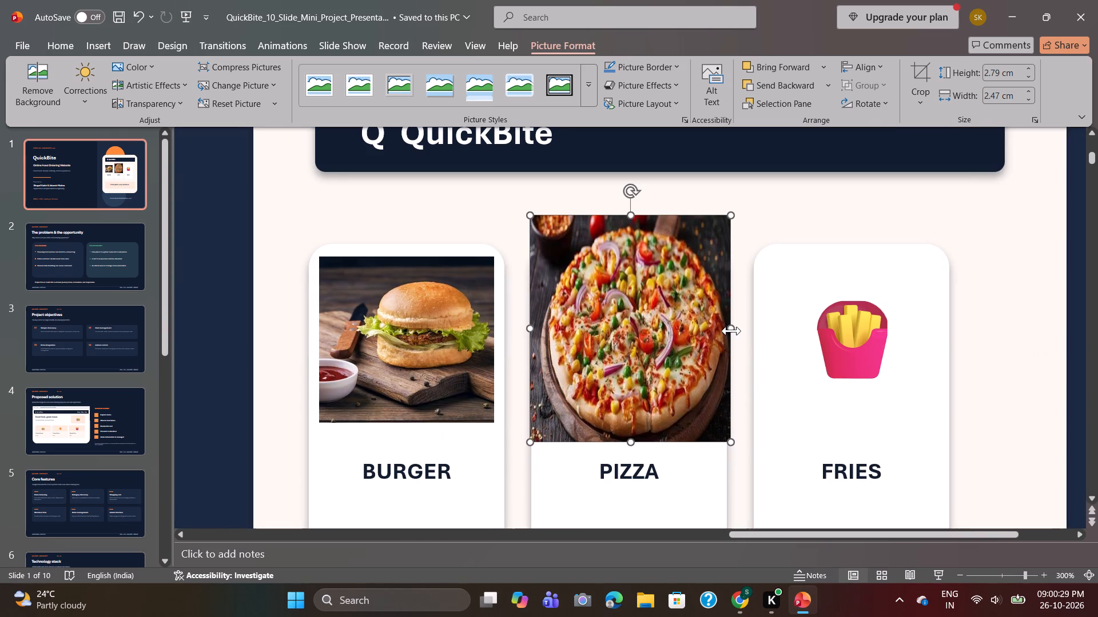
left_click_drag(731, 331, 718, 332)
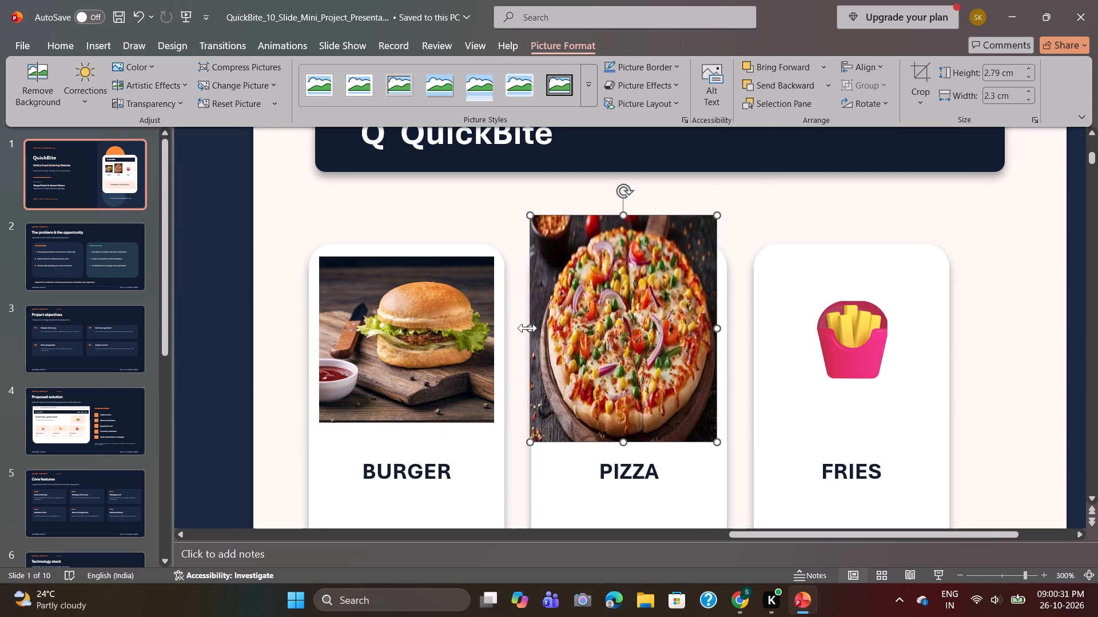
left_click_drag(528, 328, 539, 334)
left_click_drag(628, 442, 627, 426)
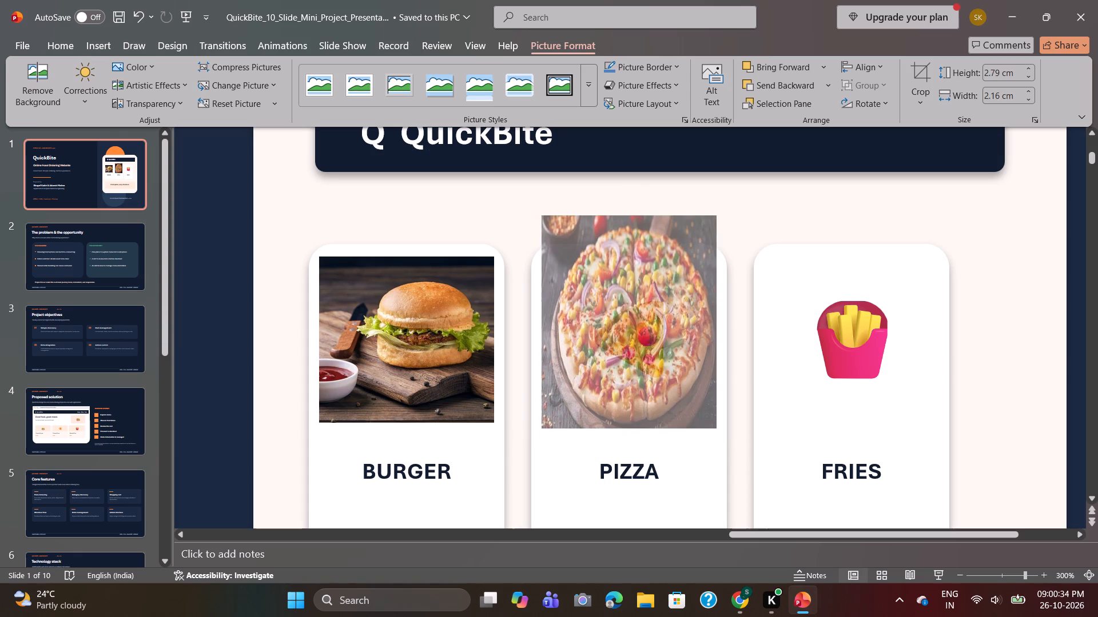
left_click_drag(627, 426, 621, 424)
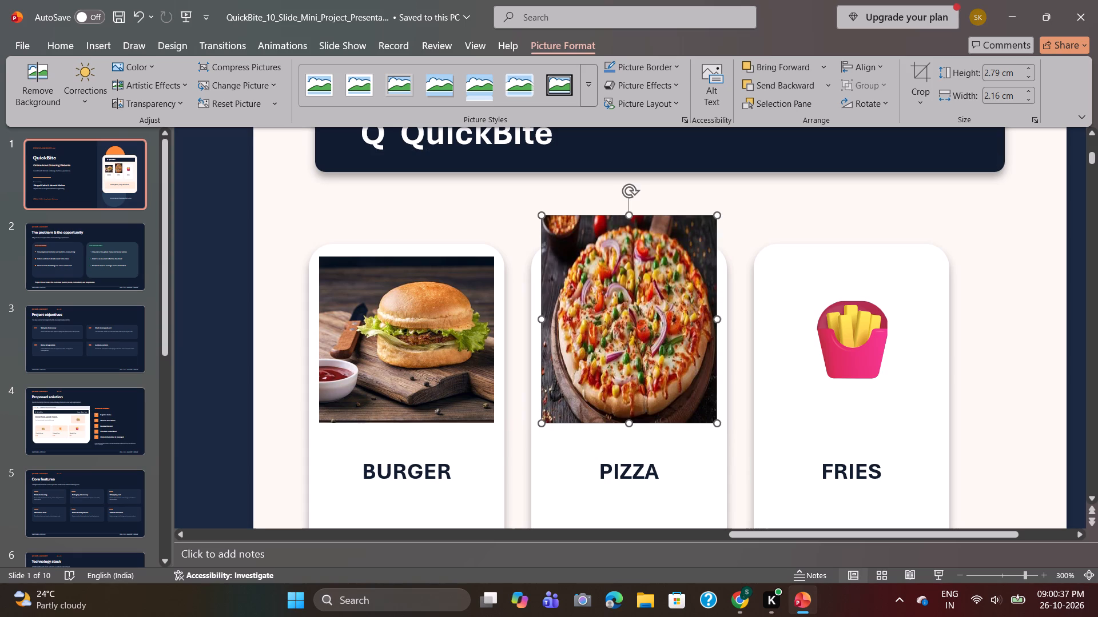
left_click_drag(628, 217, 628, 232)
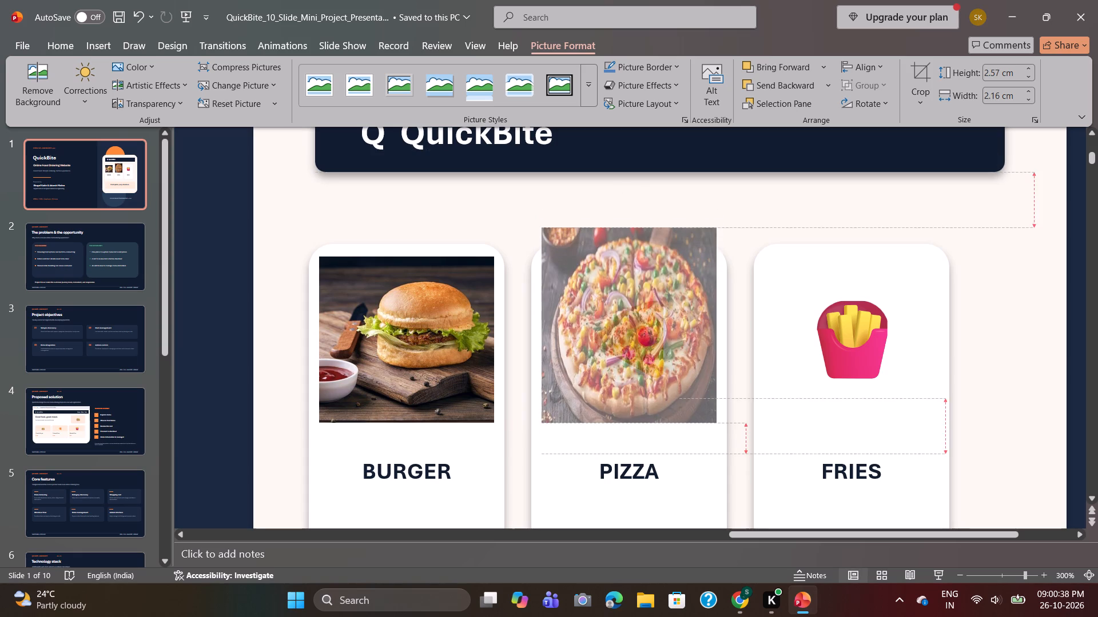
left_click_drag(628, 232, 628, 259)
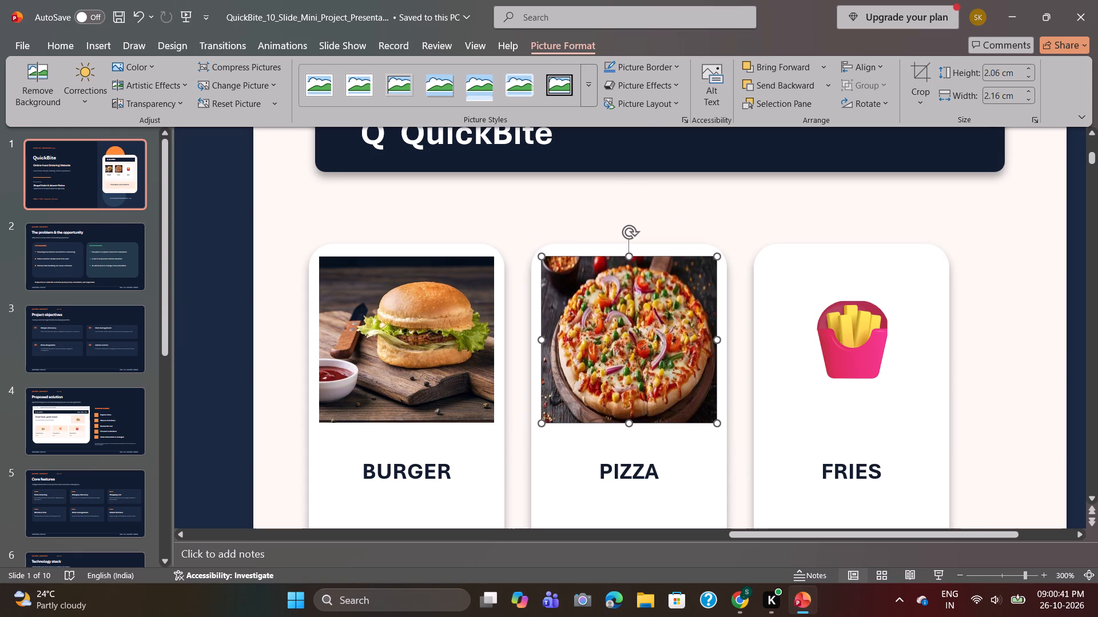
left_click(760, 179)
Insert the "french" picture from the D: drive onto the title slide for the FRIES card.
scroll(977, 259, "down", 3, "ctrl")
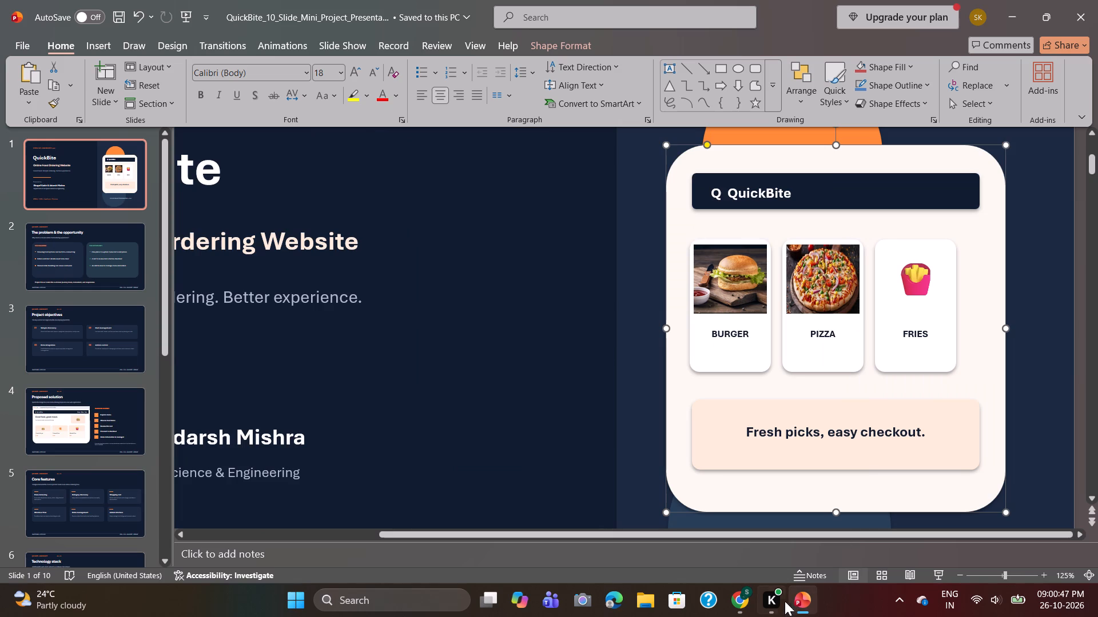
left_click(905, 289)
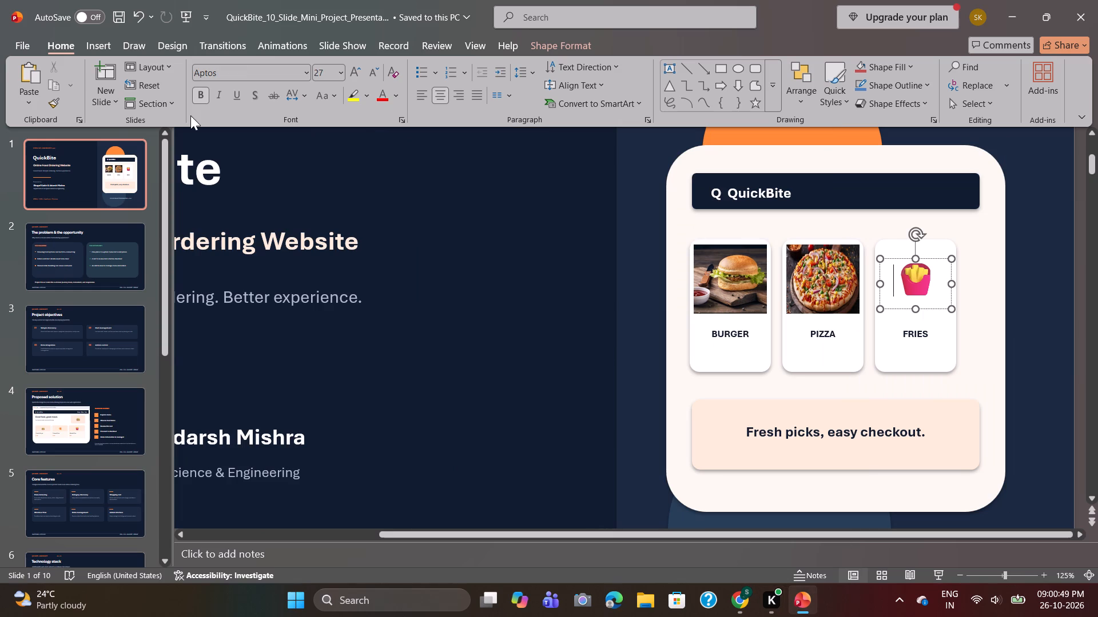
left_click(92, 41)
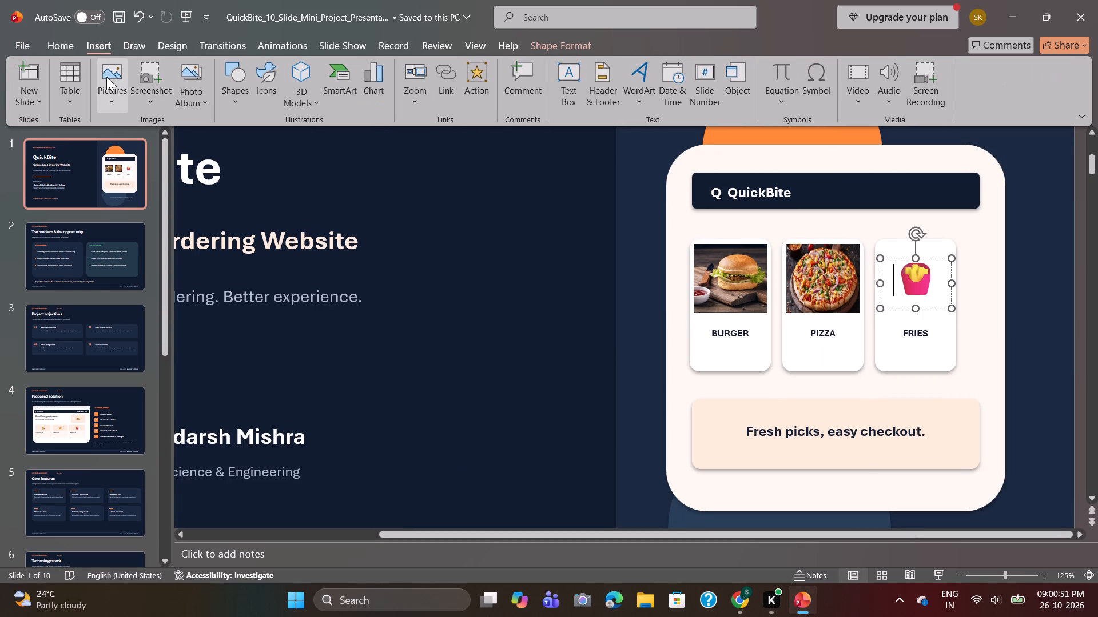
left_click(106, 77)
left_click_drag(105, 130, 120, 143)
left_click(120, 143)
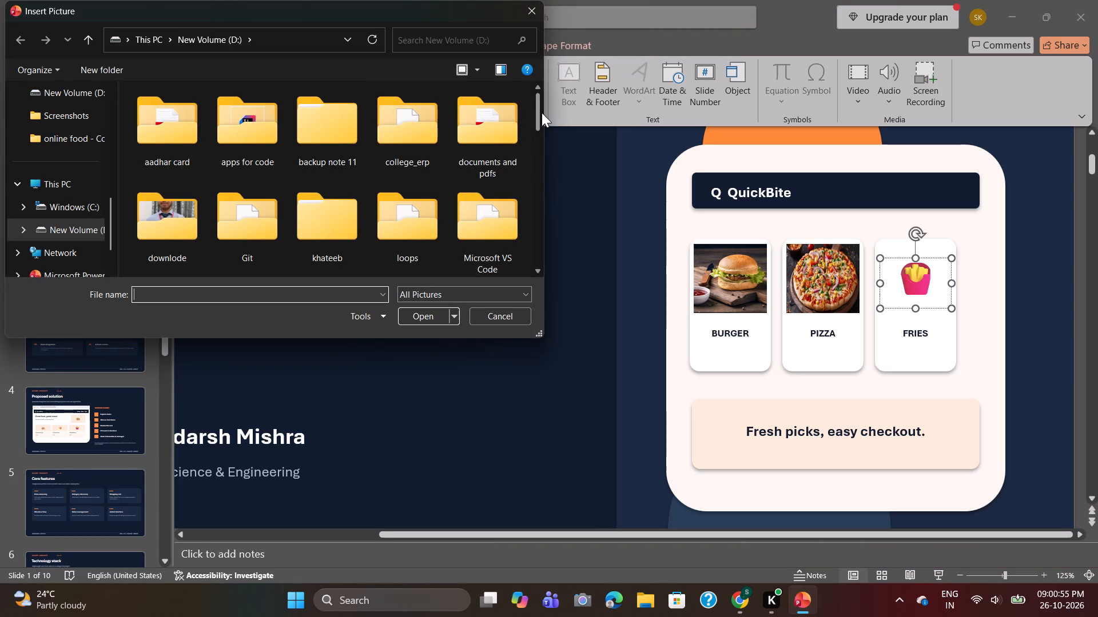
left_click_drag(541, 112, 531, 194)
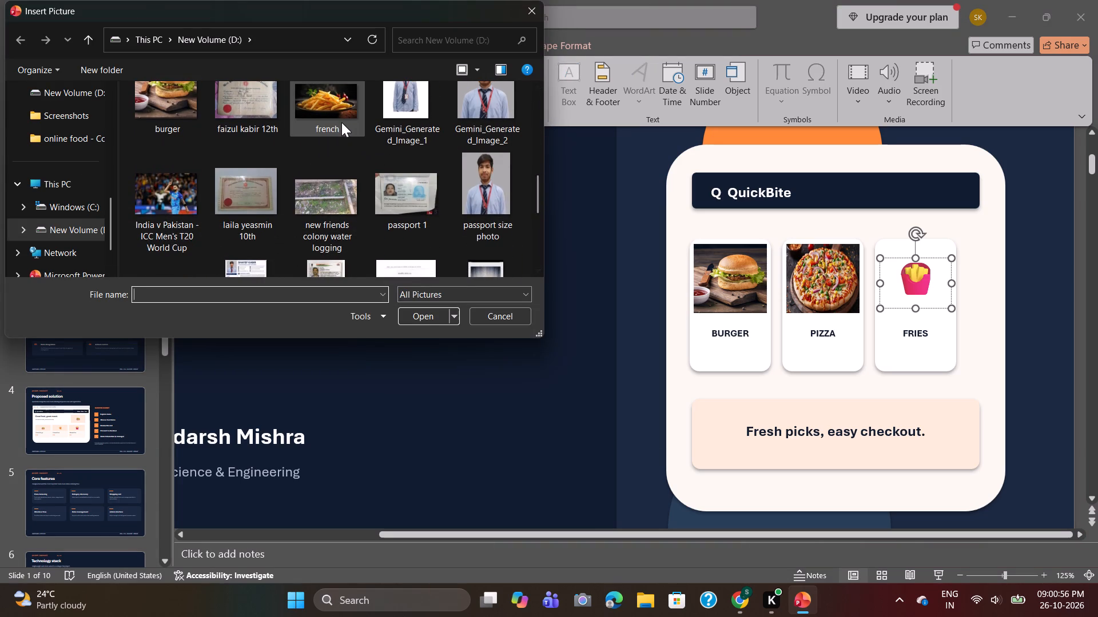
left_click(341, 122)
left_click(432, 316)
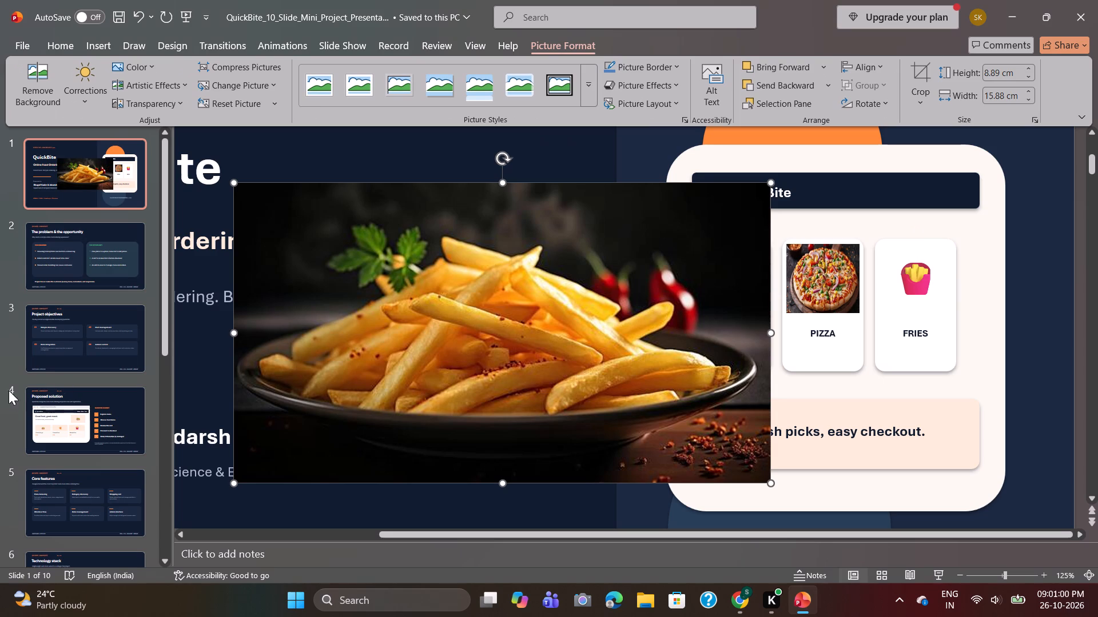
Shrink the fries photo on the title slide to about 3.94 cm high by 7.06 cm wide.
left_click(237, 330)
left_click_drag(234, 332, 334, 324)
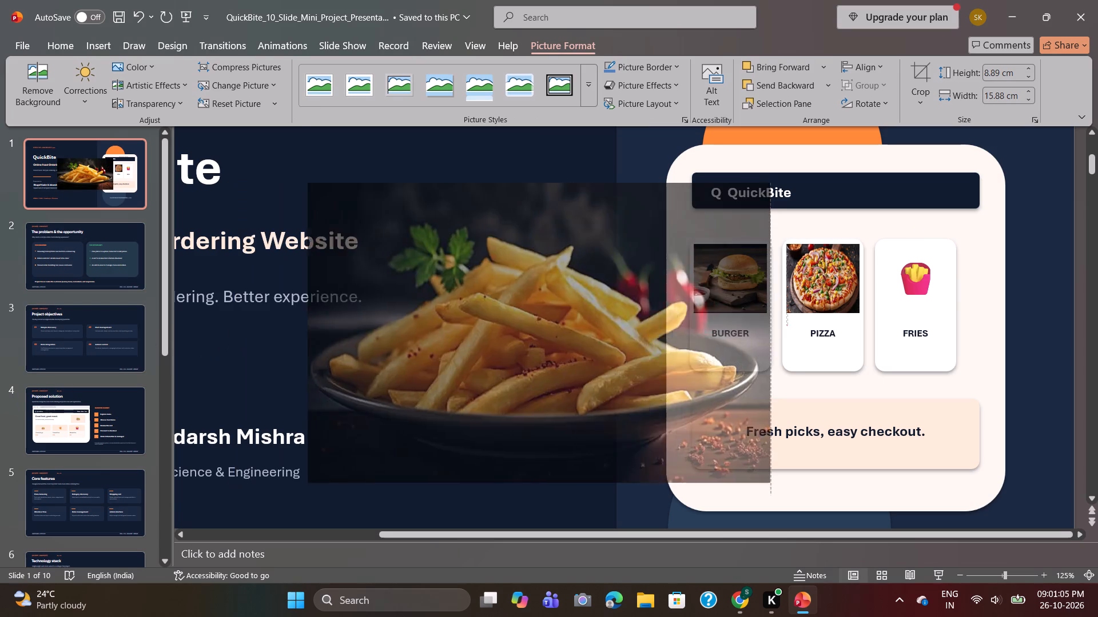
left_click_drag(334, 324, 478, 325)
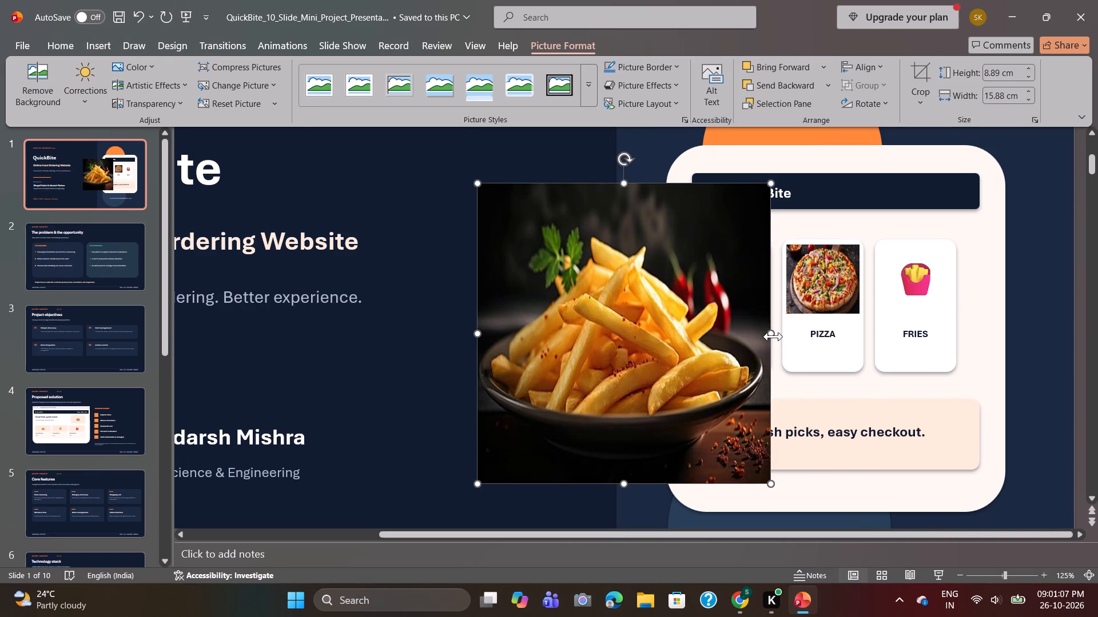
left_click_drag(773, 335, 714, 331)
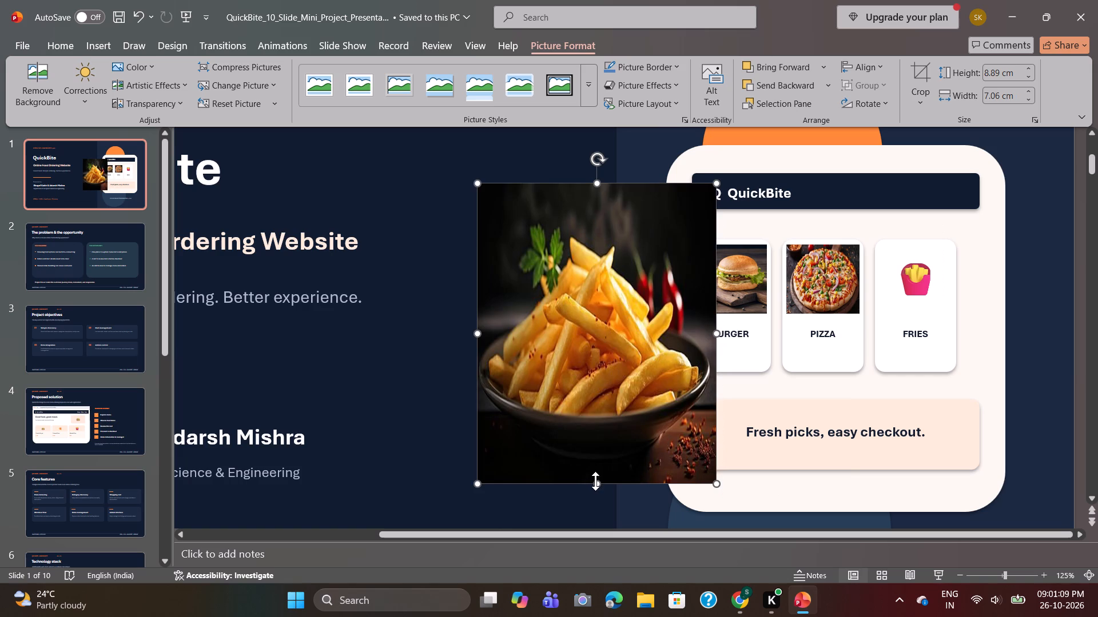
left_click_drag(599, 485, 600, 326)
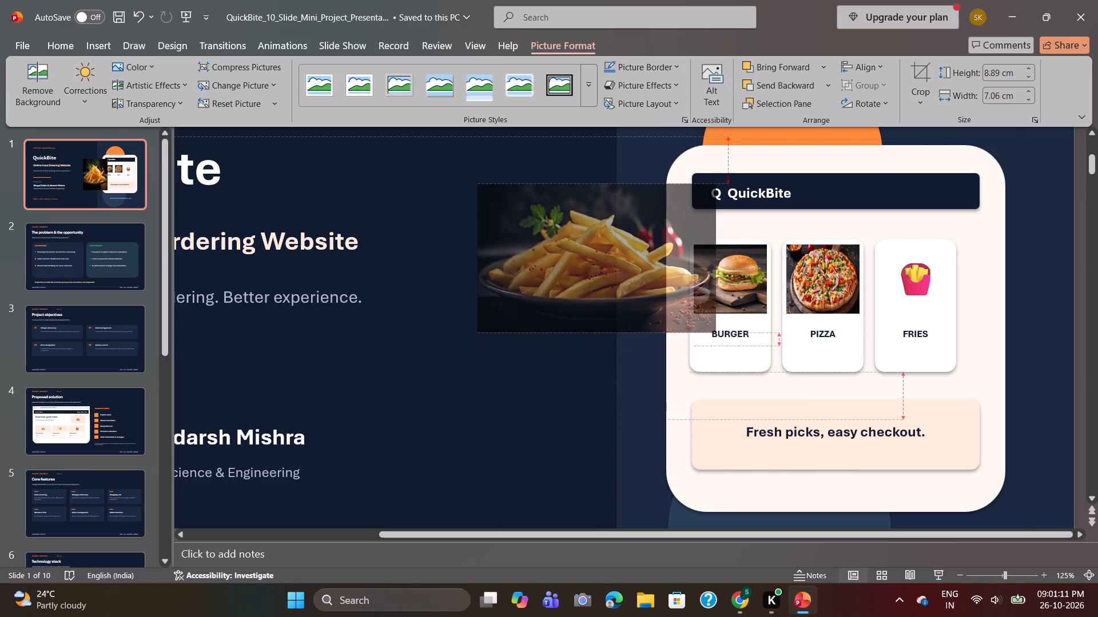
left_click_drag(600, 326, 600, 316)
Place the fries photo over the FRIES card's emoji and resize it to about 2.08 × 2.62 cm, level with the pizza photo.
left_click_drag(601, 237, 878, 265)
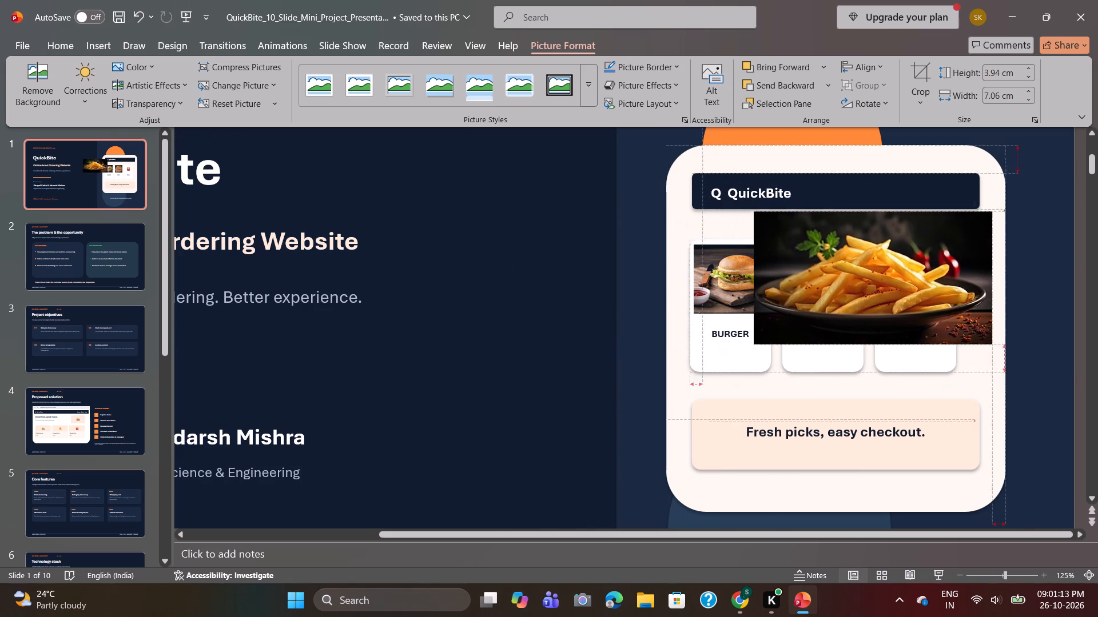
left_click_drag(878, 265, 888, 262)
left_click_drag(761, 278, 882, 275)
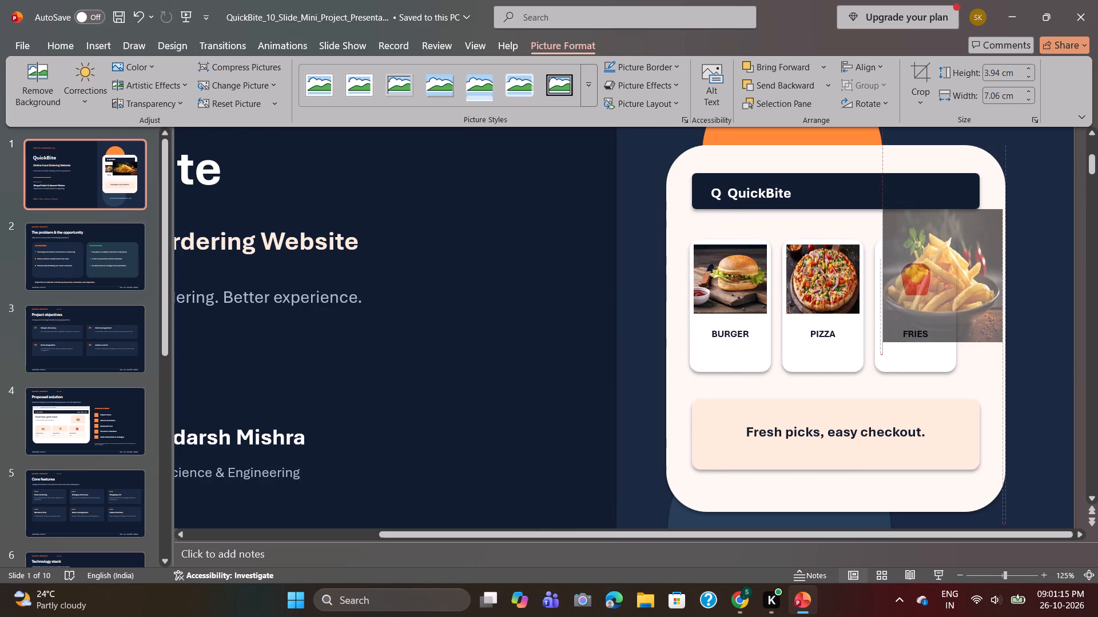
left_click_drag(882, 275, 869, 279)
left_click_drag(1002, 276, 958, 281)
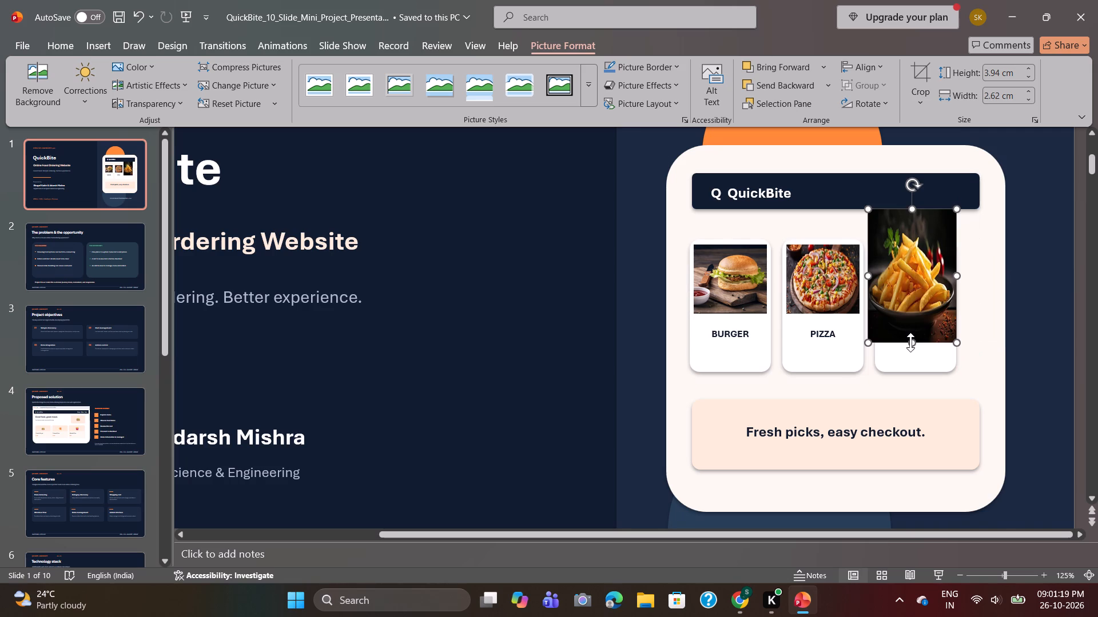
left_click_drag(914, 343, 908, 314)
left_click_drag(914, 210, 916, 222)
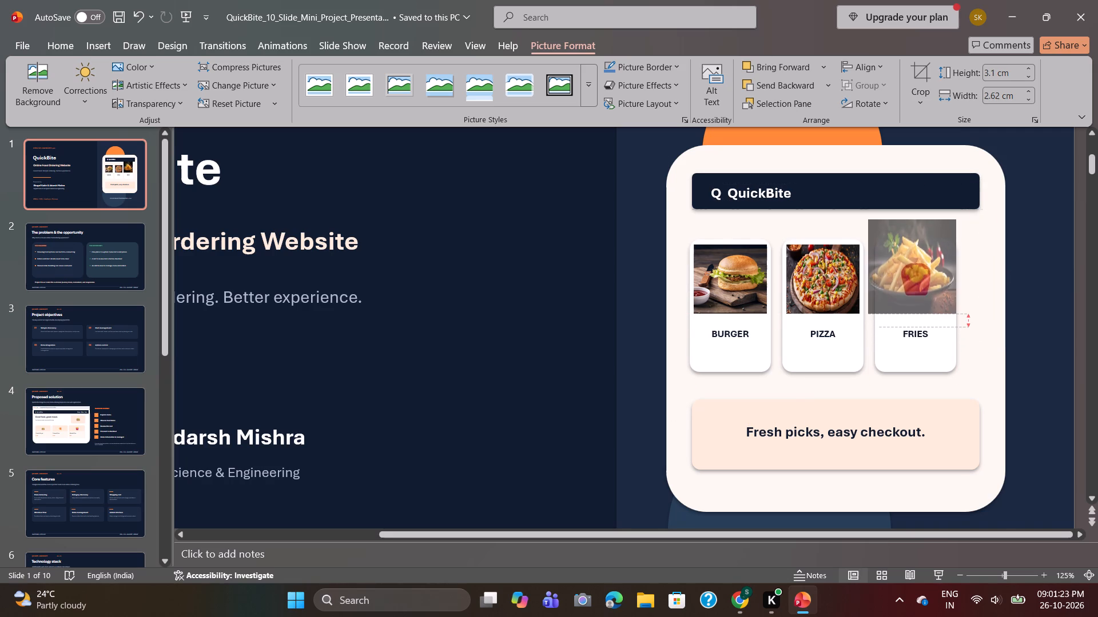
left_click_drag(916, 222, 916, 241)
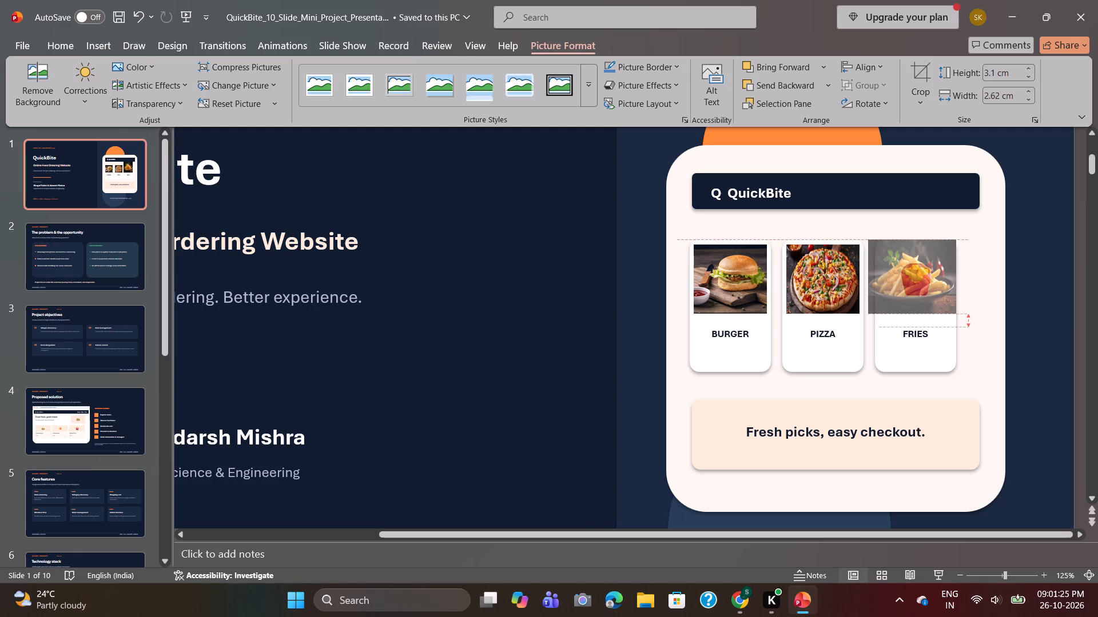
left_click_drag(916, 241, 914, 243)
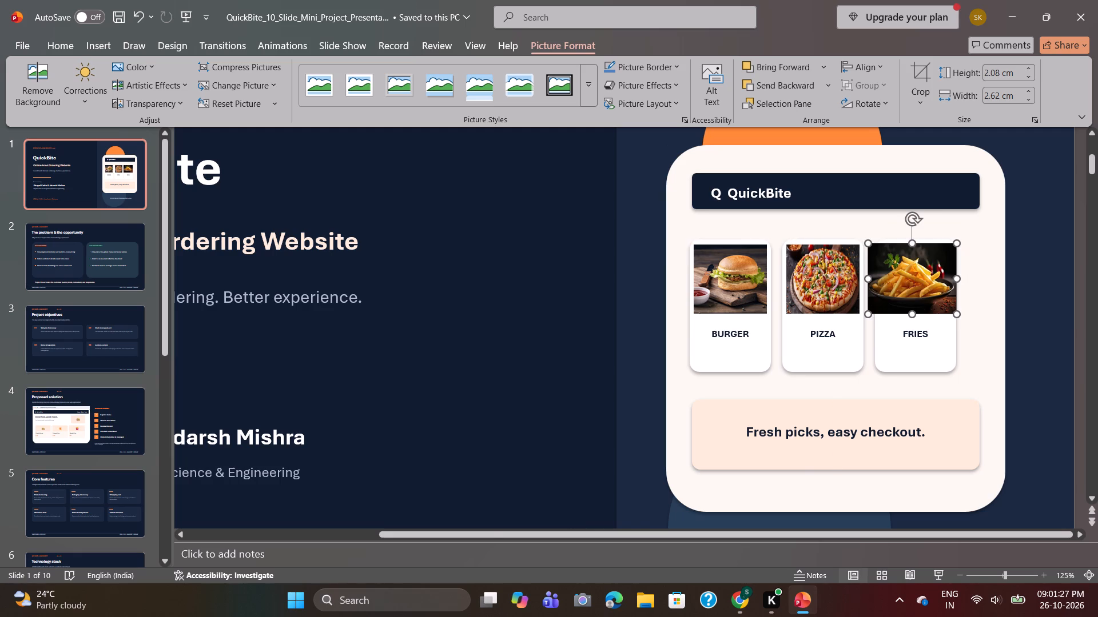
scroll(976, 279, "up", 1, "ctrl")
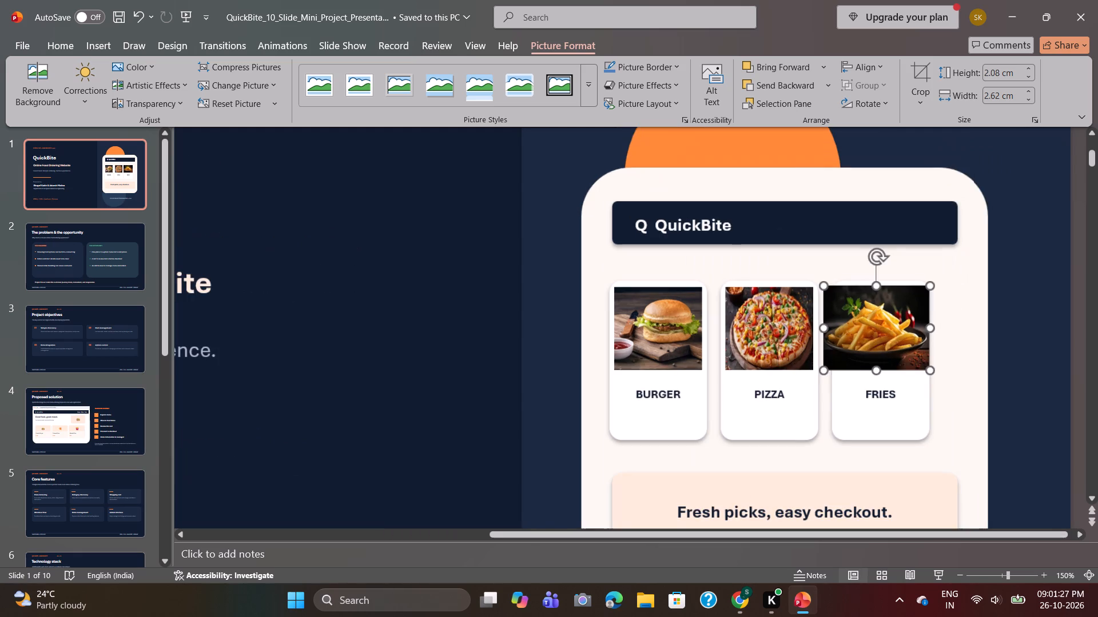
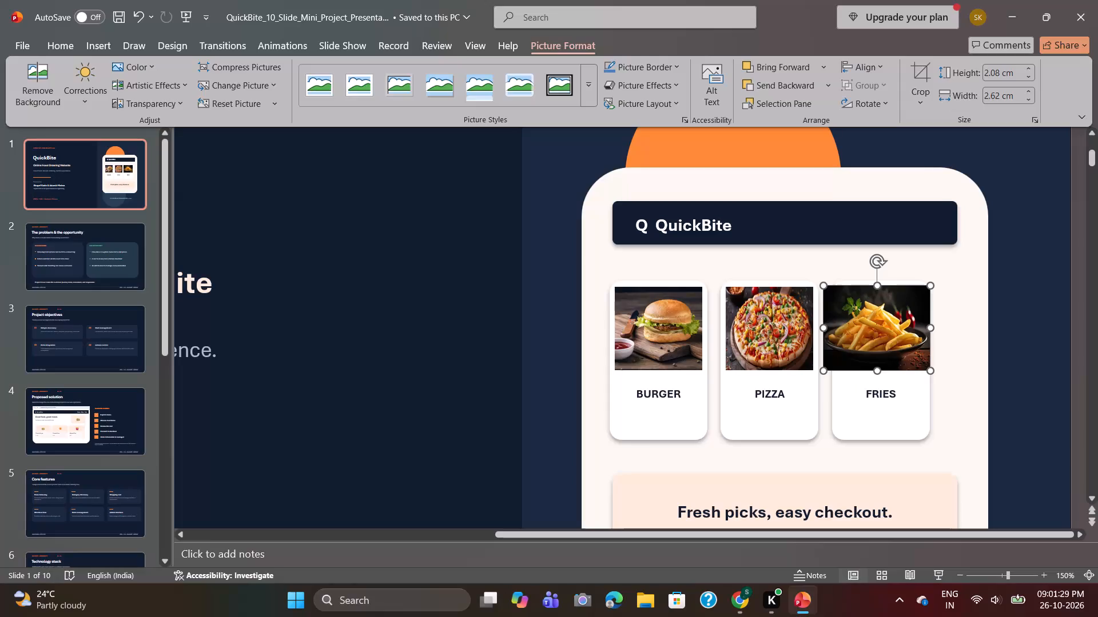
Narrow and trim the fries photo on the title slide to about 2.06 × 2.16 cm, centred within the FRIES card like the other photos.
left_click_drag(823, 330, 829, 331)
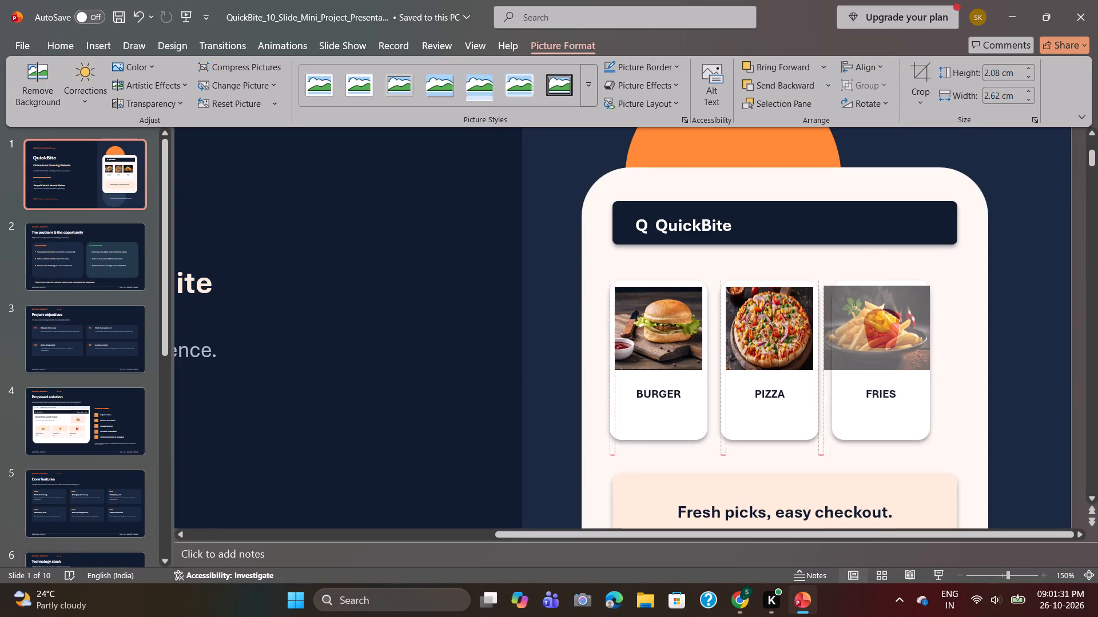
left_click_drag(829, 331, 834, 331)
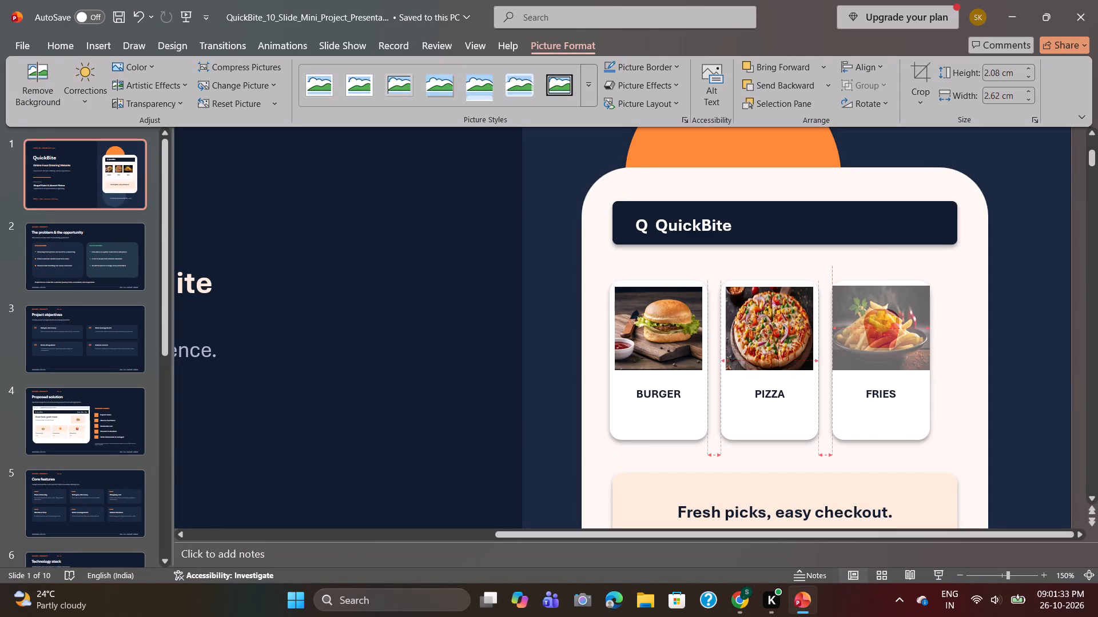
left_click_drag(834, 331, 836, 332)
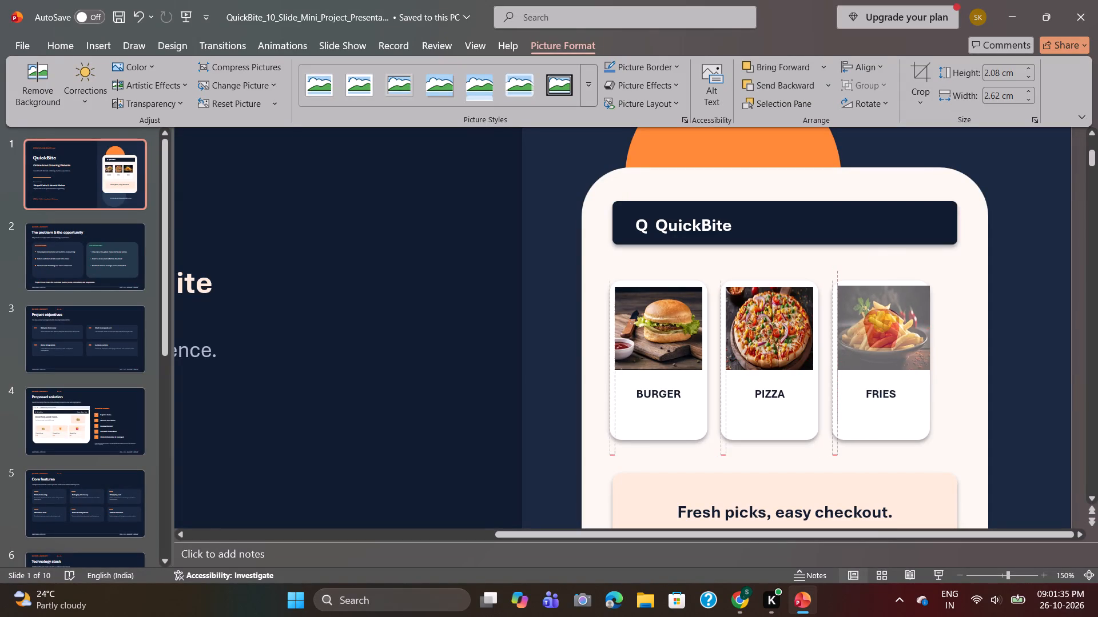
left_click_drag(836, 332, 836, 332)
left_click(928, 328)
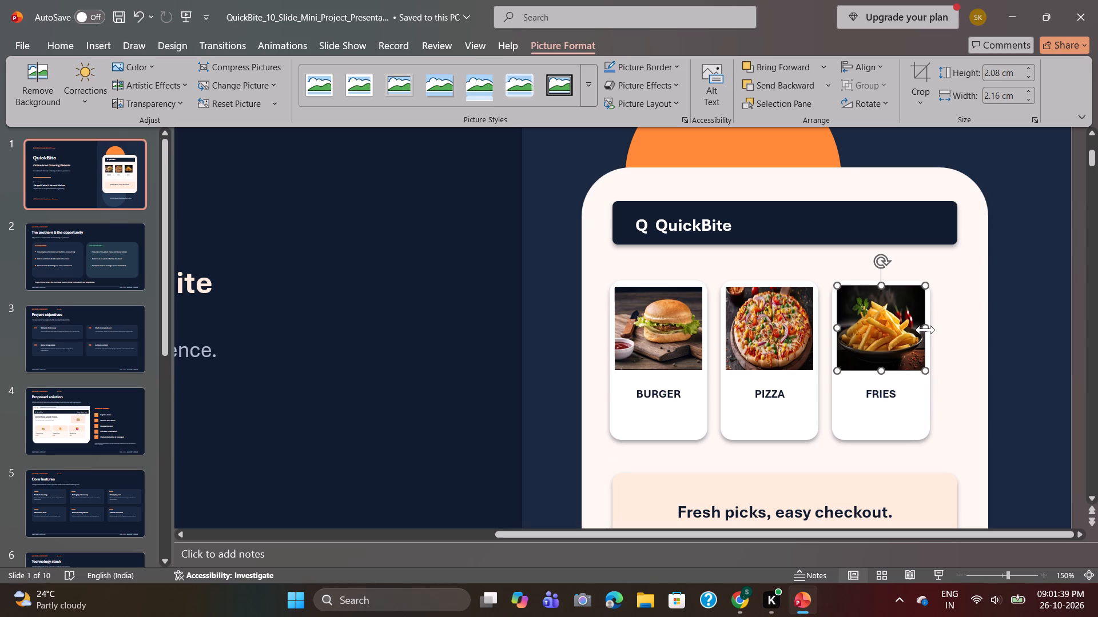
left_click(837, 285)
scroll(837, 285, "up", 1, "ctrl")
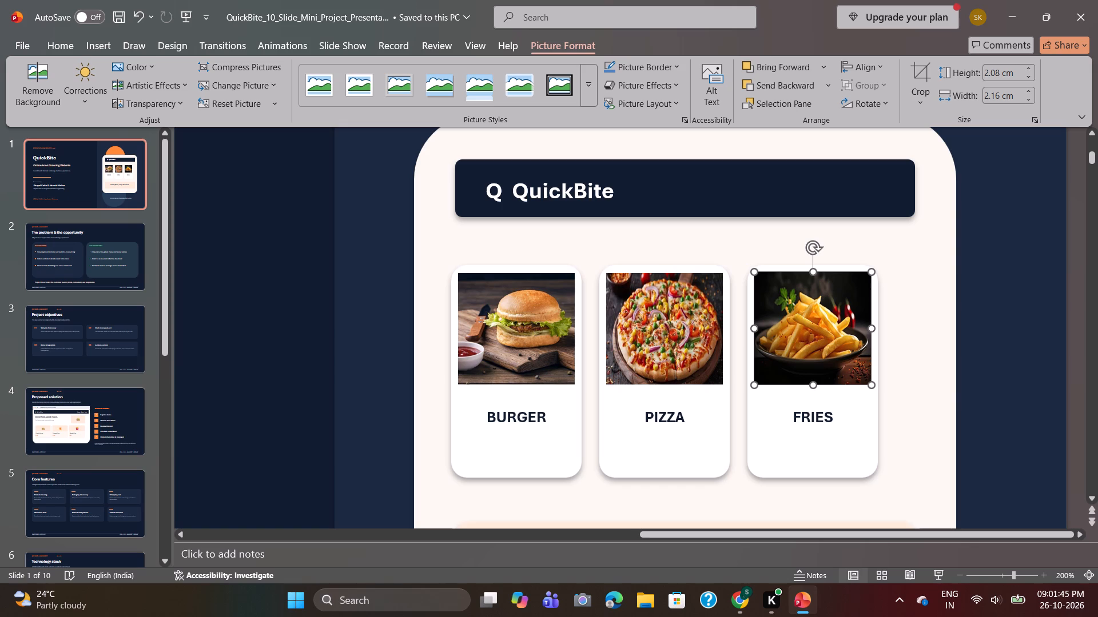
left_click(814, 384)
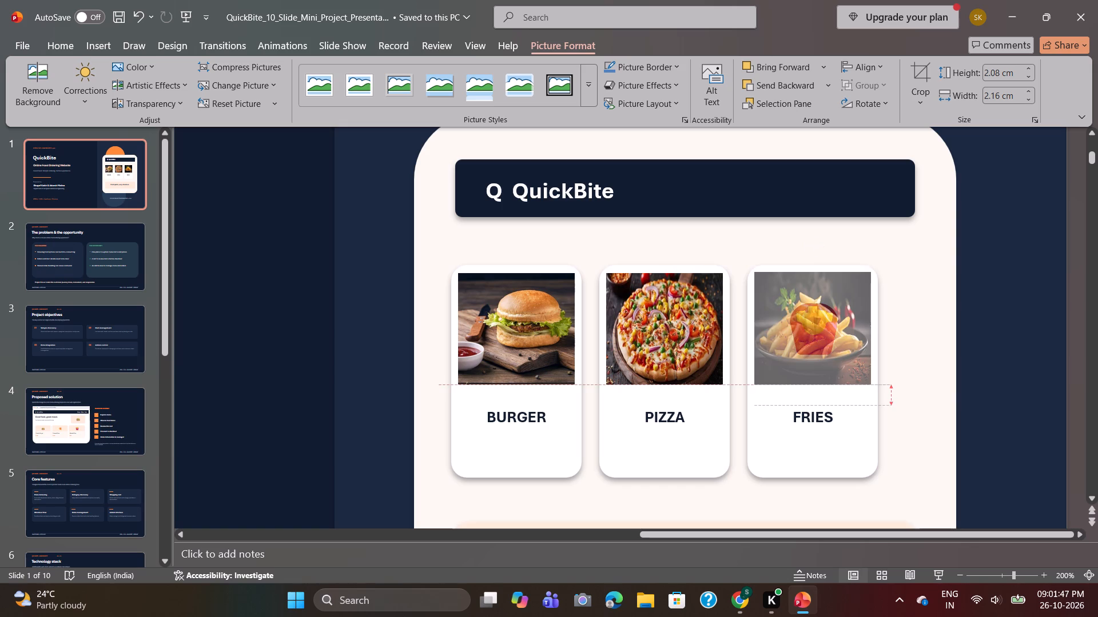
left_click(814, 271)
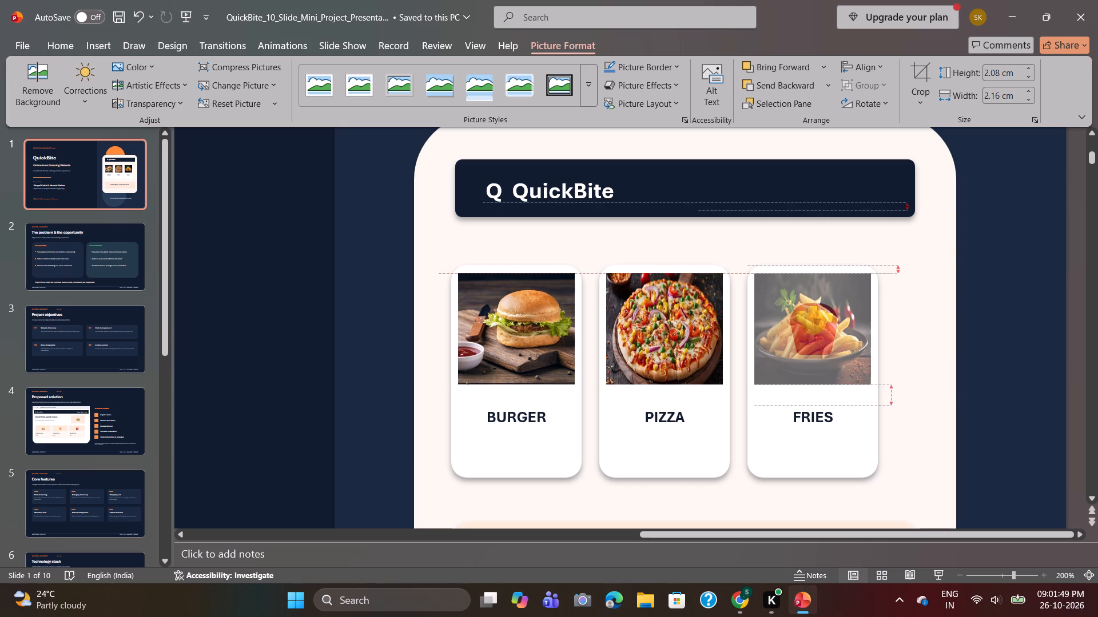
left_click(920, 299)
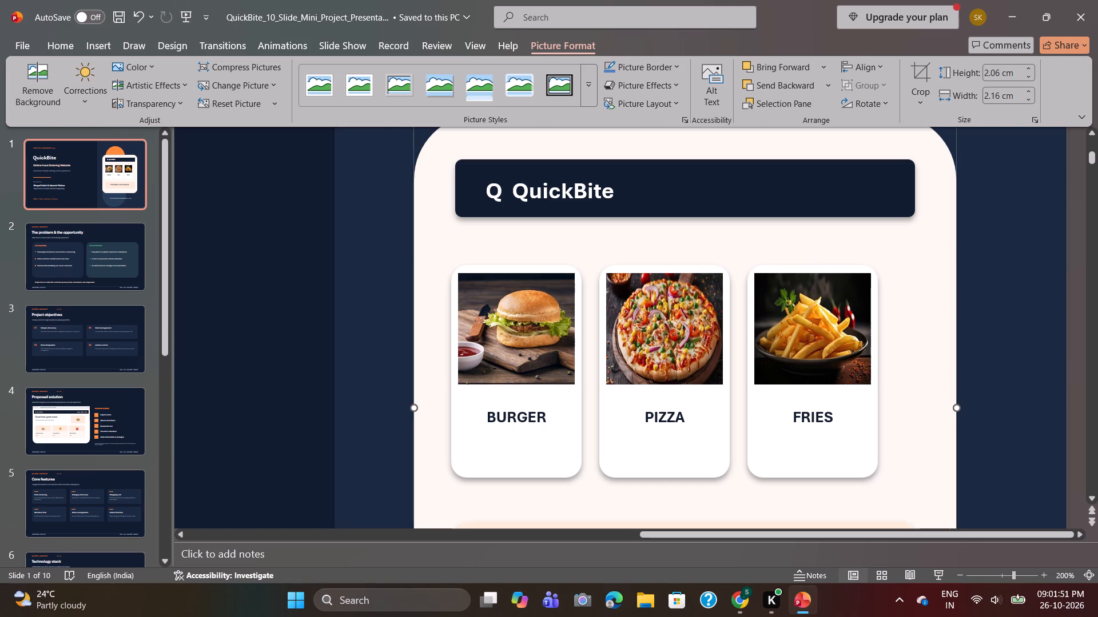
Insert the second presenter's full name in capitals before "B.TECH CSE" in the footer of slide 2.
scroll(920, 299, "down", 2, "ctrl")
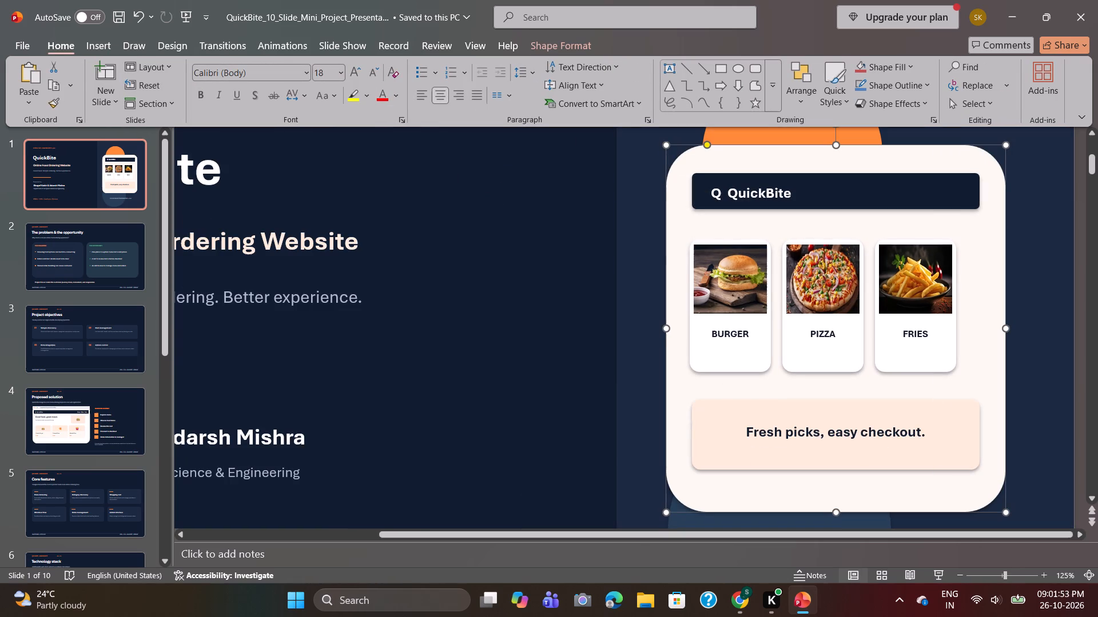
scroll(566, 304, "down", 3, "ctrl")
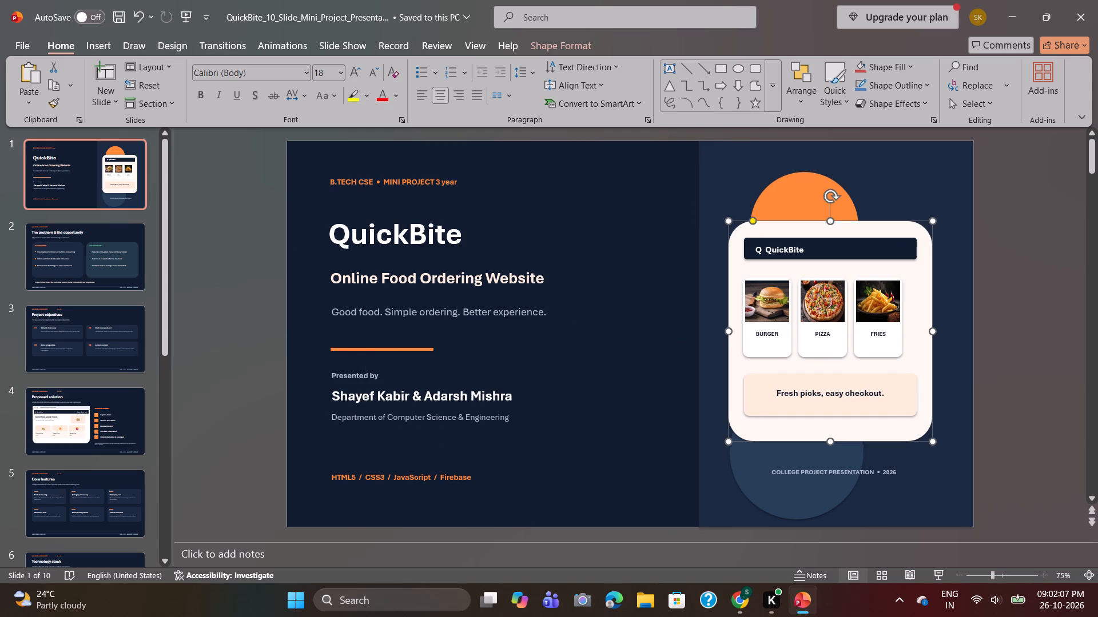
left_click(117, 255)
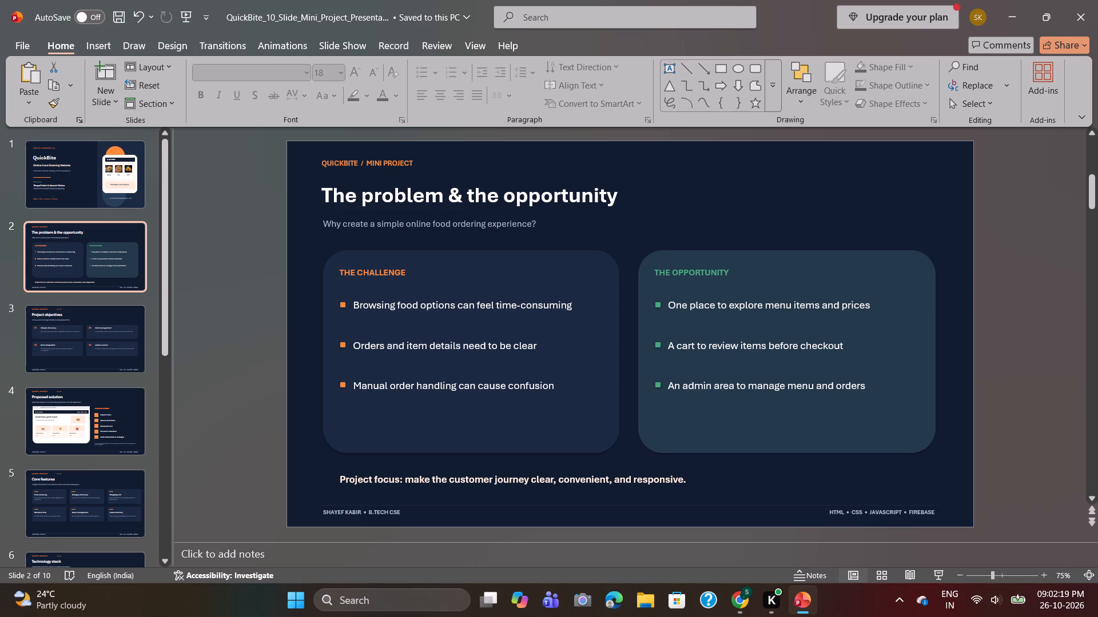
scroll(370, 520, "down", 1)
scroll(369, 492, "up", 3, "ctrl")
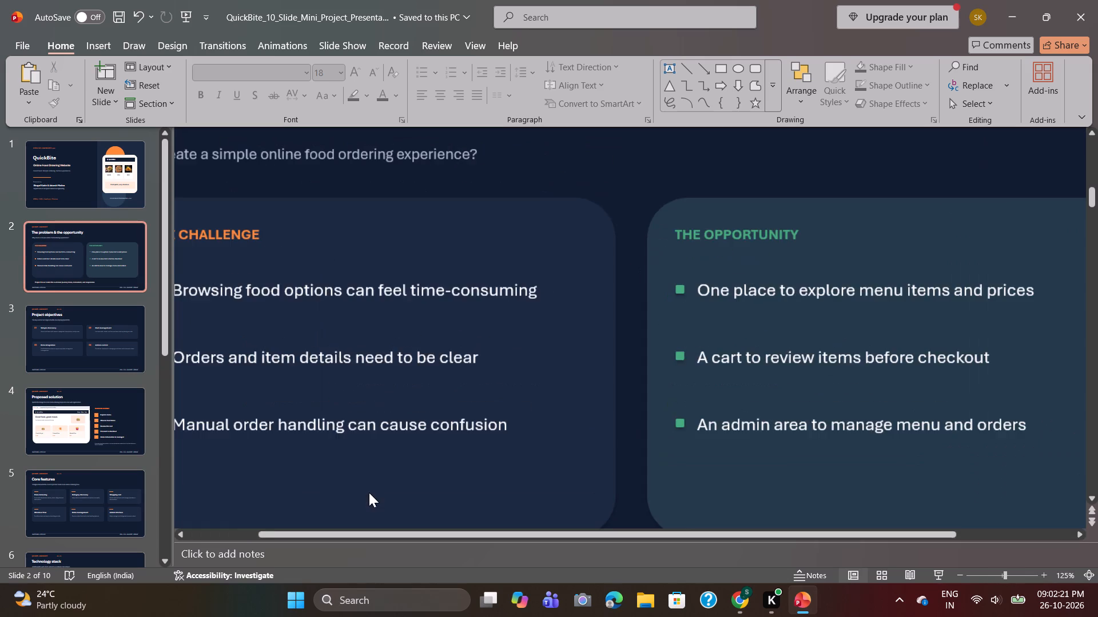
scroll(369, 492, "down", 5, "ctrl")
scroll(369, 492, "up", 2, "ctrl")
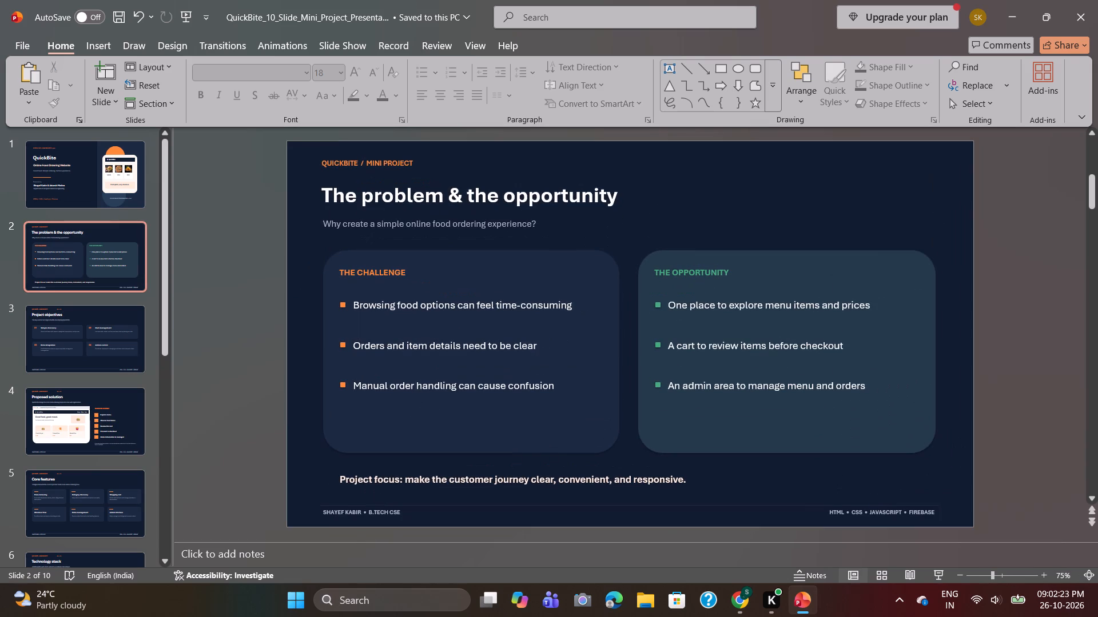
left_click(352, 514)
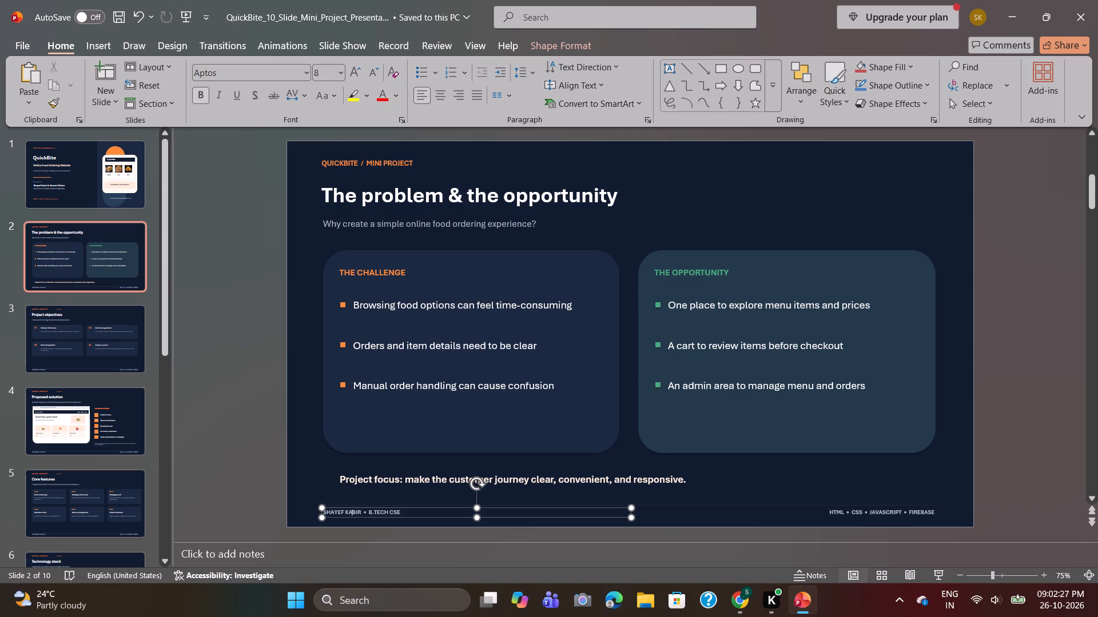
scroll(364, 513, "up", 4, "ctrl")
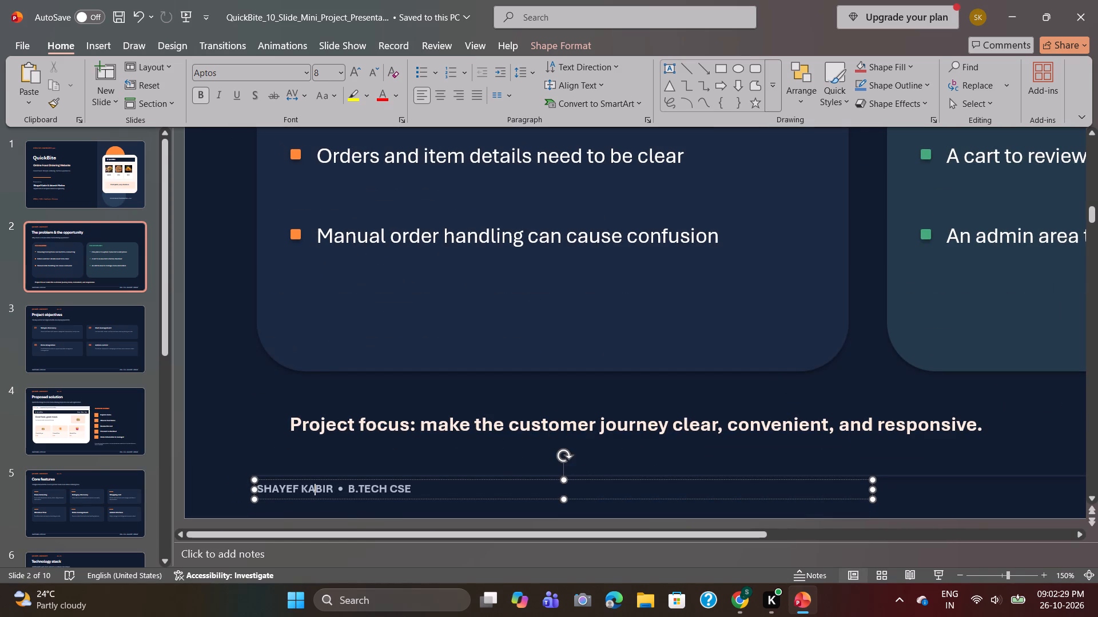
left_click(343, 491)
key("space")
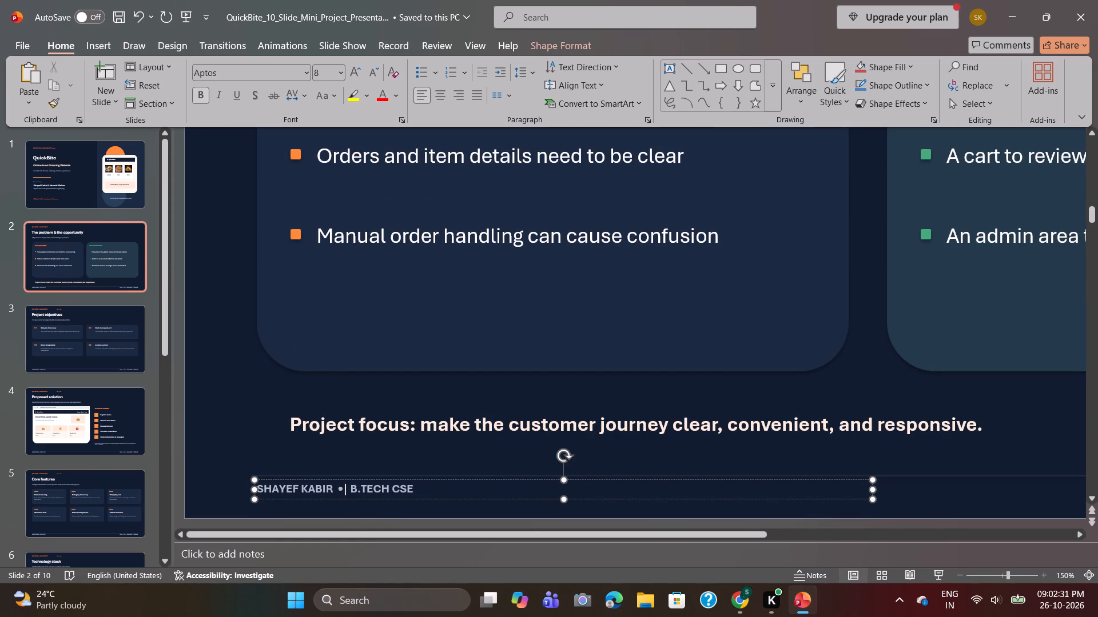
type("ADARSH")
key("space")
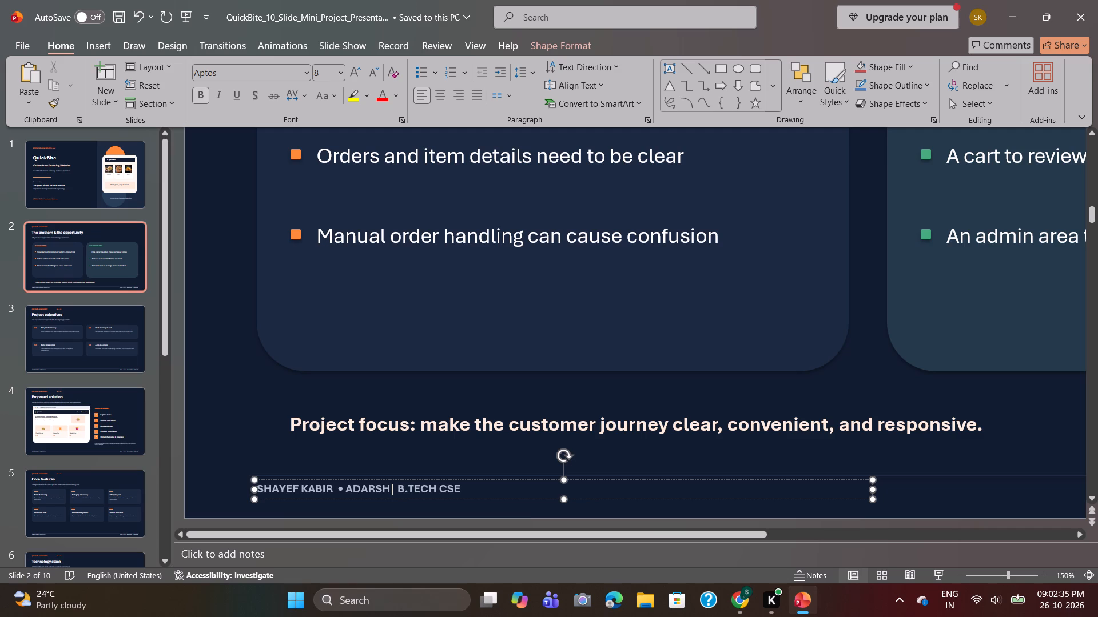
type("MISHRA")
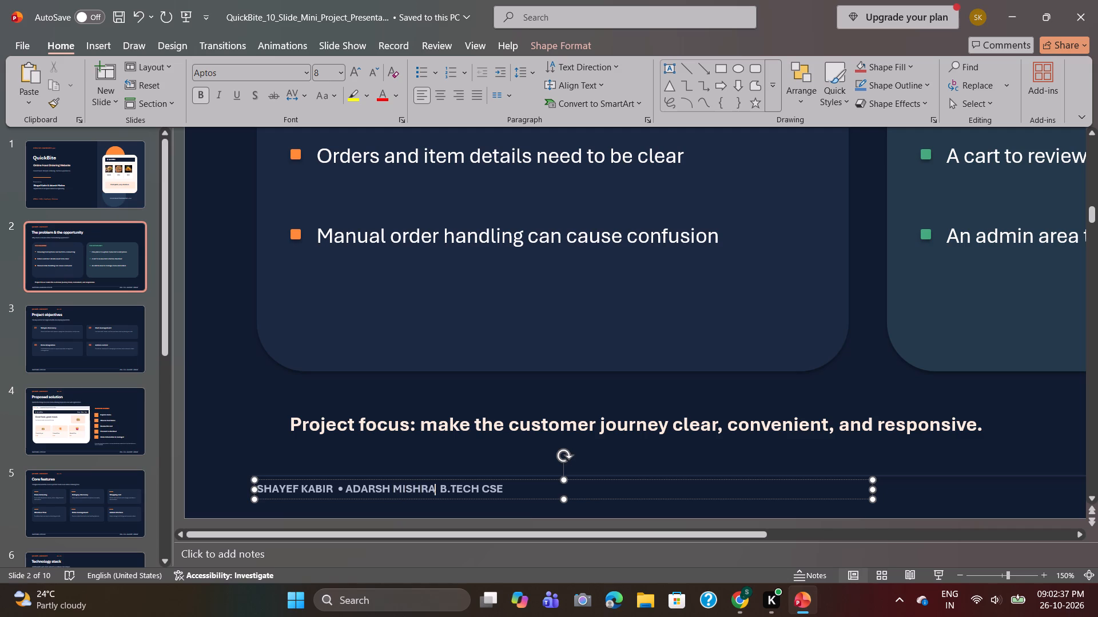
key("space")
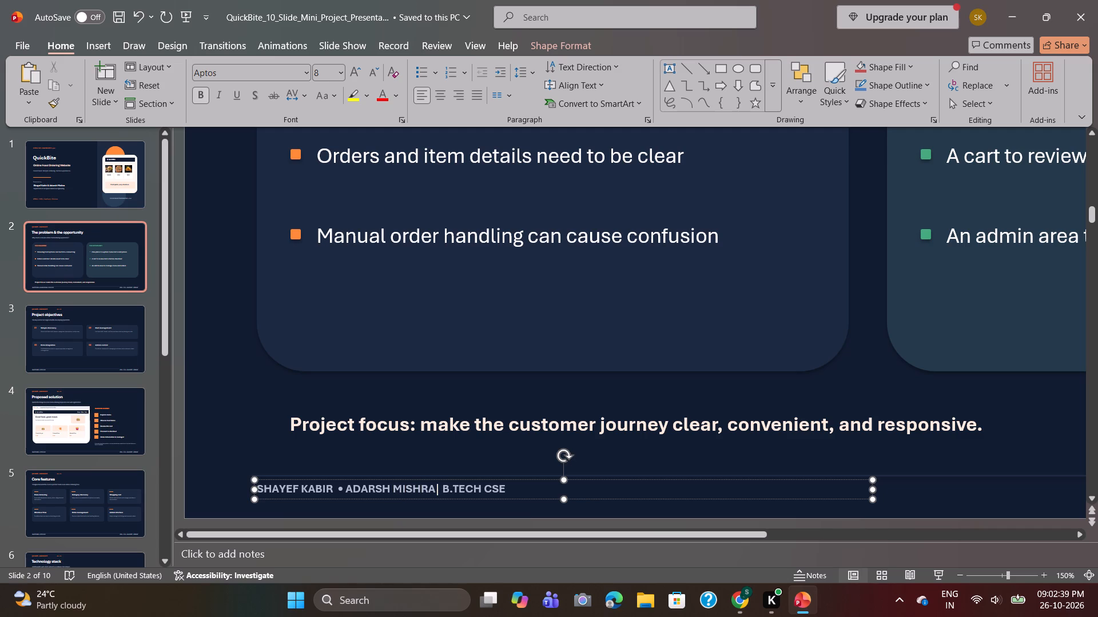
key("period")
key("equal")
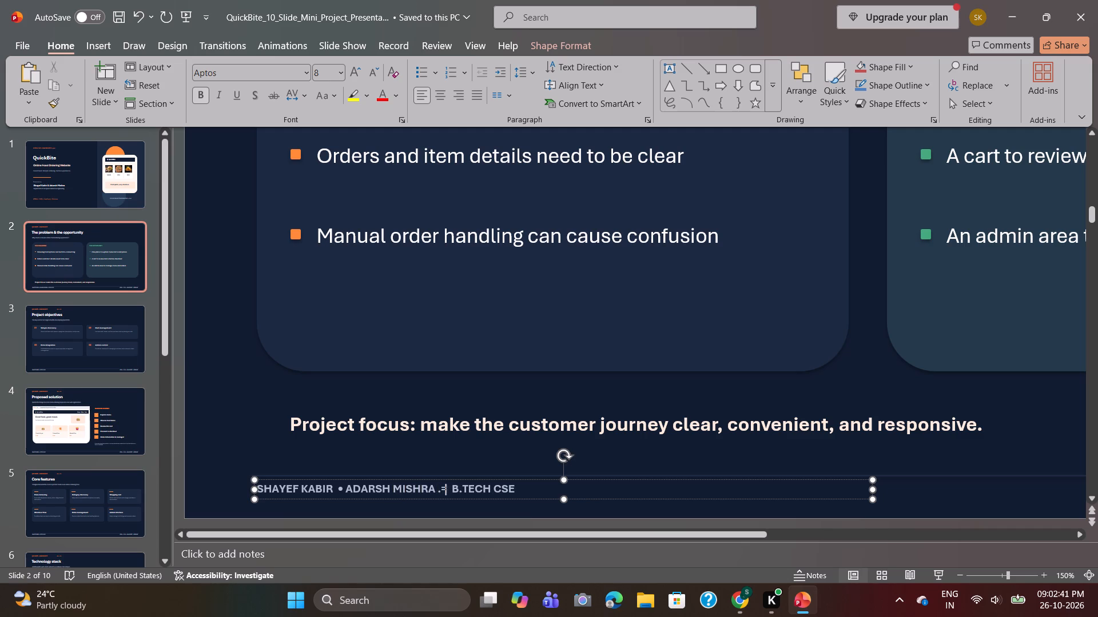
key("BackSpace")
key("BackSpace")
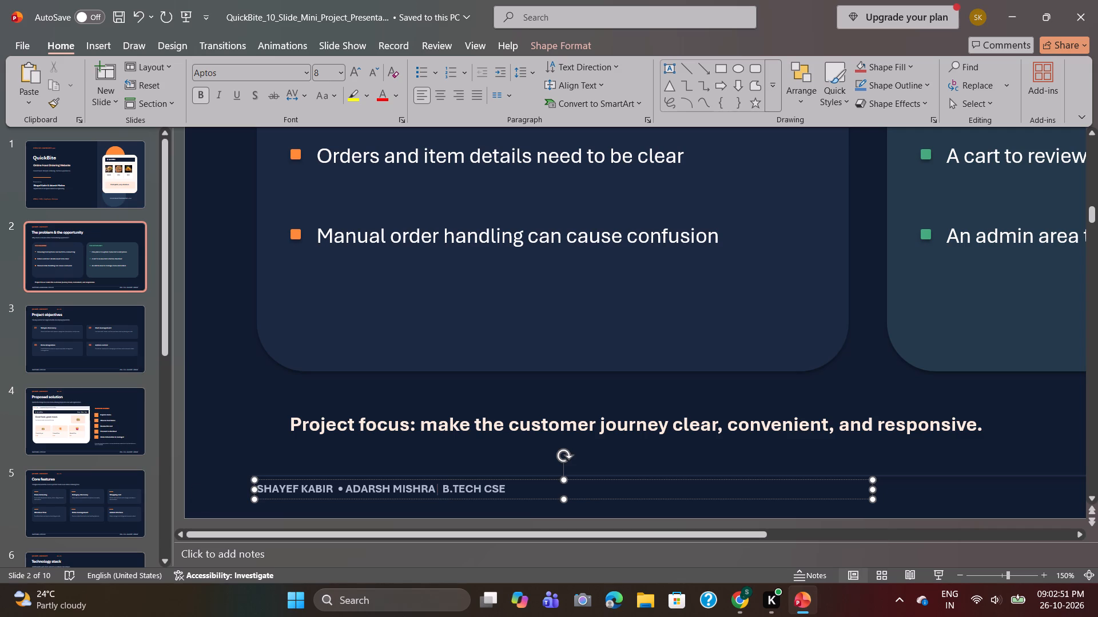
Copy the bullet separator in slide 2's footer and paste it between the second presenter's name and "B.TECH CSE".
left_click_drag(344, 487, 338, 489)
key("ctrl+c")
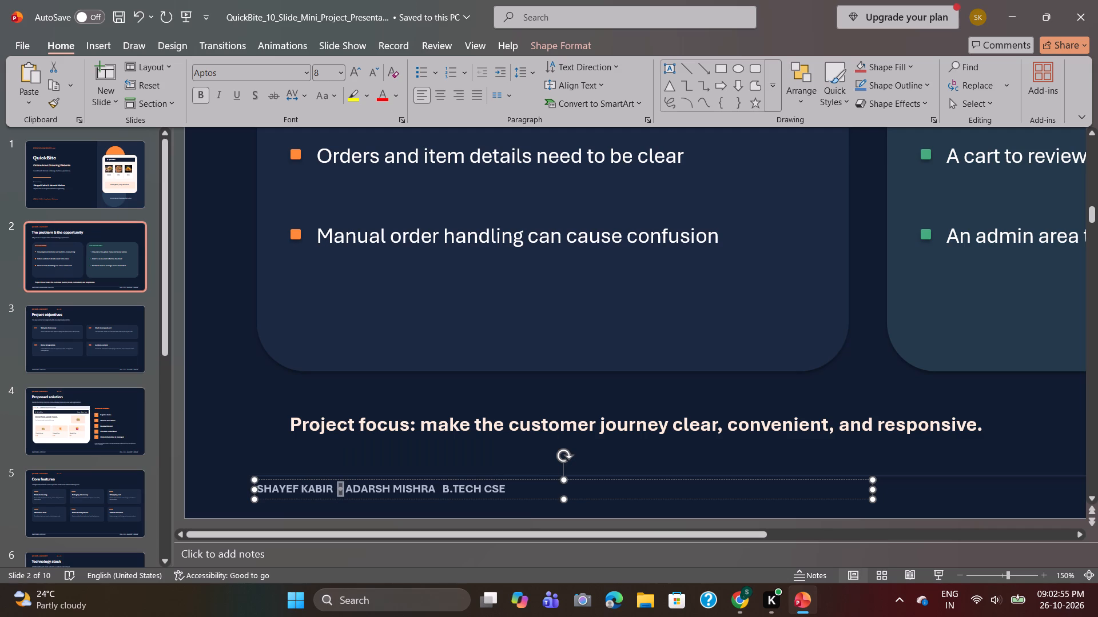
left_click(437, 486)
key("ctrl+v")
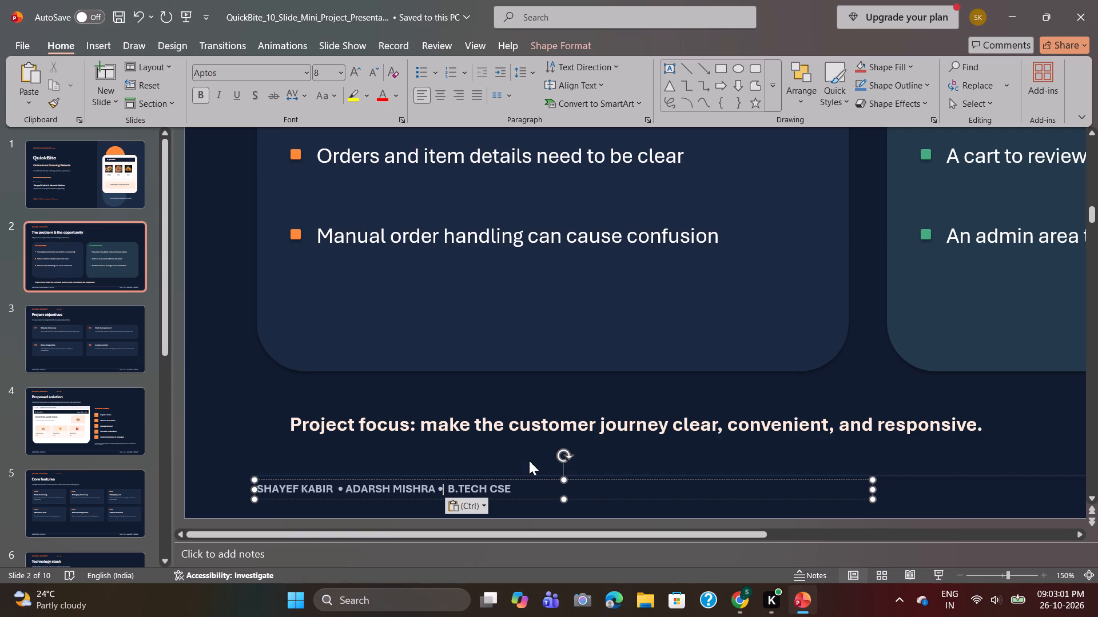
scroll(619, 253, "down", 3, "ctrl")
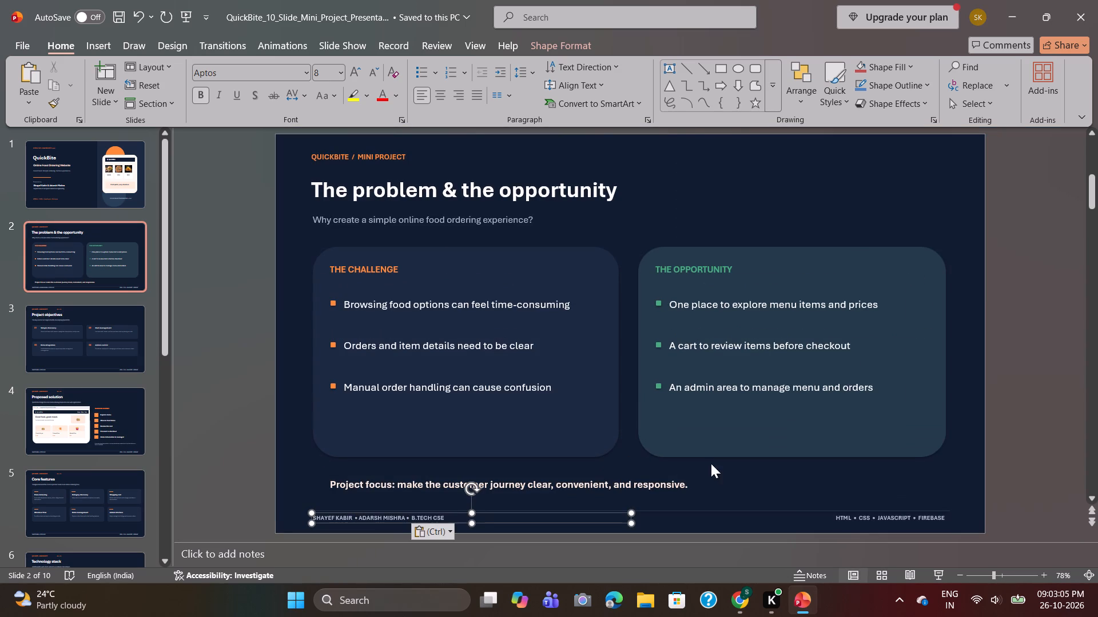
left_click(751, 442)
left_click(710, 490)
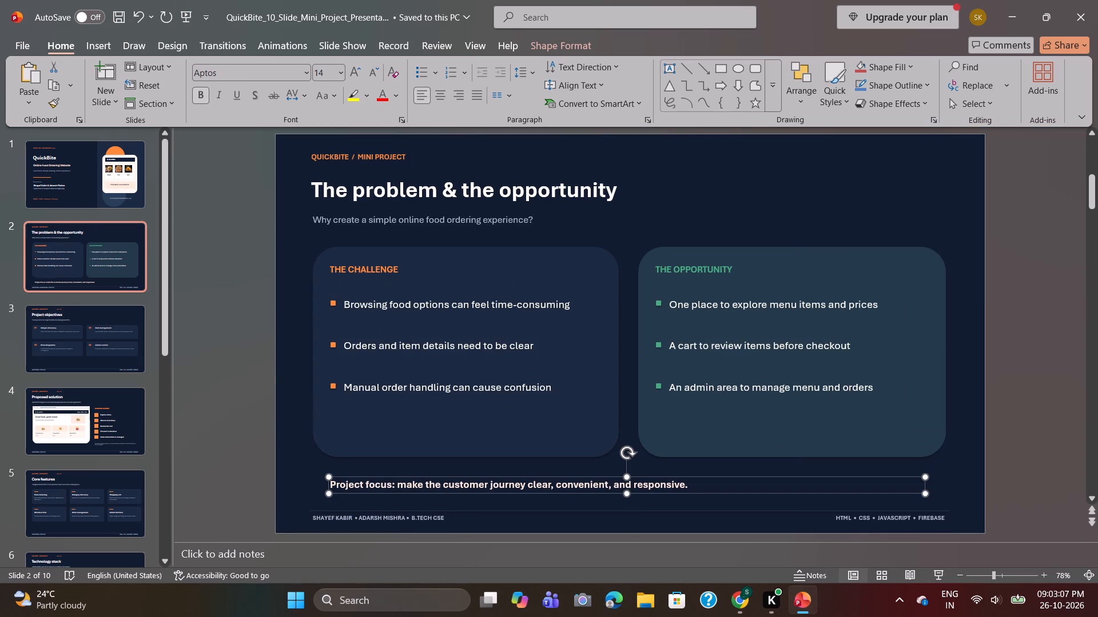
Delete the page number "03 — 10" from the header line of slide 3, "Project objectives".
left_click(102, 335)
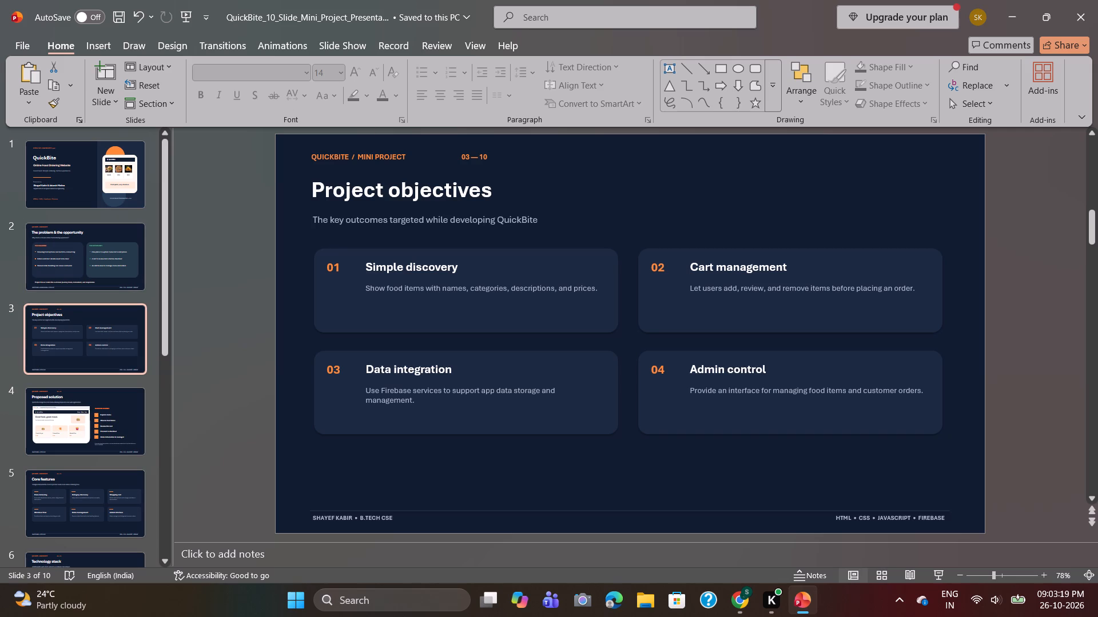
left_click(487, 157)
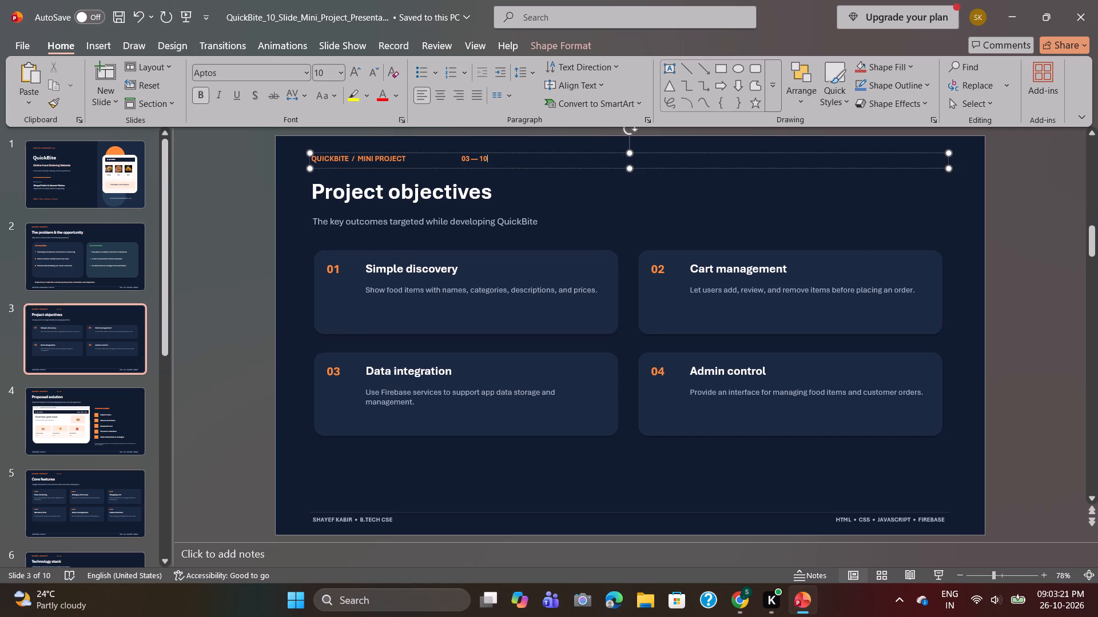
left_click(487, 157)
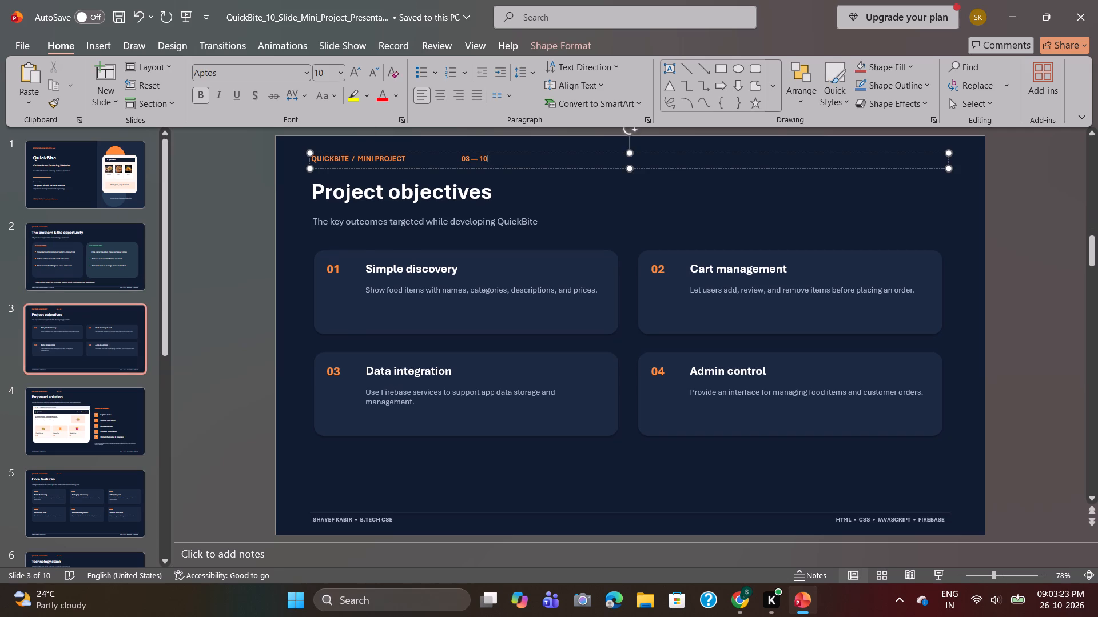
key("BackSpace")
key("BackSpace")
key("BackSpace")
key("BackSpace")
key("BackSpace")
key("BackSpace")
key("BackSpace")
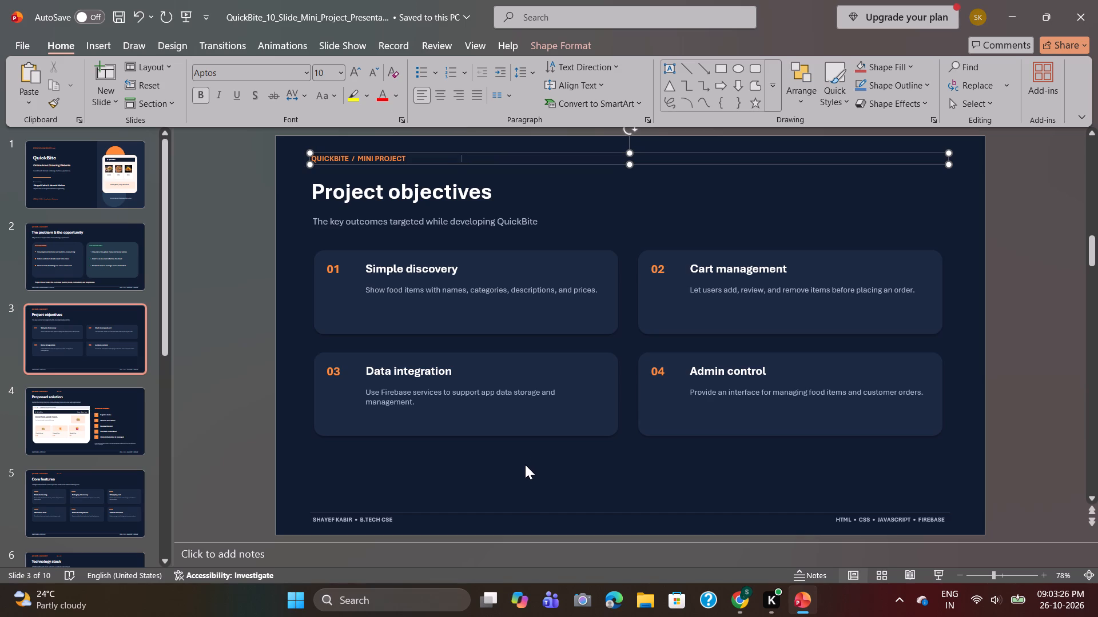
Change the year in the title slide's header line to "3RD year", adding an extra space after "MINI PROJECT".
left_click(74, 203)
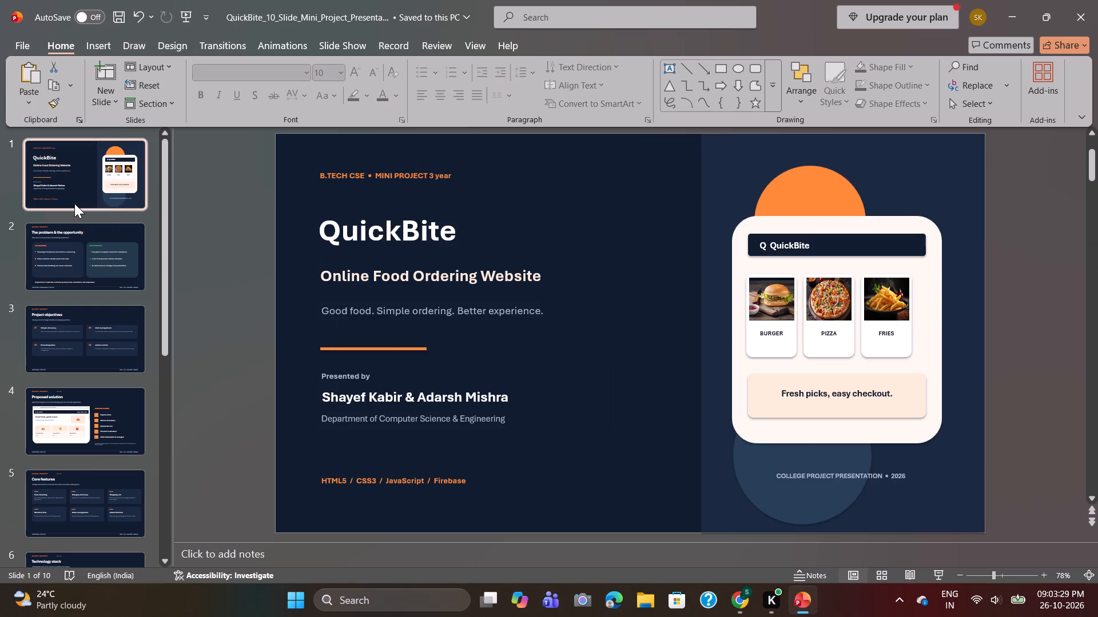
left_click(74, 255)
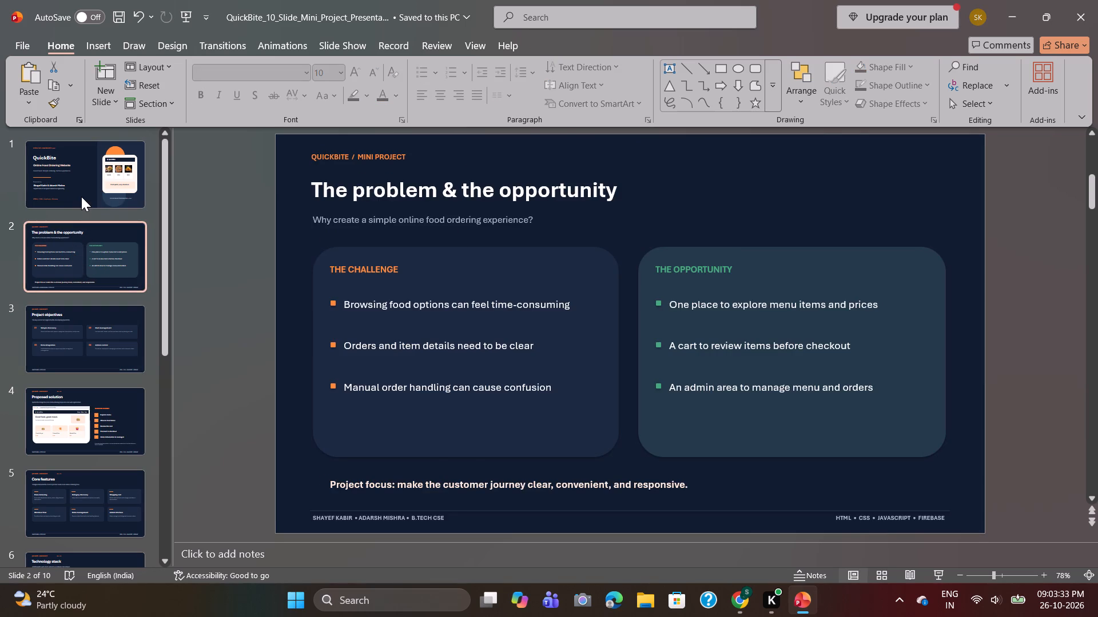
left_click(81, 197)
left_click(434, 176)
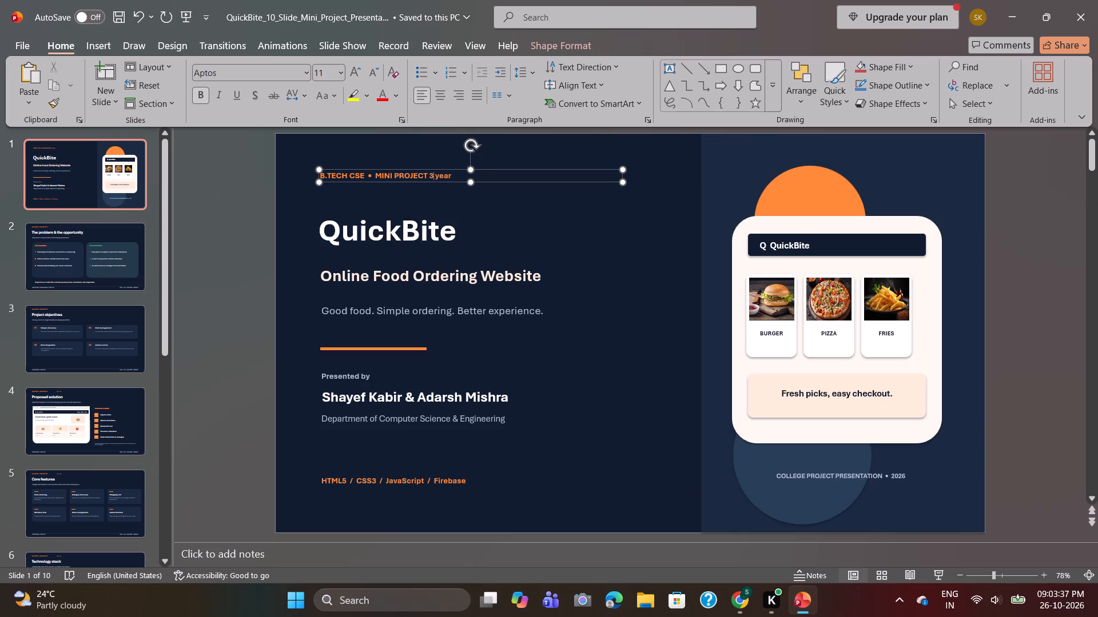
key("BackSpace")
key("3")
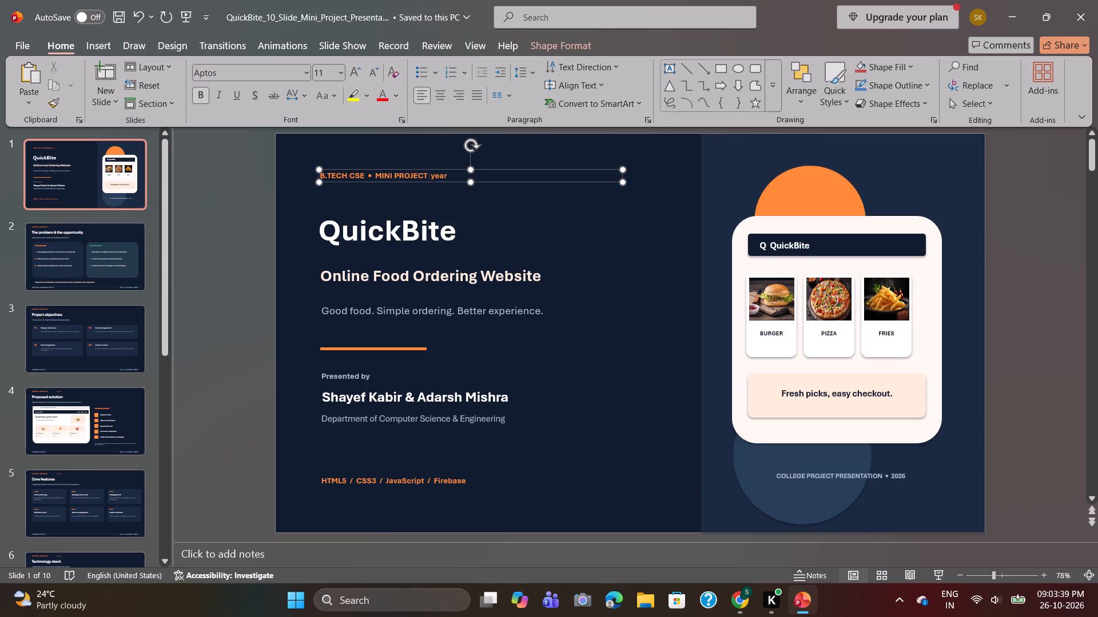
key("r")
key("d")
left_click(426, 176)
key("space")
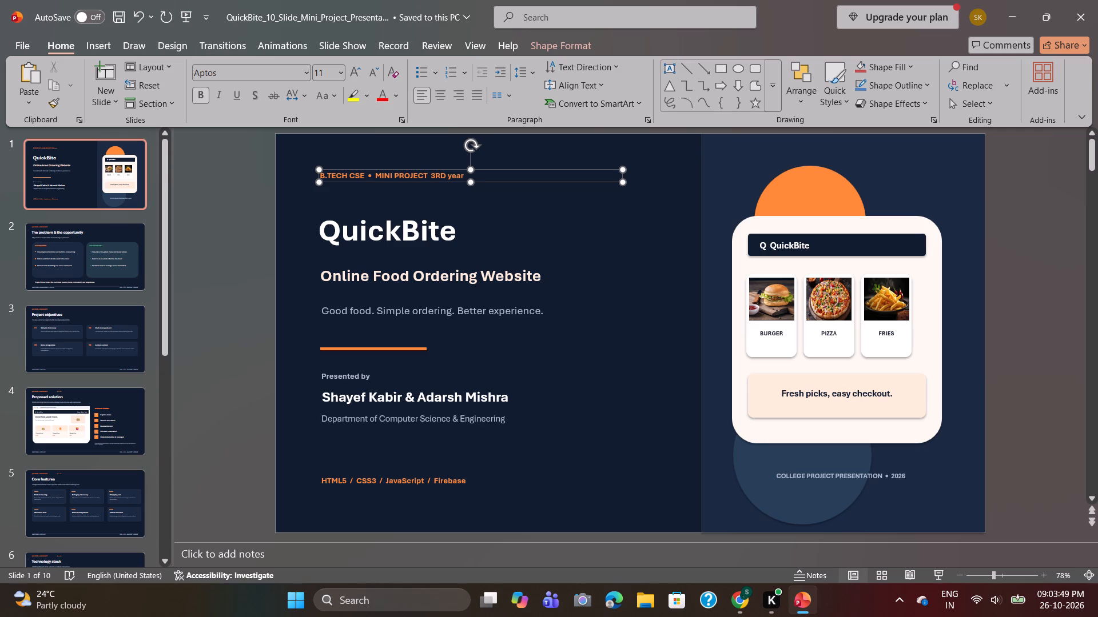
Change the word "year" to capitals "YEAR" at the end of the title slide's header line.
left_click(459, 175)
key("Right")
key("BackSpace")
key("BackSpace")
key("BackSpace")
key("BackSpace")
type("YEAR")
left_click(100, 263)
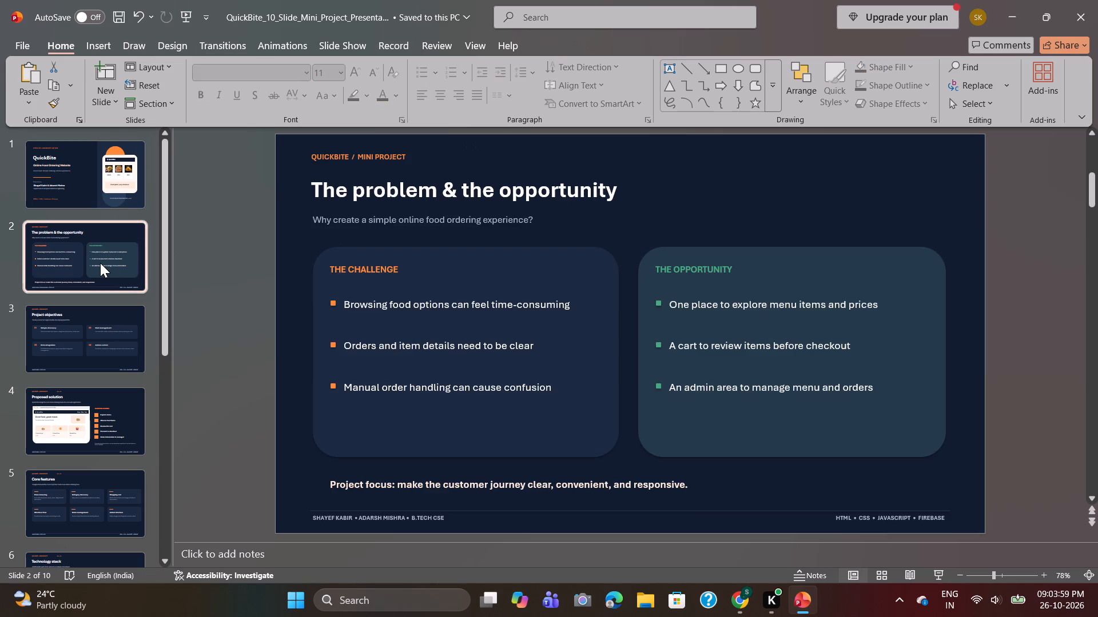
Copy the bullet separator in the title slide's header line and paste it between "MINI PROJECT" and "3RD YEAR", followed by a space.
left_click(115, 173)
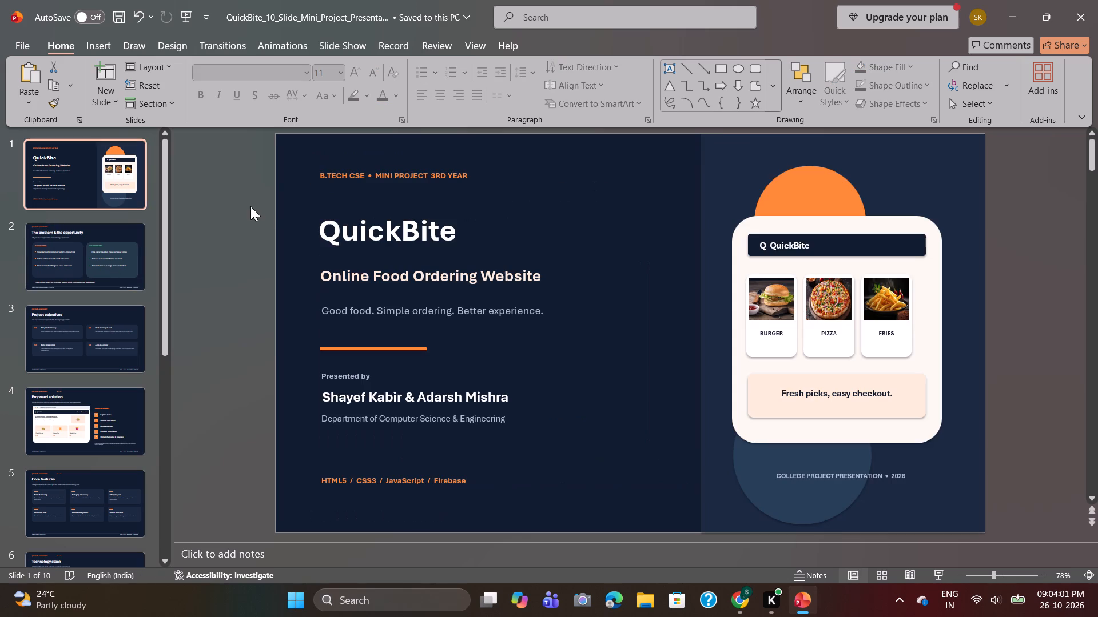
left_click_drag(371, 177, 365, 177)
key("ctrl+c")
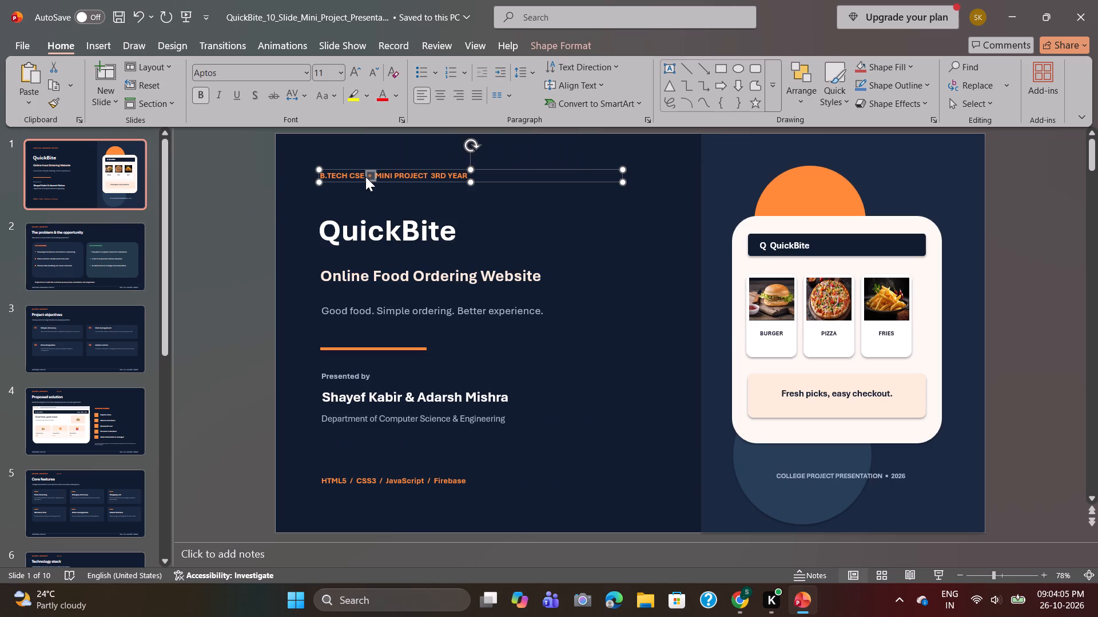
left_click(431, 174)
key("ctrl+v")
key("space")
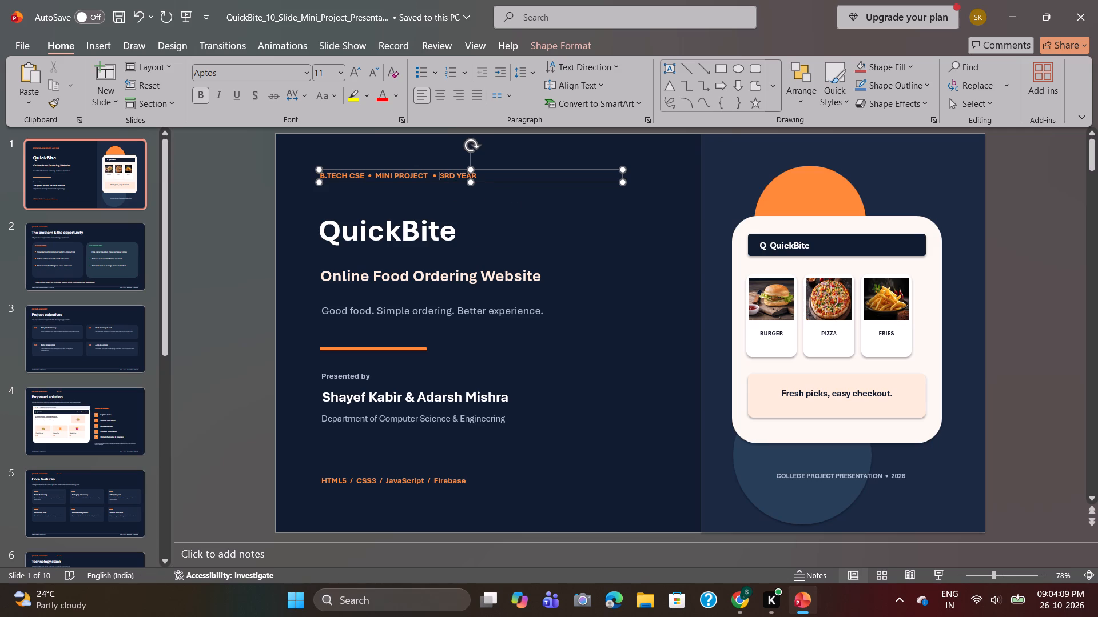
Copy the complete footer text with both presenters' names and "B.TECH CSE" from slide 2, "The problem & the opportunity".
left_click(101, 264)
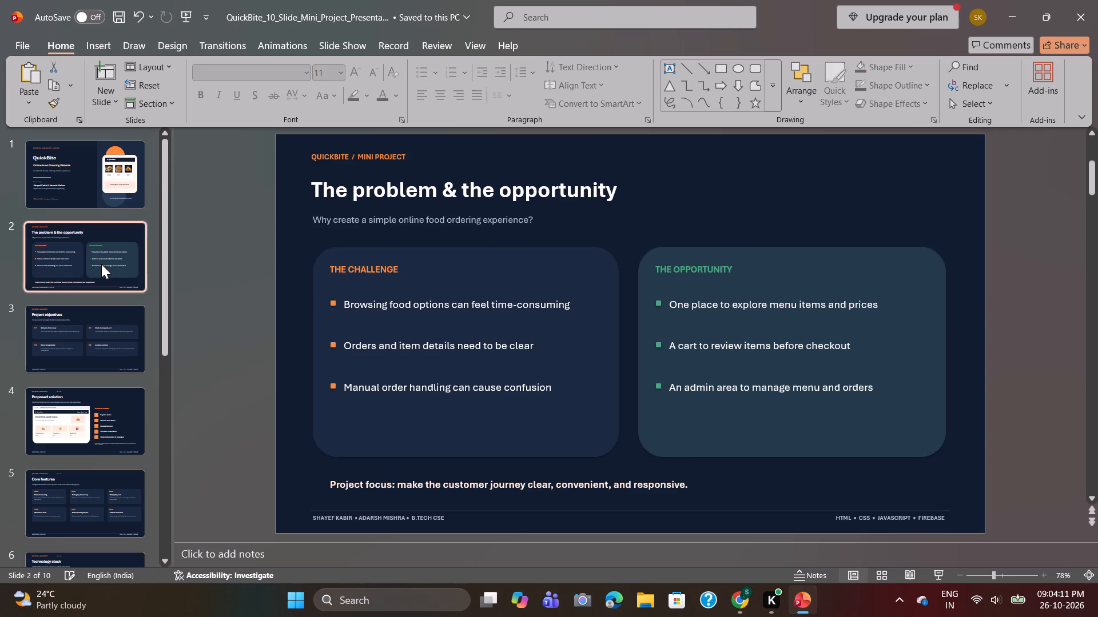
left_click(90, 362)
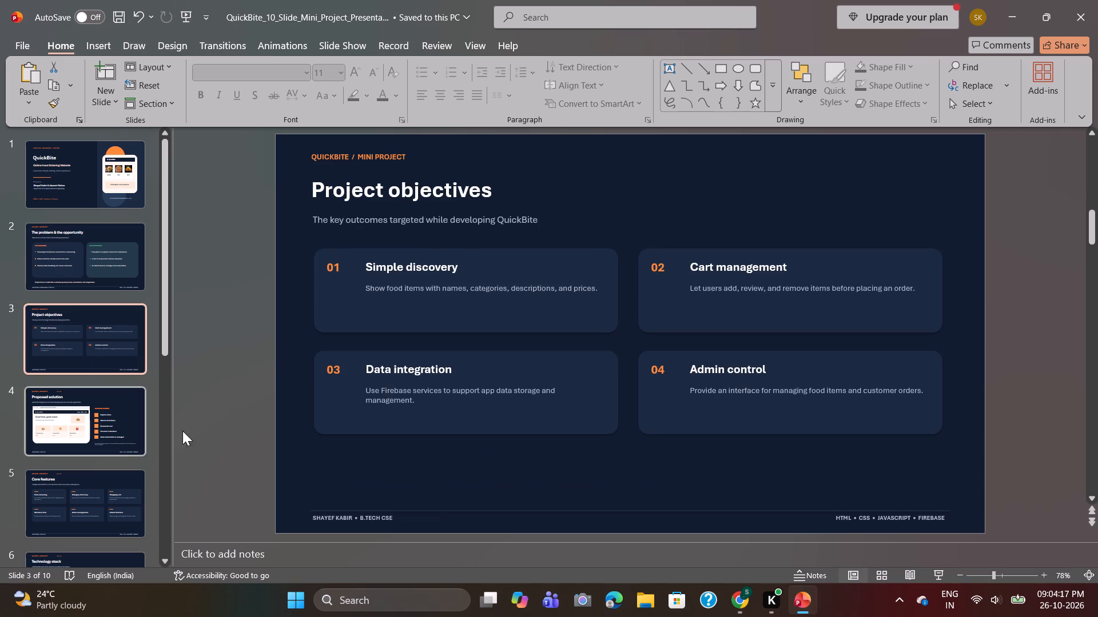
left_click(86, 283)
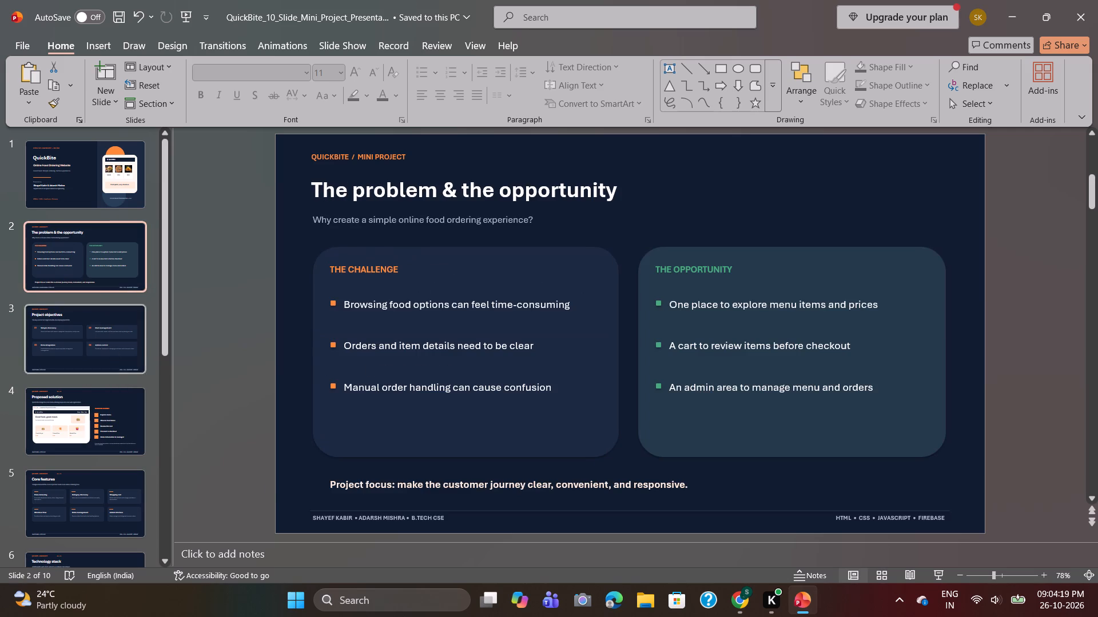
left_click(447, 517)
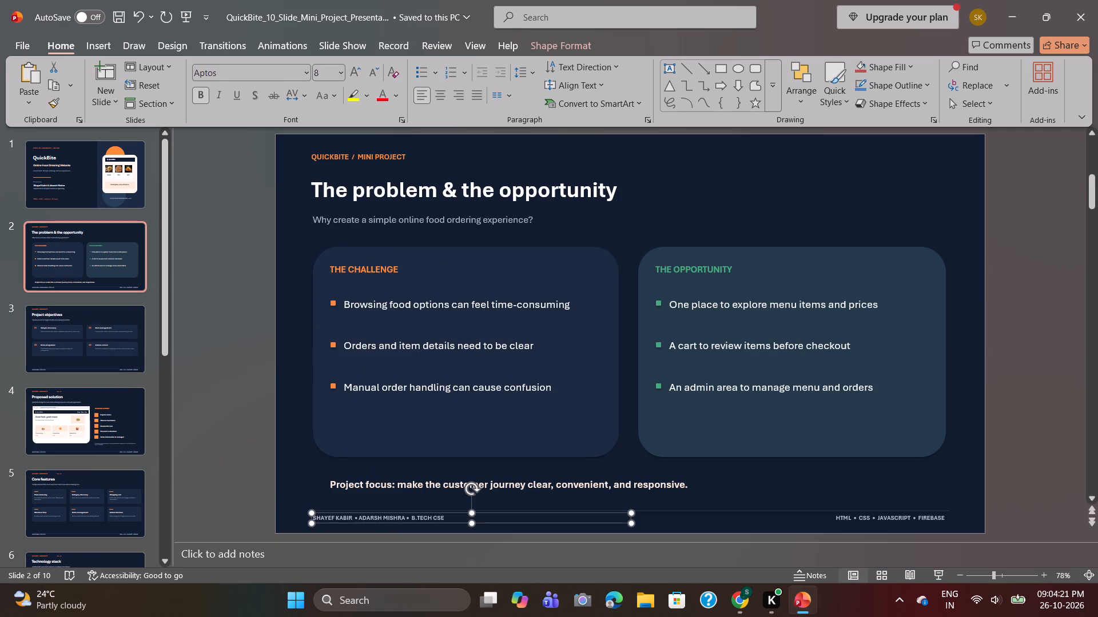
left_click(447, 517)
key("ctrl+a")
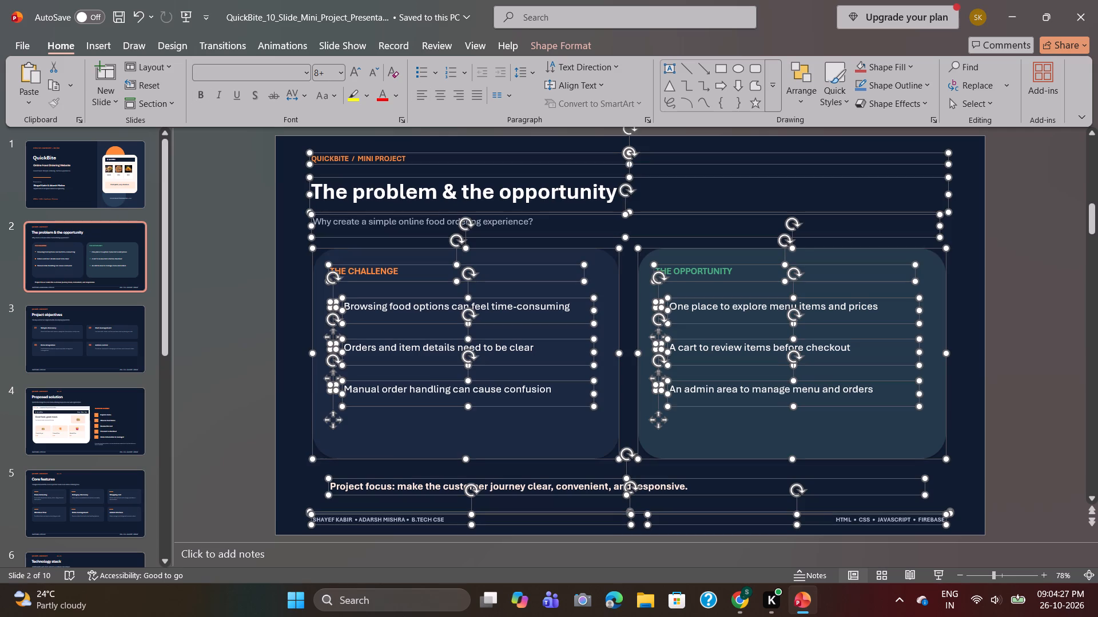
left_click(270, 465)
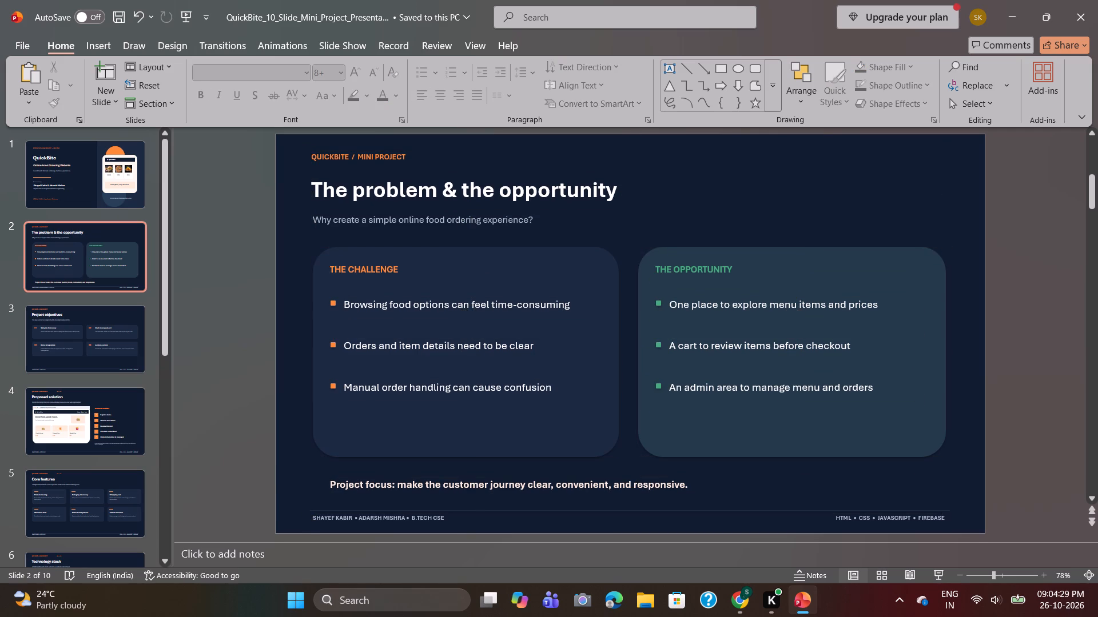
left_click(308, 514)
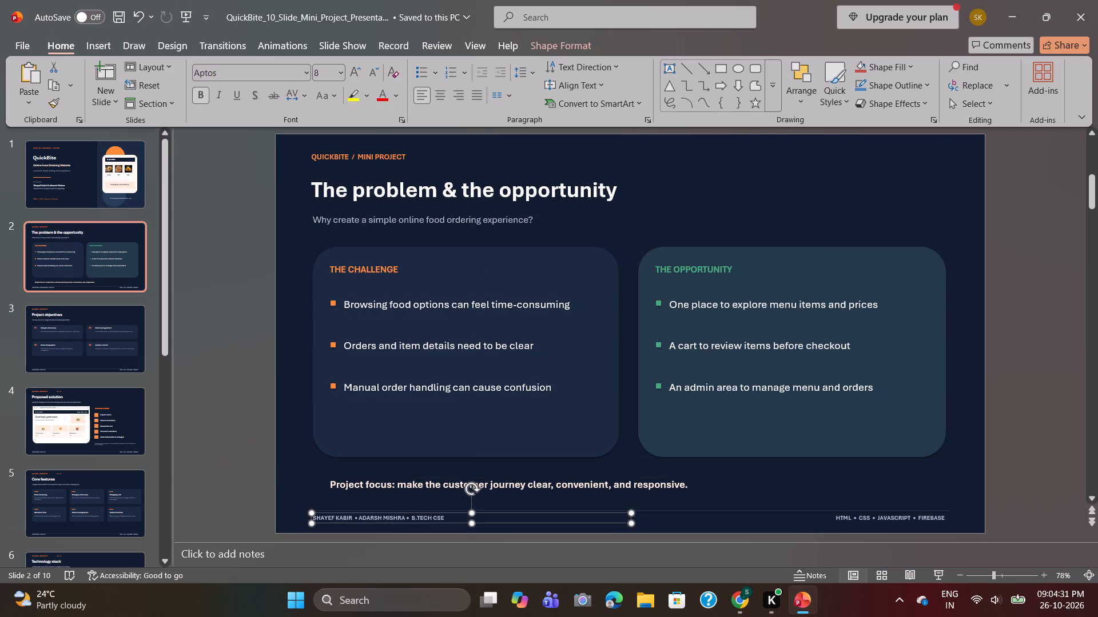
left_click(442, 518)
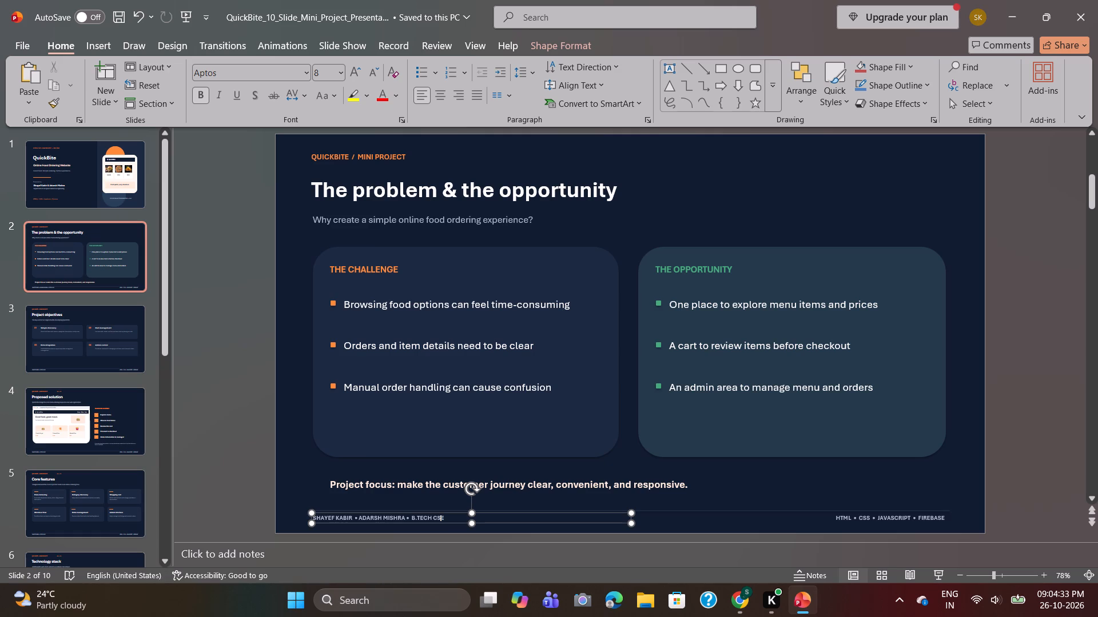
left_click(442, 518)
key("Right")
left_click_drag(444, 519, 315, 516, "ctrl")
key("ctrl+c")
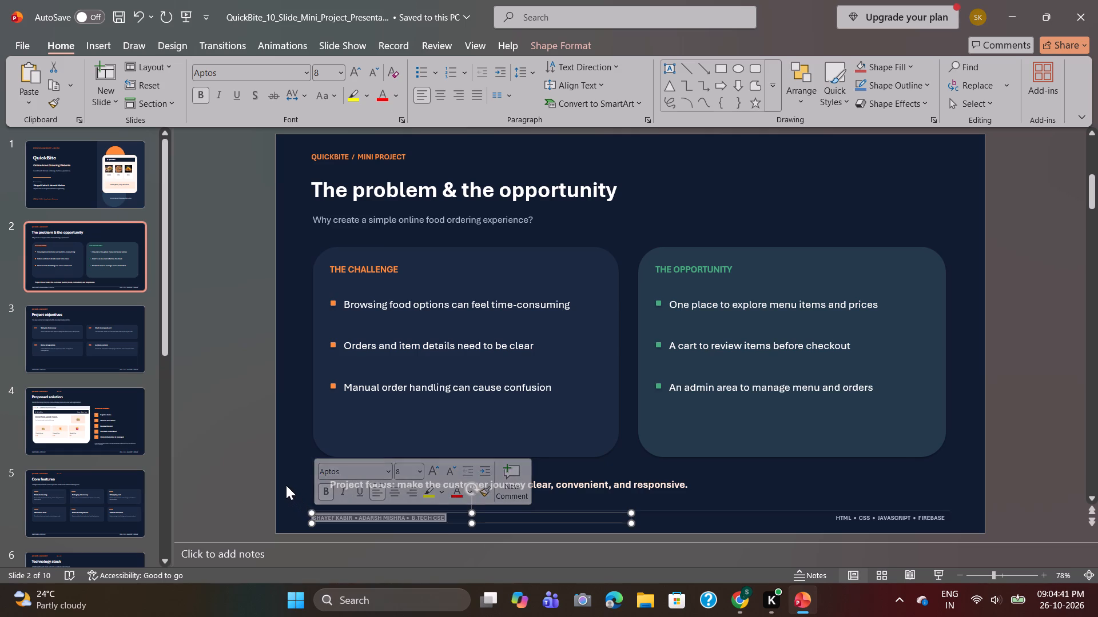
key("ctrl+c")
left_click(275, 475)
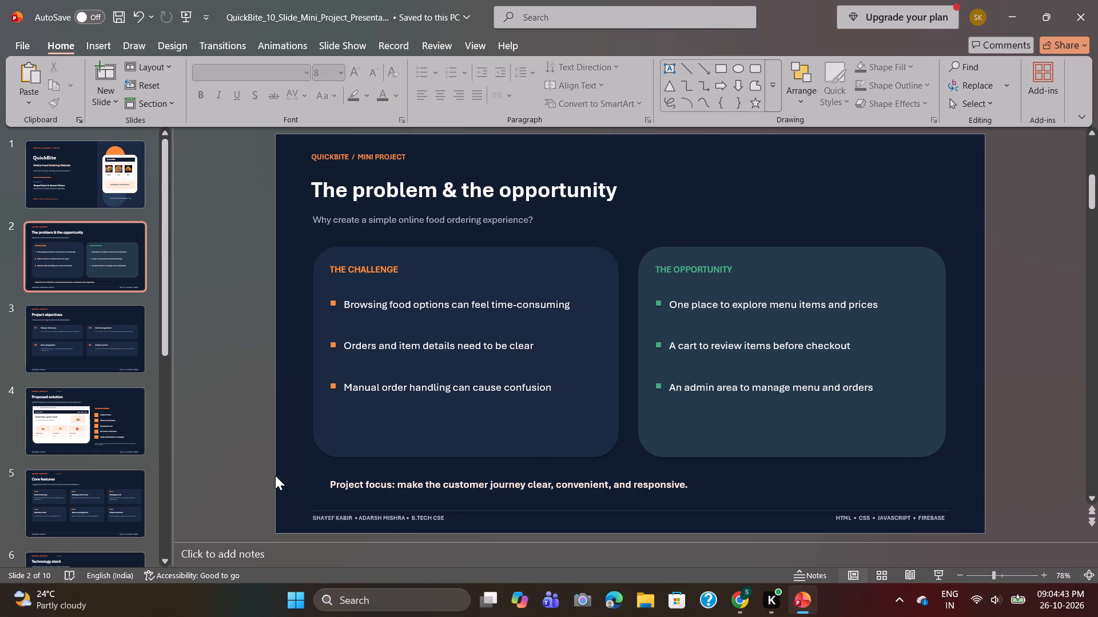
Replace the single-presenter footer text on slide 3, "Project objectives", with the copied two-presenter footer line.
left_click(113, 353)
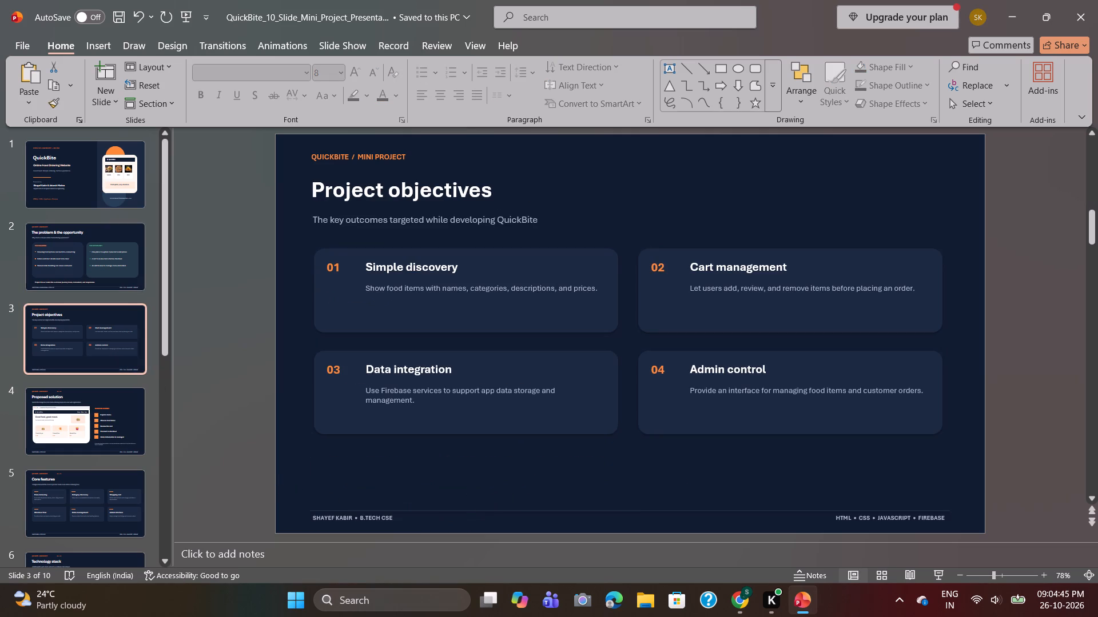
left_click(404, 518)
left_click(425, 519)
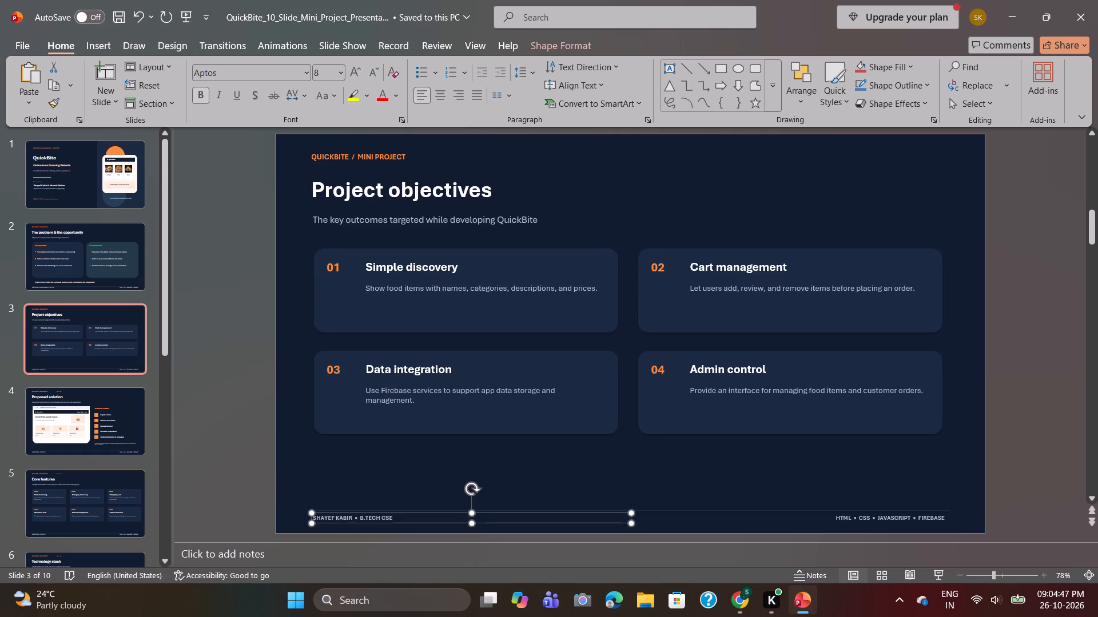
double_click(375, 518)
key("Right")
key("Right")
key("Right")
key("Right")
key("Right")
key("BackSpace")
key("BackSpace")
key("BackSpace")
key("BackSpace")
key("BackSpace")
key("BackSpace")
key("BackSpace")
key("BackSpace")
key("BackSpace")
key("BackSpace")
key("BackSpace")
key("BackSpace")
key("BackSpace")
key("BackSpace")
key("BackSpace")
key("BackSpace")
key("BackSpace")
key("BackSpace")
key("BackSpace")
key("BackSpace")
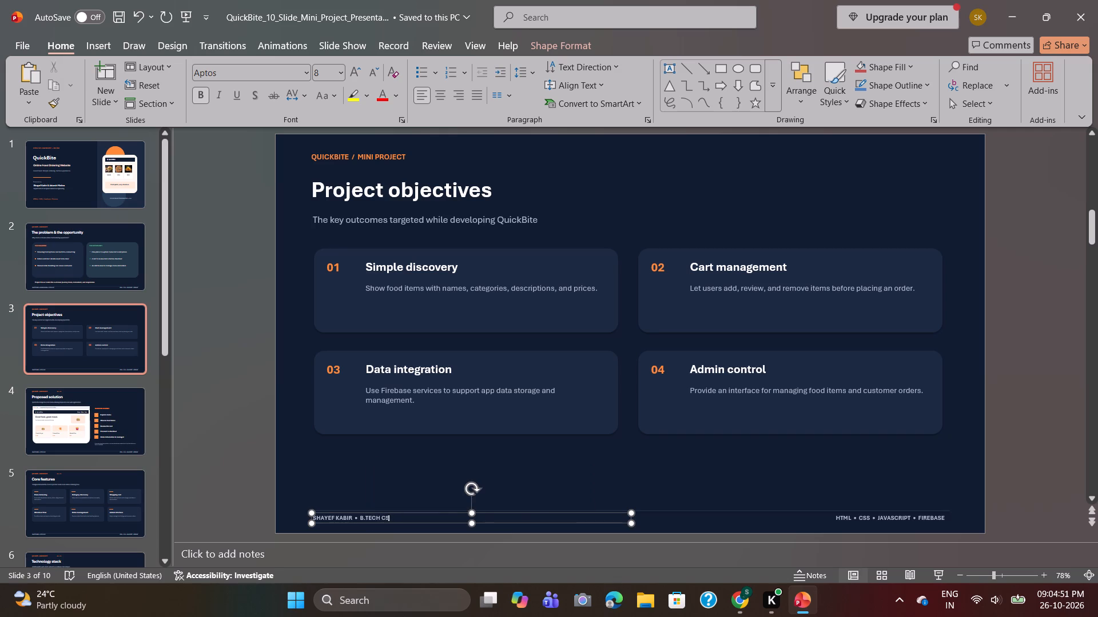
key("BackSpace")
key("BackSpace")
key("BackSpace")
key("BackSpace")
key("BackSpace")
key("BackSpace")
key("BackSpace")
key("ctrl+v")
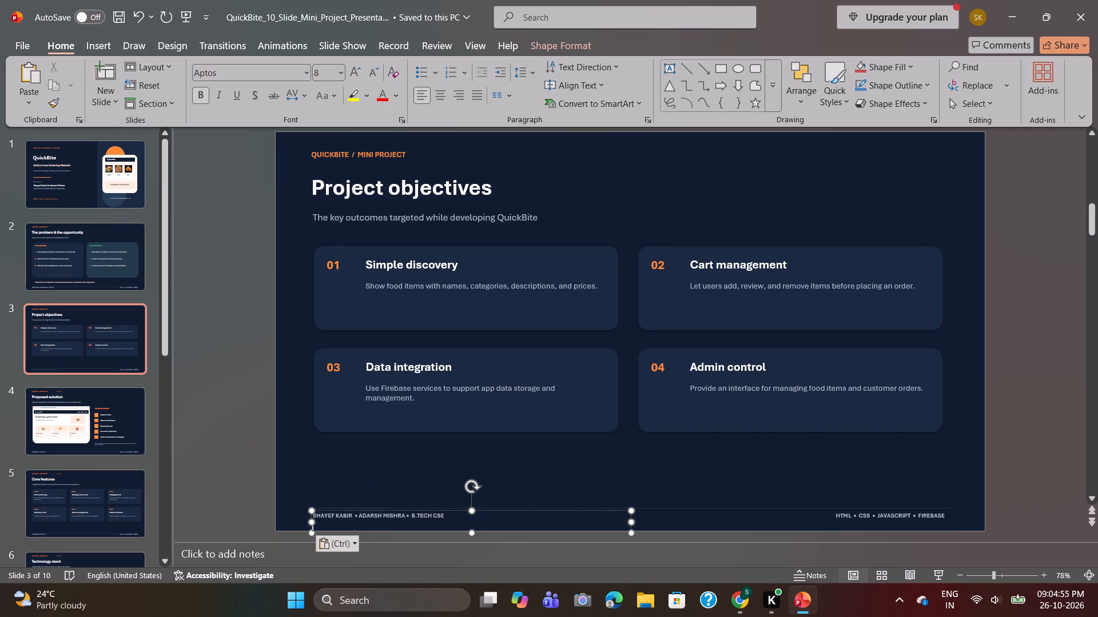
Delete the page number "04 — 10" from the header line of slide 4, "Proposed solution".
left_click(109, 418)
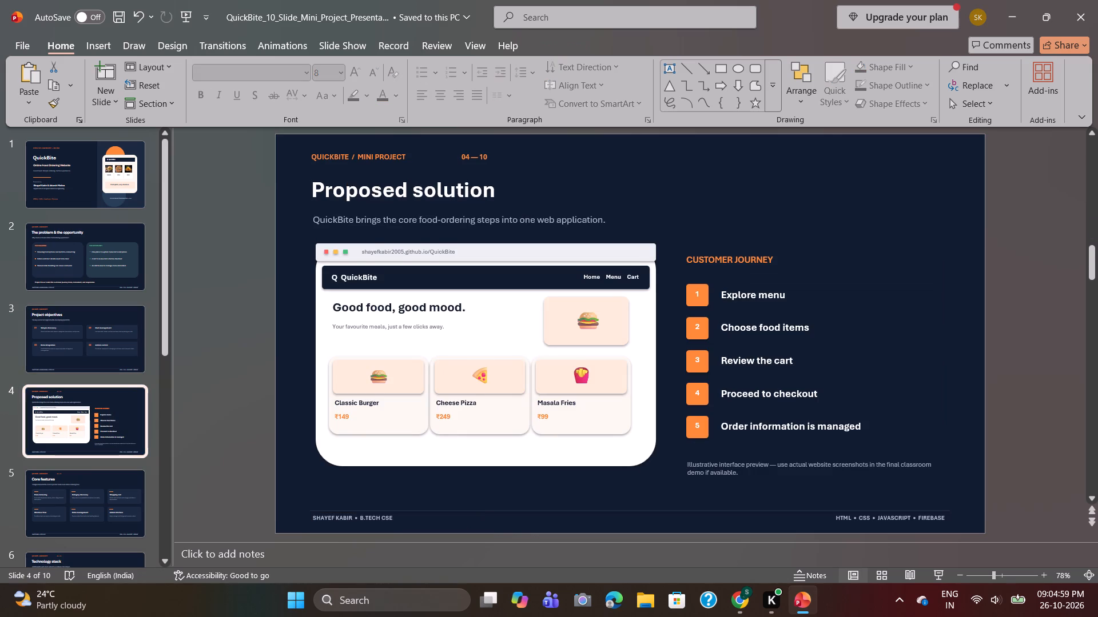
left_click(487, 154)
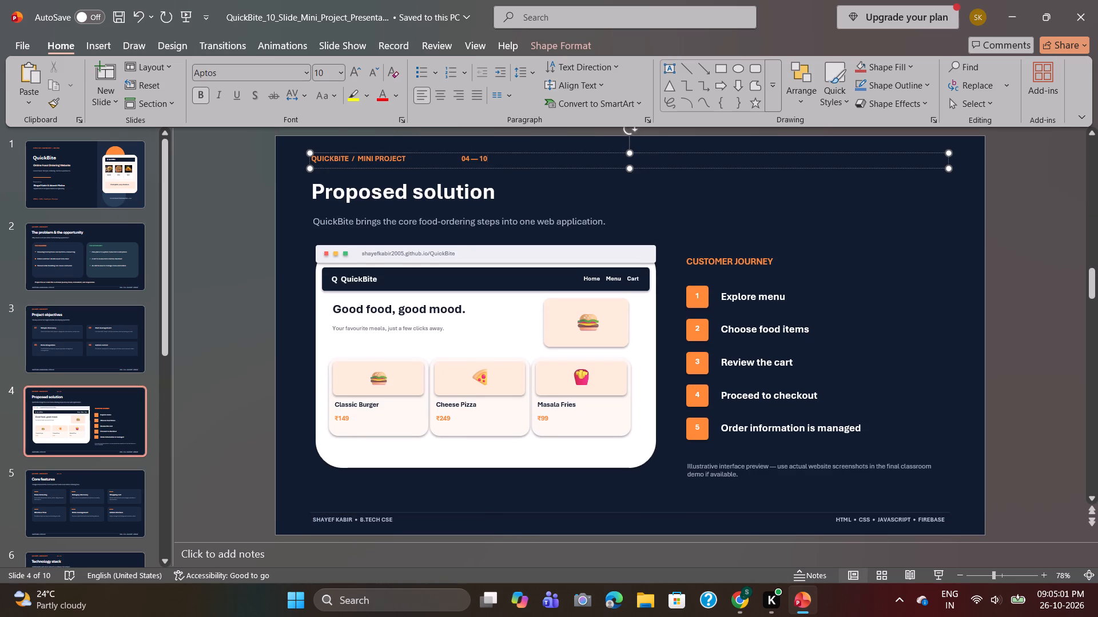
key("BackSpace")
key("BackSpace")
key("BackSpace")
key("BackSpace")
key("BackSpace")
key("BackSpace")
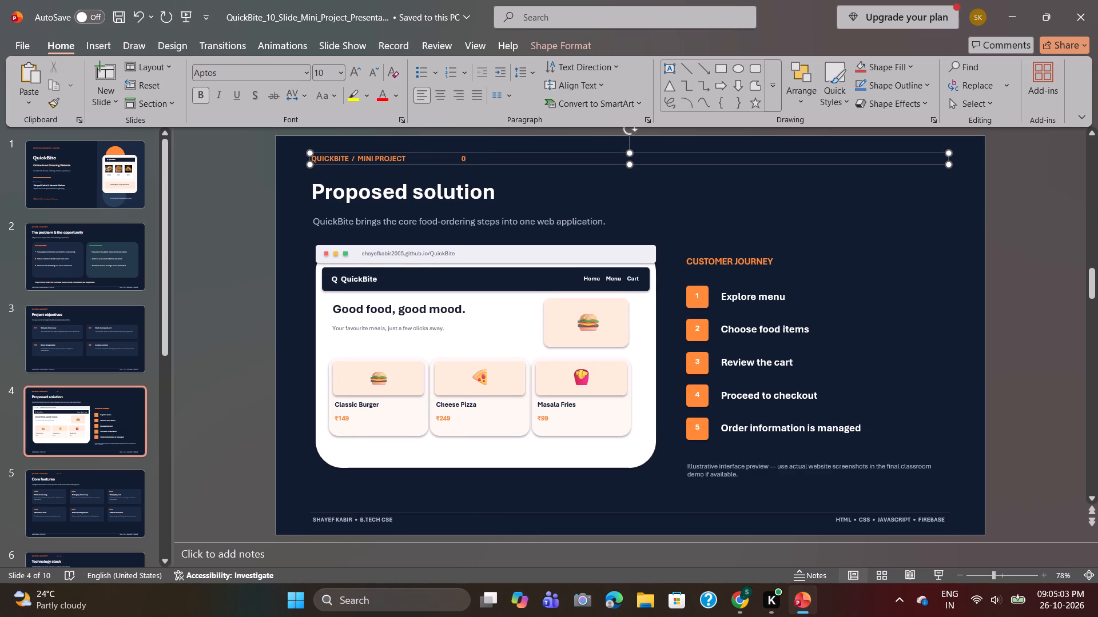
key("BackSpace")
Replace the single-presenter footer text on slide 4, "Proposed solution", with the copied two-presenter footer line.
left_click(386, 520)
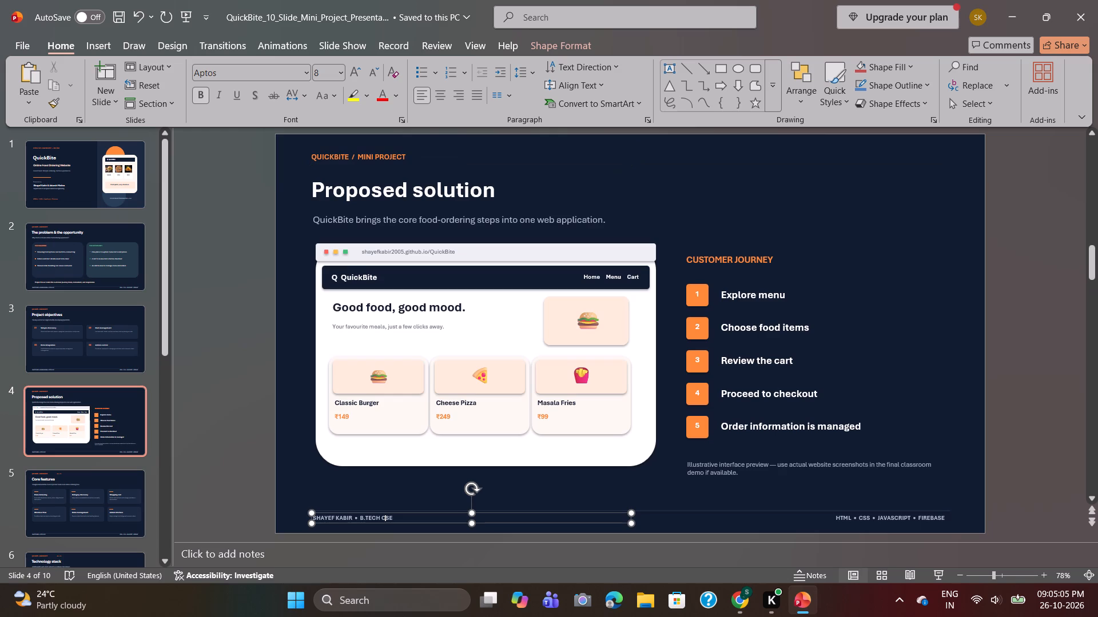
key("Right")
key("BackSpace")
key("BackSpace")
key("BackSpace")
key("BackSpace")
key("BackSpace")
key("BackSpace")
key("BackSpace")
key("BackSpace")
key("BackSpace")
key("BackSpace")
key("BackSpace")
key("BackSpace")
key("BackSpace")
key("Right")
key("BackSpace")
key("BackSpace")
key("BackSpace")
key("BackSpace")
key("BackSpace")
key("BackSpace")
key("BackSpace")
key("BackSpace")
key("BackSpace")
key("BackSpace")
key("BackSpace")
key("BackSpace")
key("BackSpace")
key("BackSpace")
key("ctrl+v")
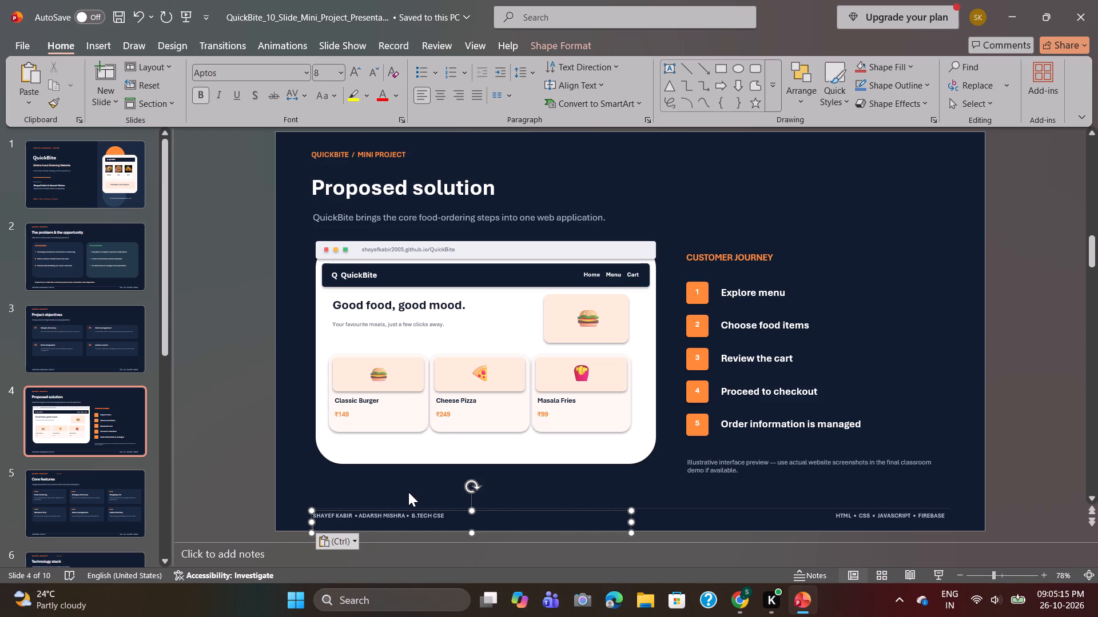
Examine the food cards in the "Proposed solution" website mockup against the burger, pizza and fries photo cards on the title slide.
left_click(408, 492)
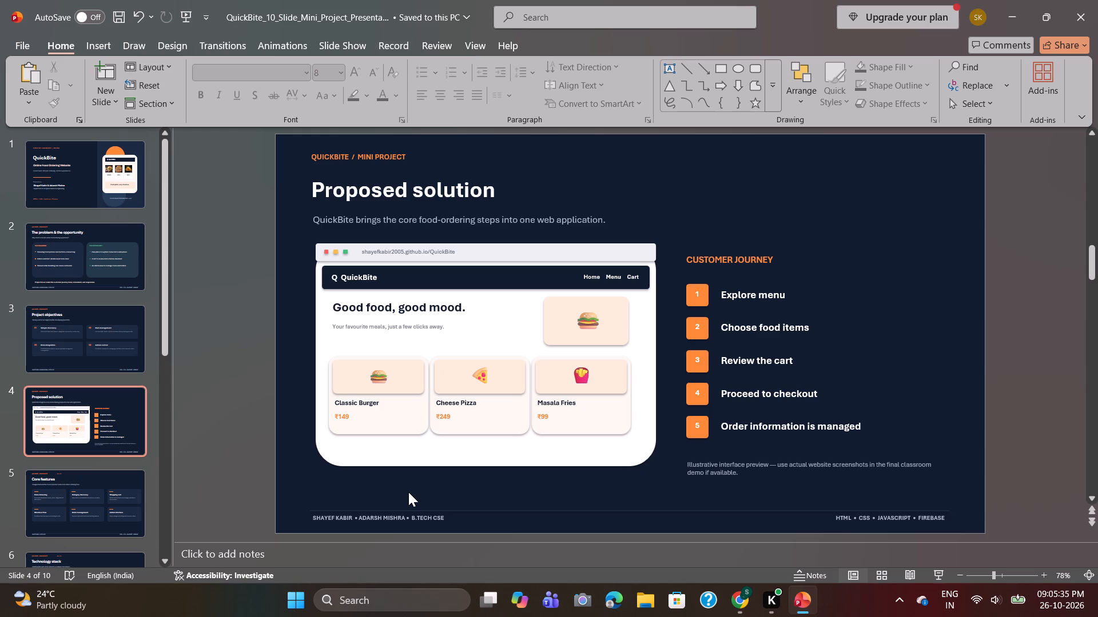
left_click(380, 396)
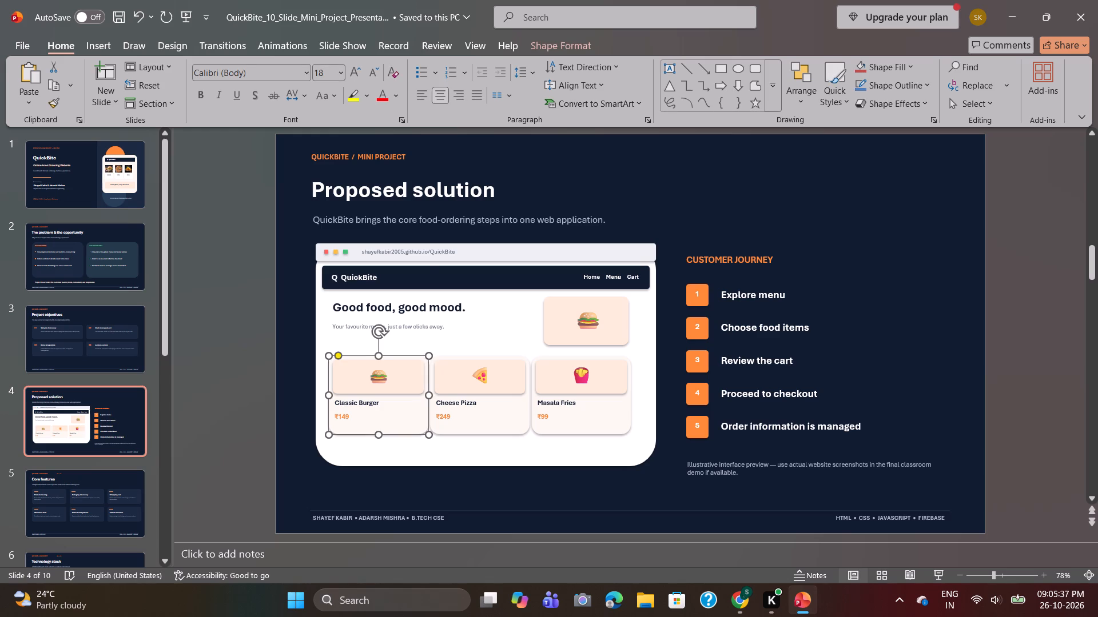
left_click(446, 315)
left_click(401, 265)
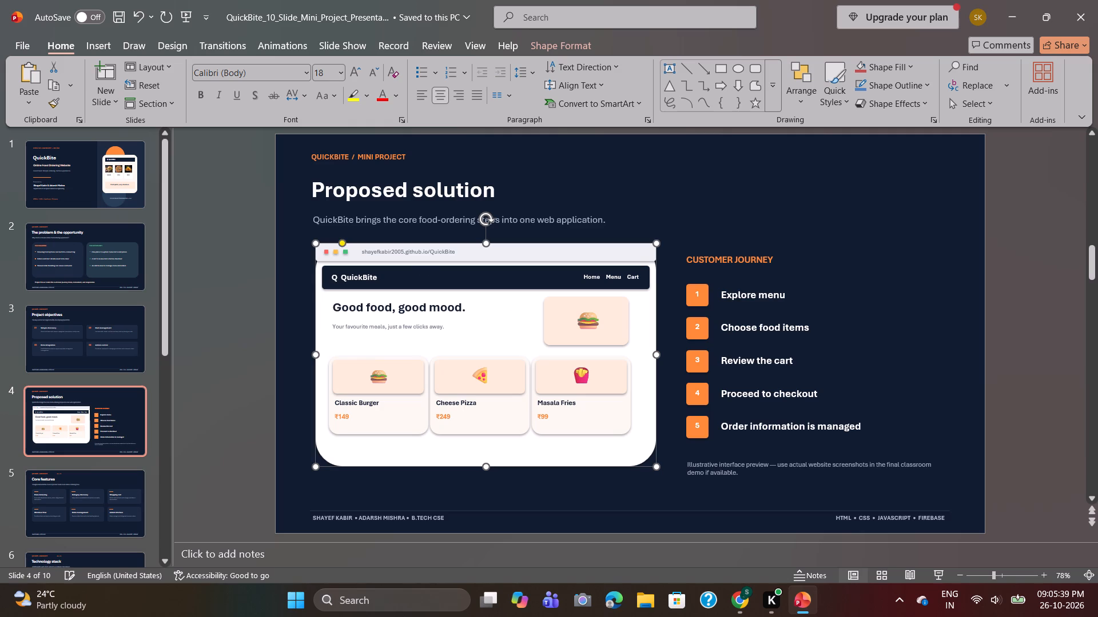
left_click(89, 150)
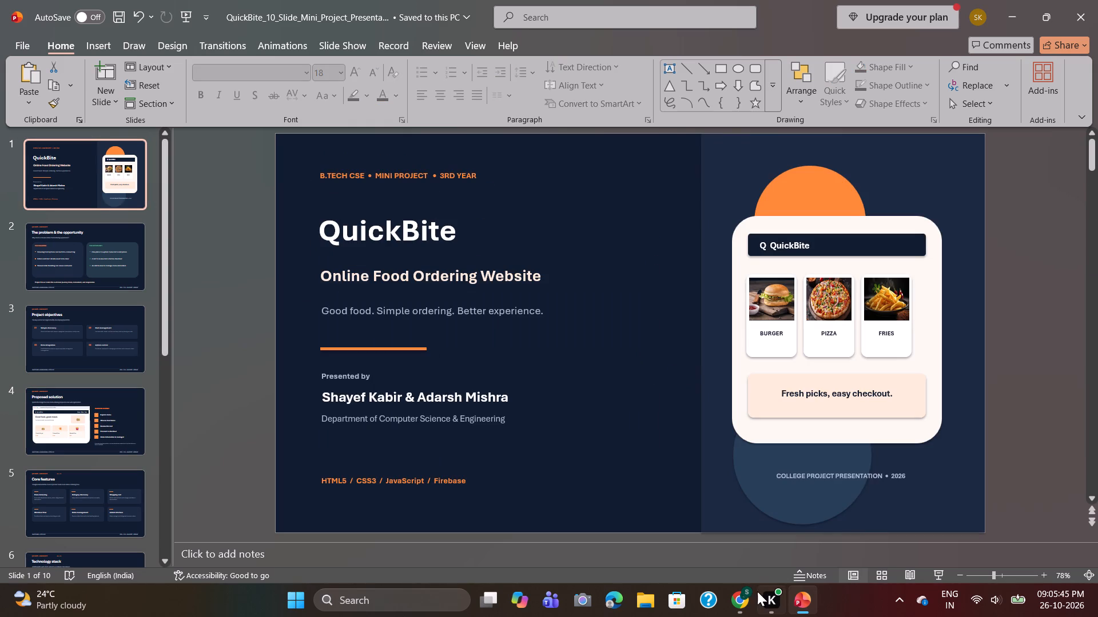
left_click(780, 312)
left_click(822, 350)
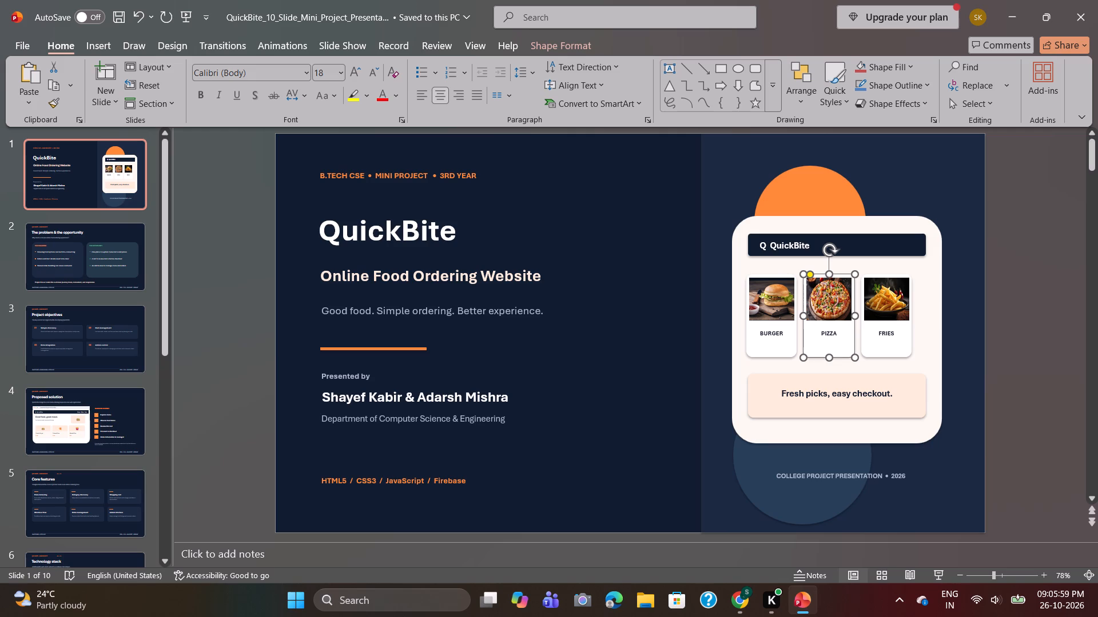
Switch from the presentation to the Chrome browser.
left_click(742, 596)
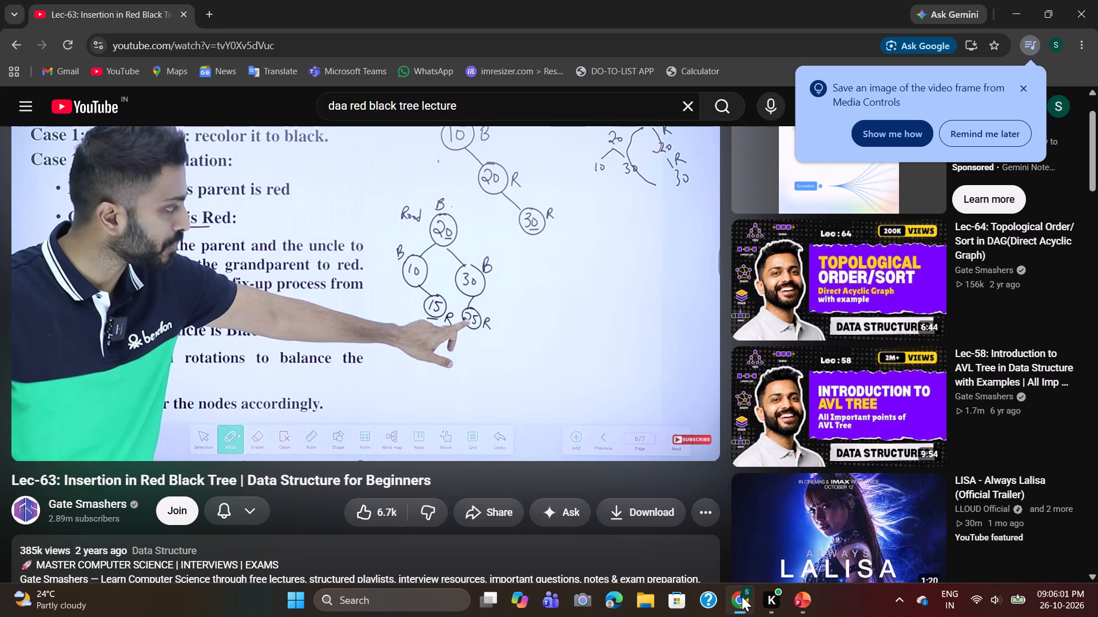
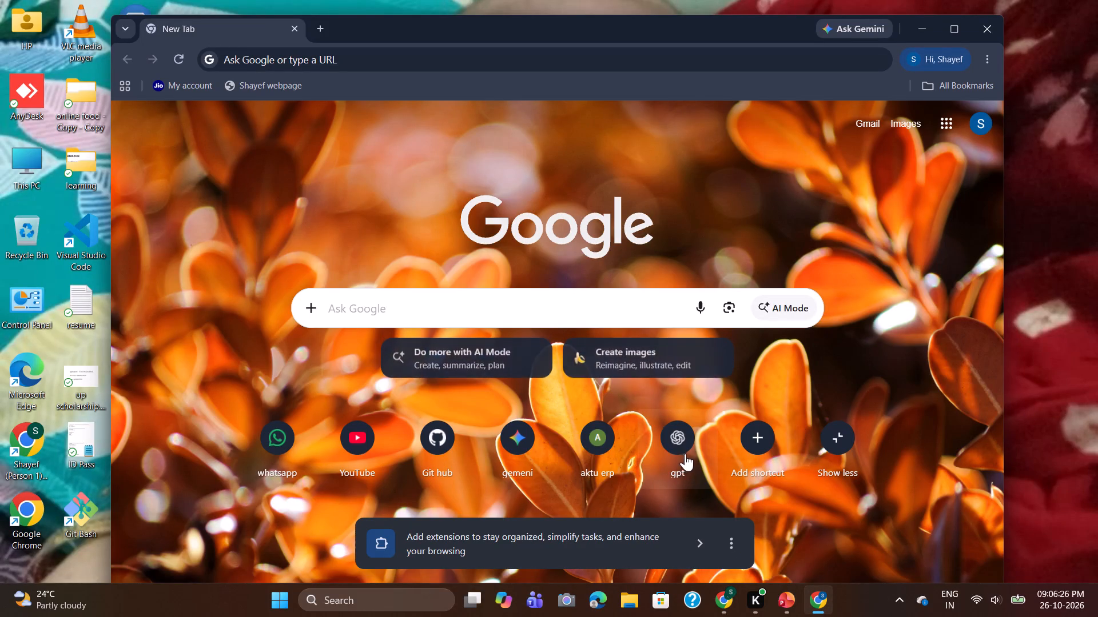
Open the live QuickBite website through the link in the QuickBite repository's README on GitHub.
left_click(444, 447)
left_click(953, 41)
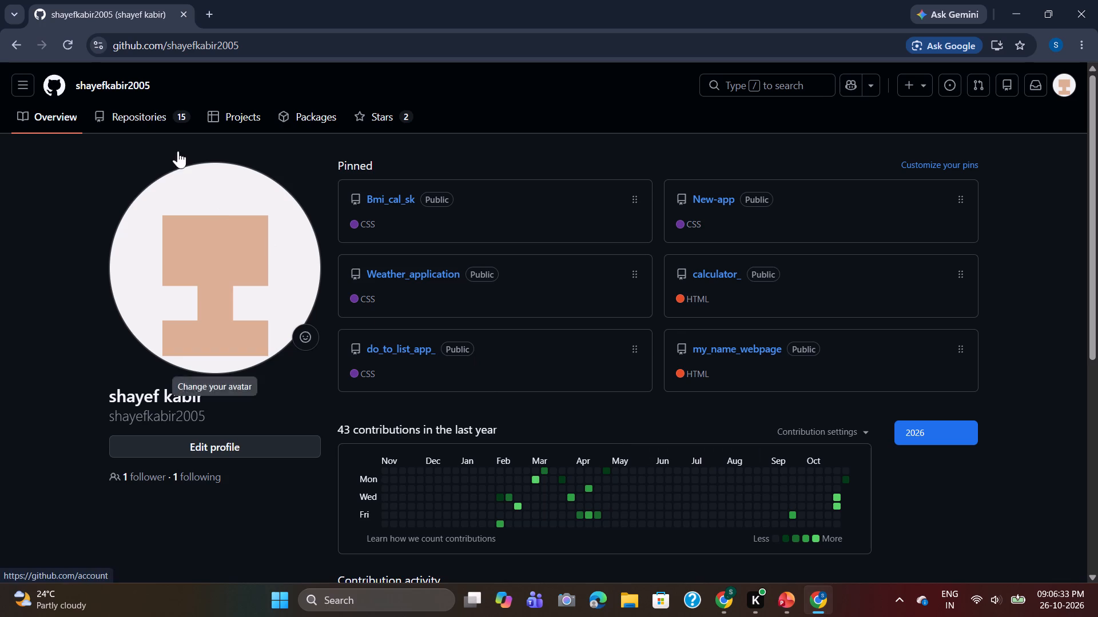
left_click(154, 120)
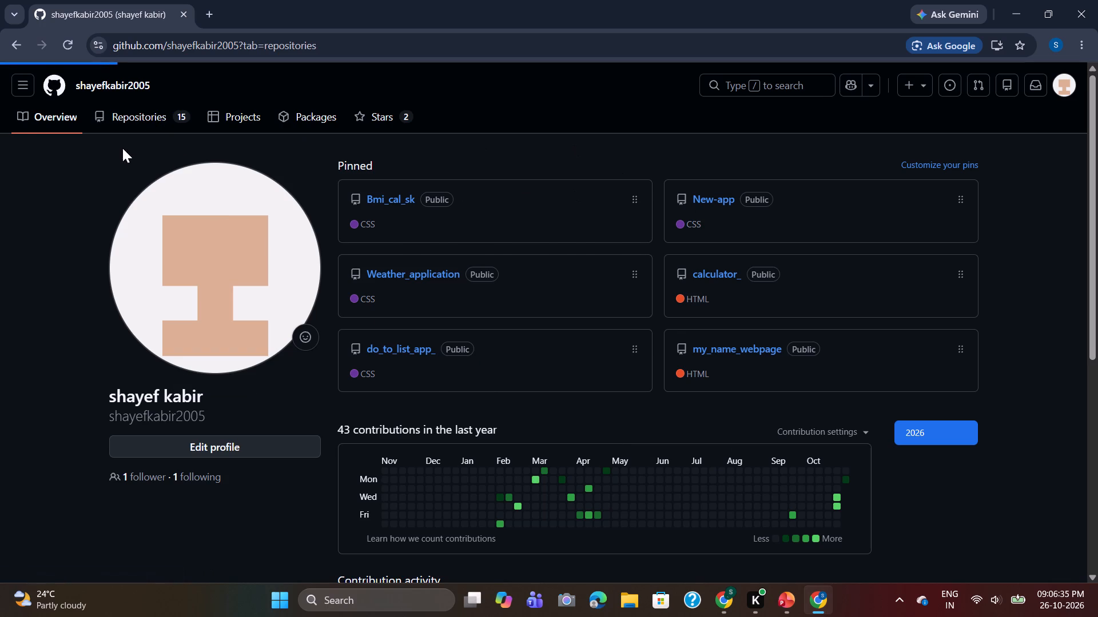
left_click(373, 215)
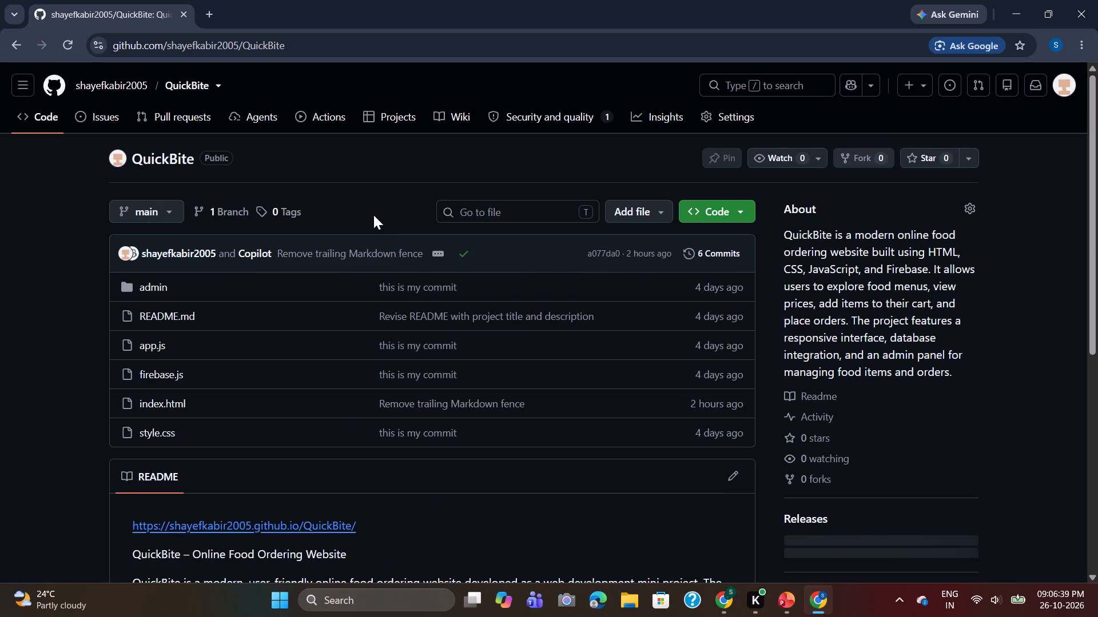
left_click(269, 523)
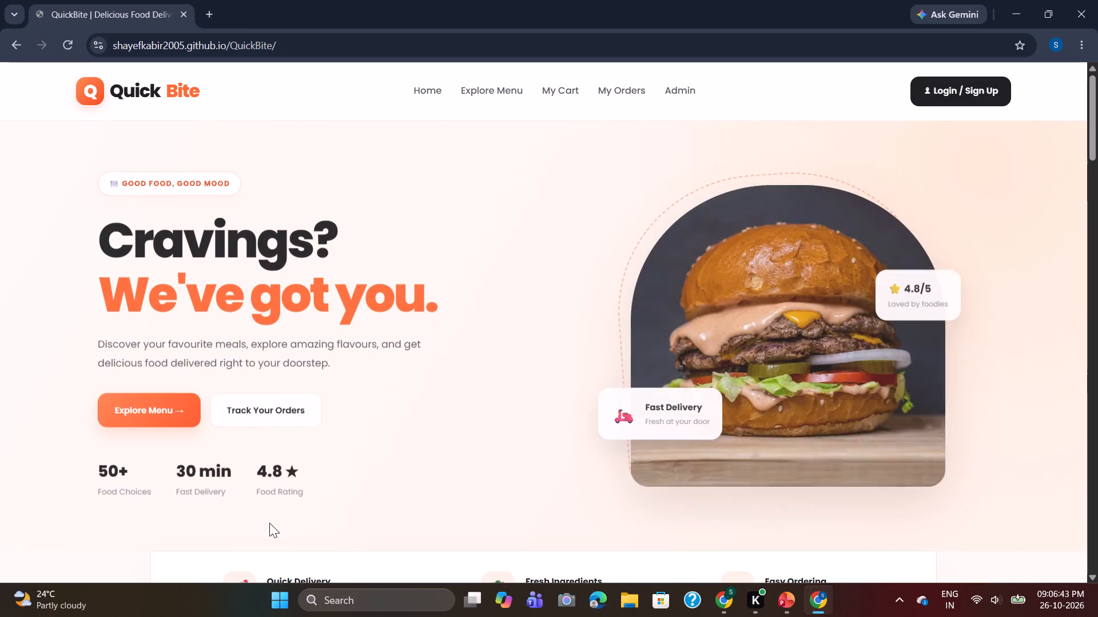
Examine the website's menu under the Burger, Fast Food, Indian Meals and All Foods filters, checking it against the title slide.
left_click_drag(1097, 142, 1096, 128)
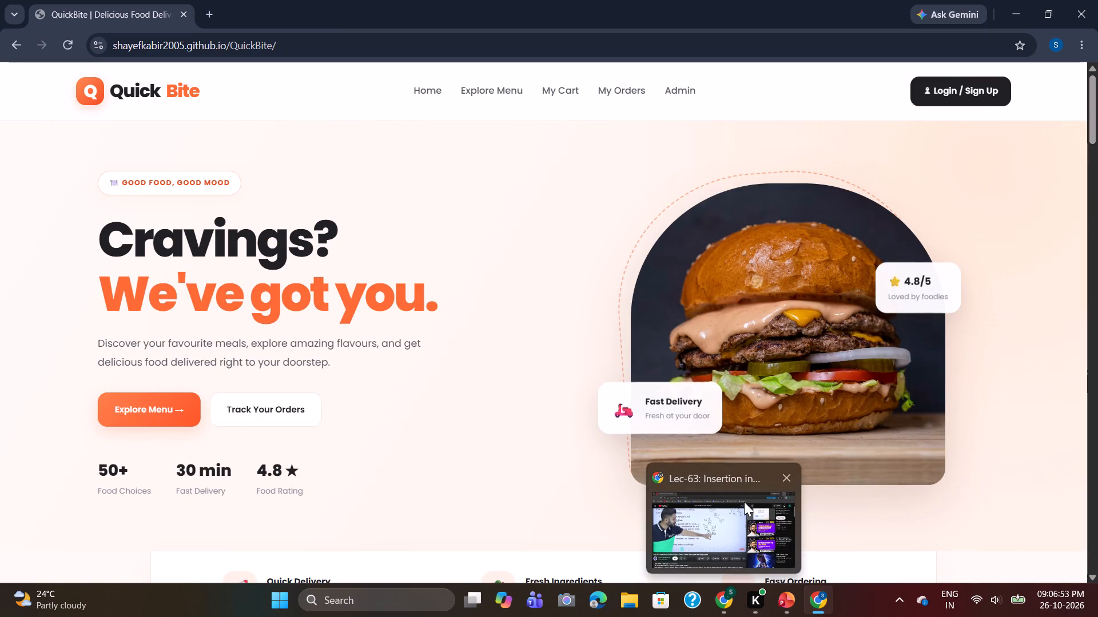
left_click(789, 599)
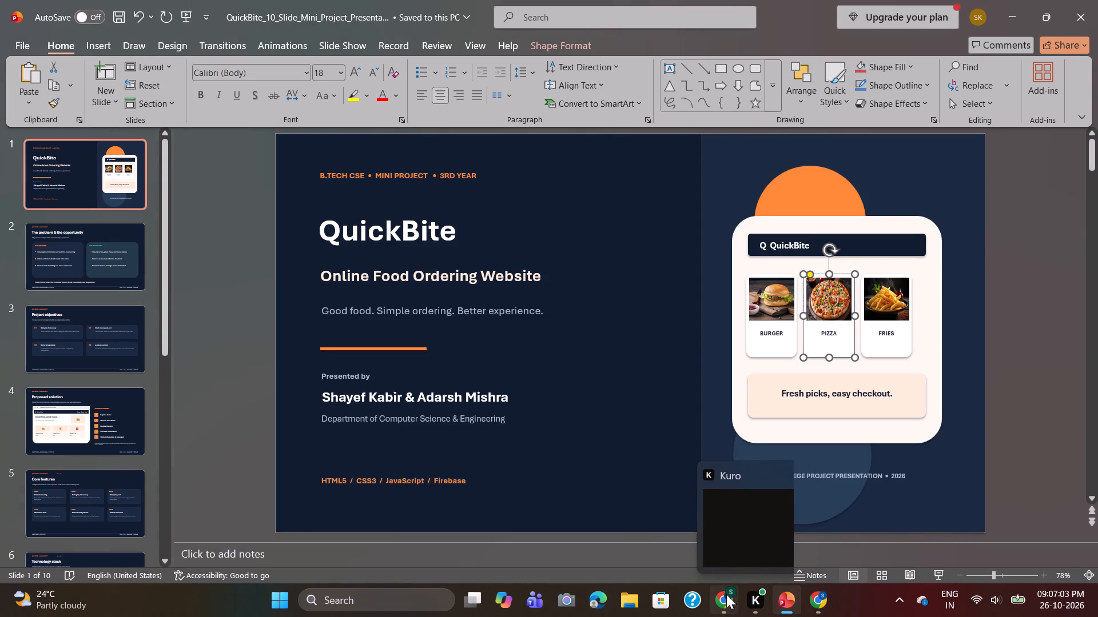
left_click(811, 604)
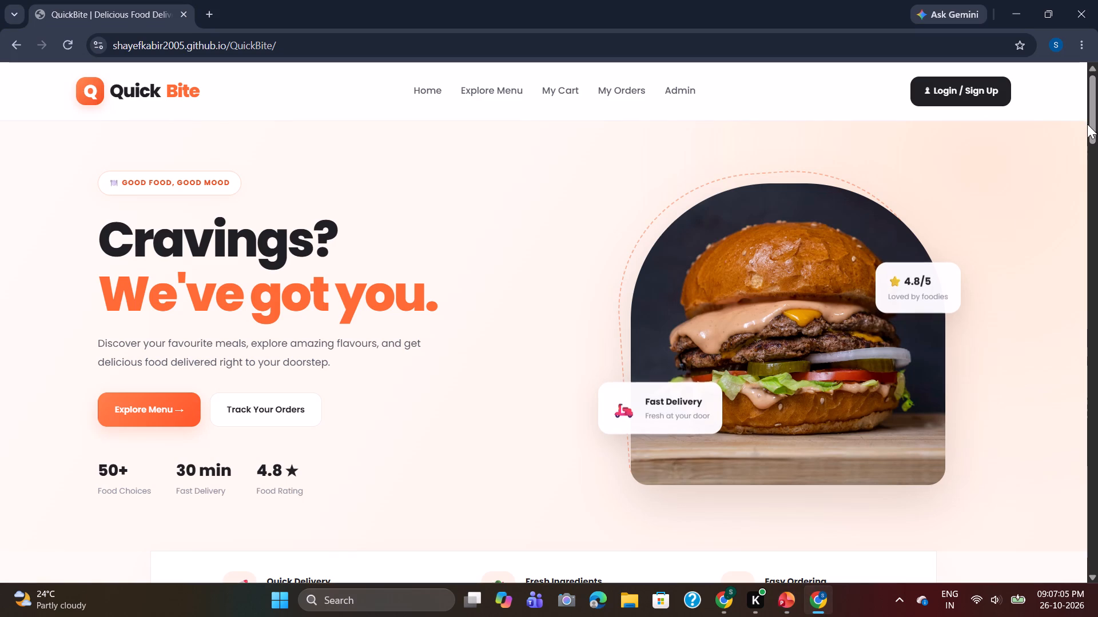
left_click_drag(1087, 124, 1093, 198)
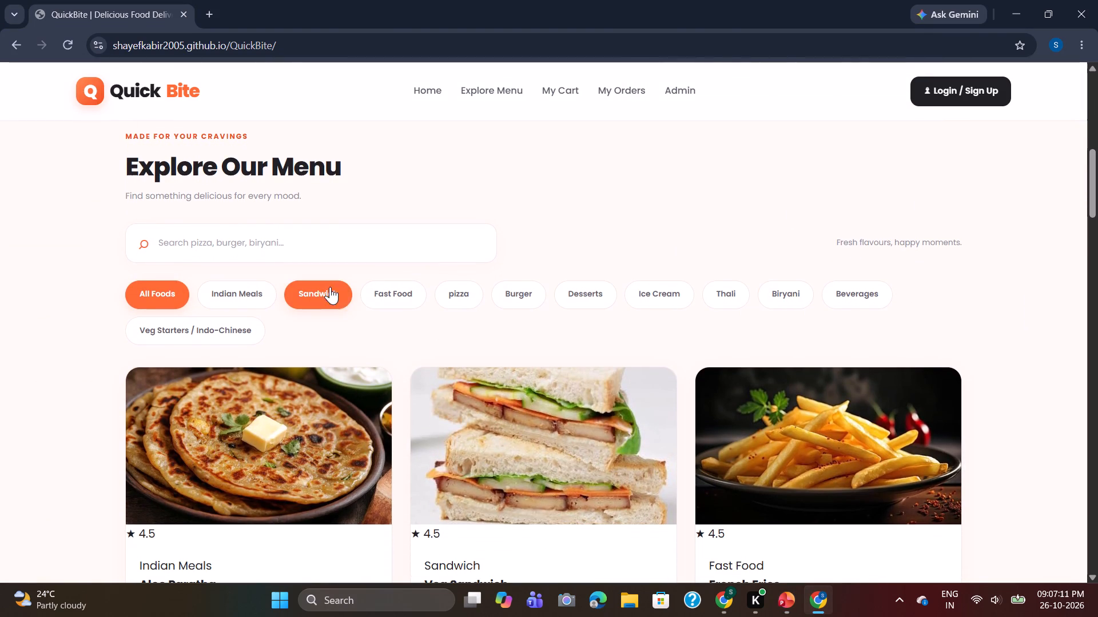
left_click(509, 296)
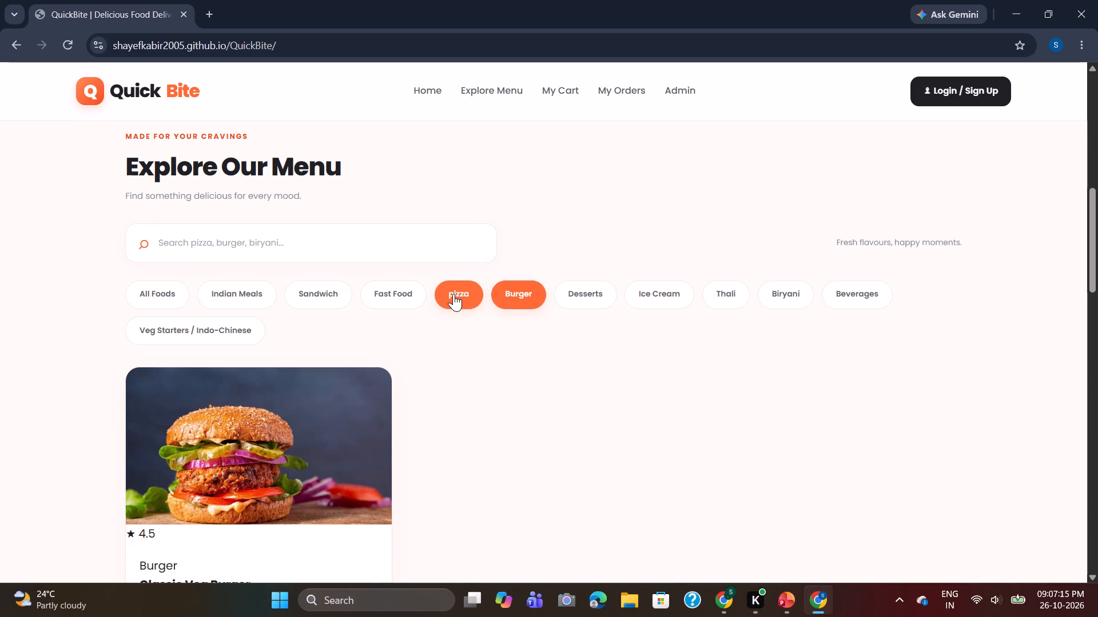
left_click(387, 298)
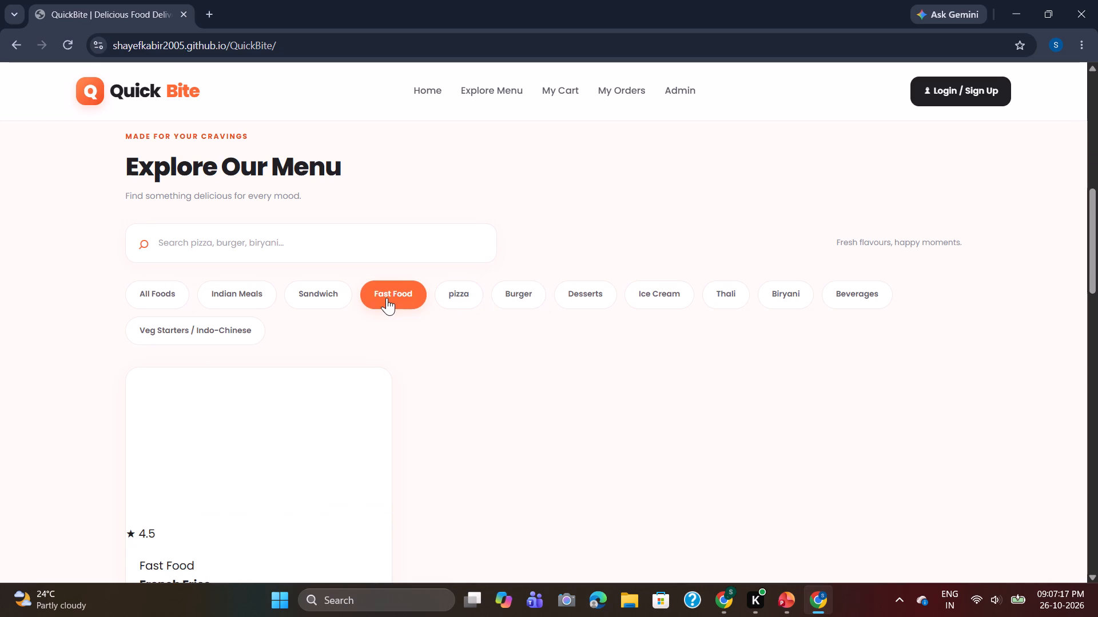
left_click(240, 291)
left_click(175, 297)
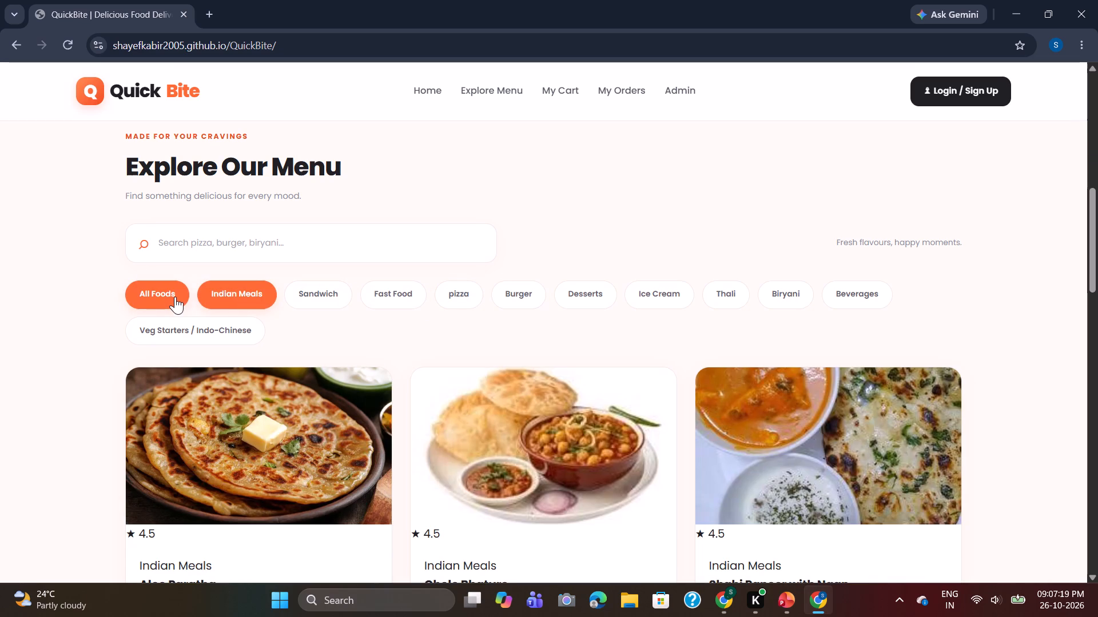
Capture a full-screen screenshot of the website menu showing the category filters and the Aloo Paratha, Veg Sandwich and French Fries cards.
left_click_drag(1097, 193, 1097, 211)
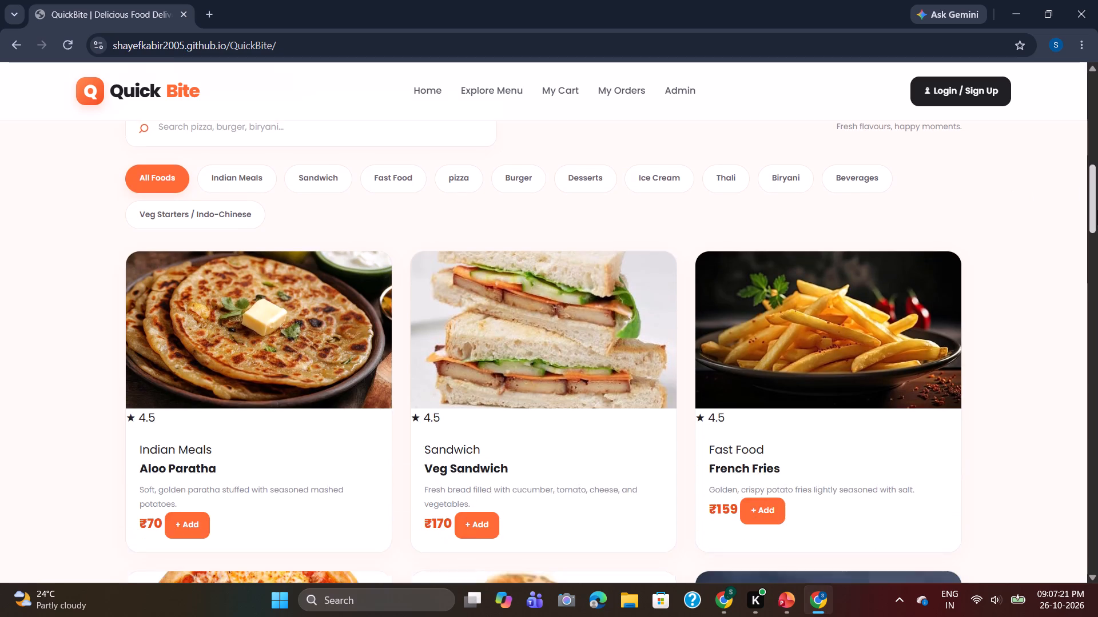
left_click_drag(1097, 211, 1097, 258)
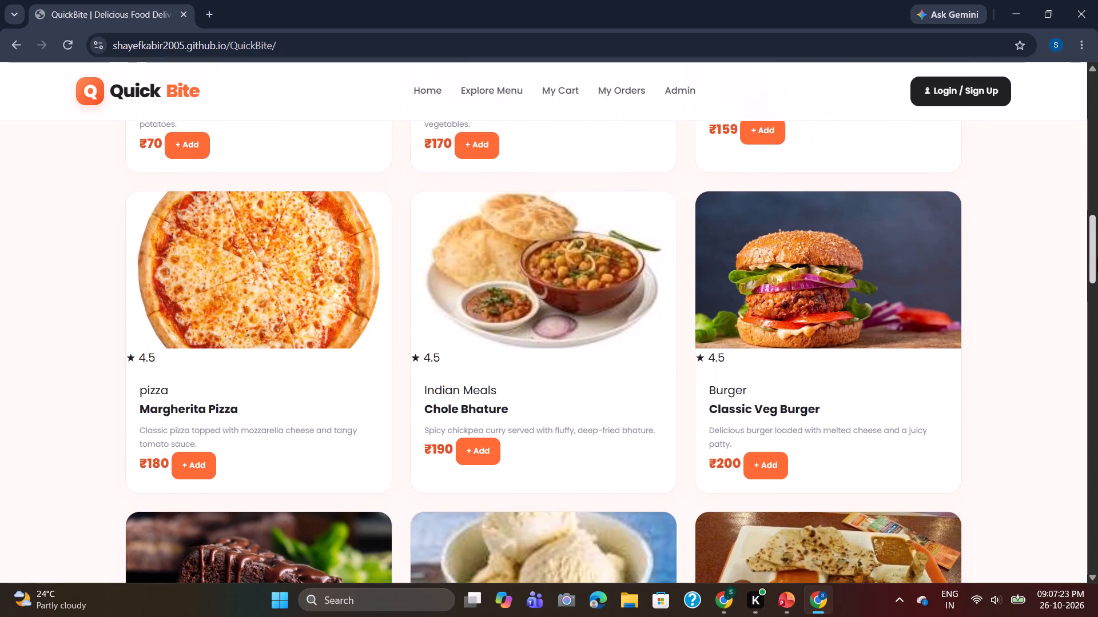
left_click_drag(1097, 258, 1095, 259)
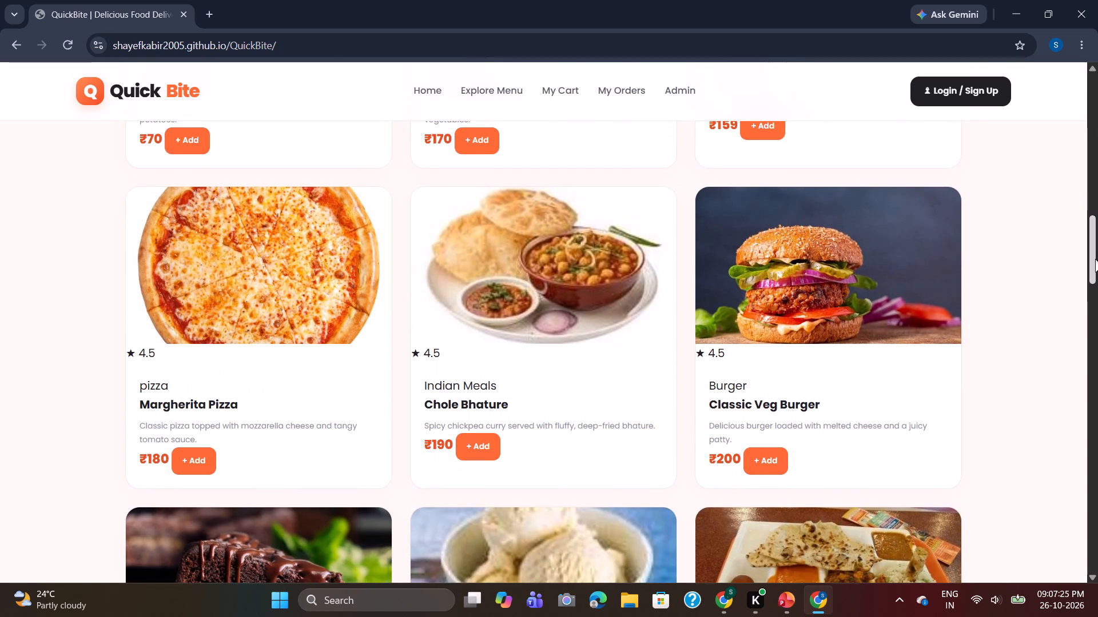
left_click_drag(1095, 259, 1095, 265)
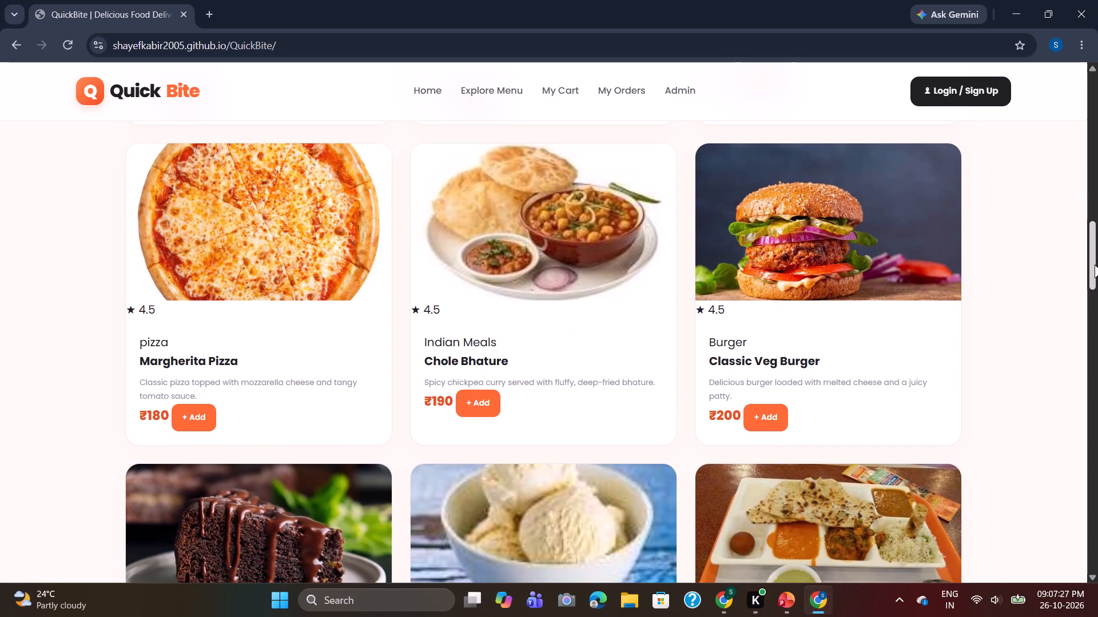
left_click_drag(1095, 265, 1095, 266)
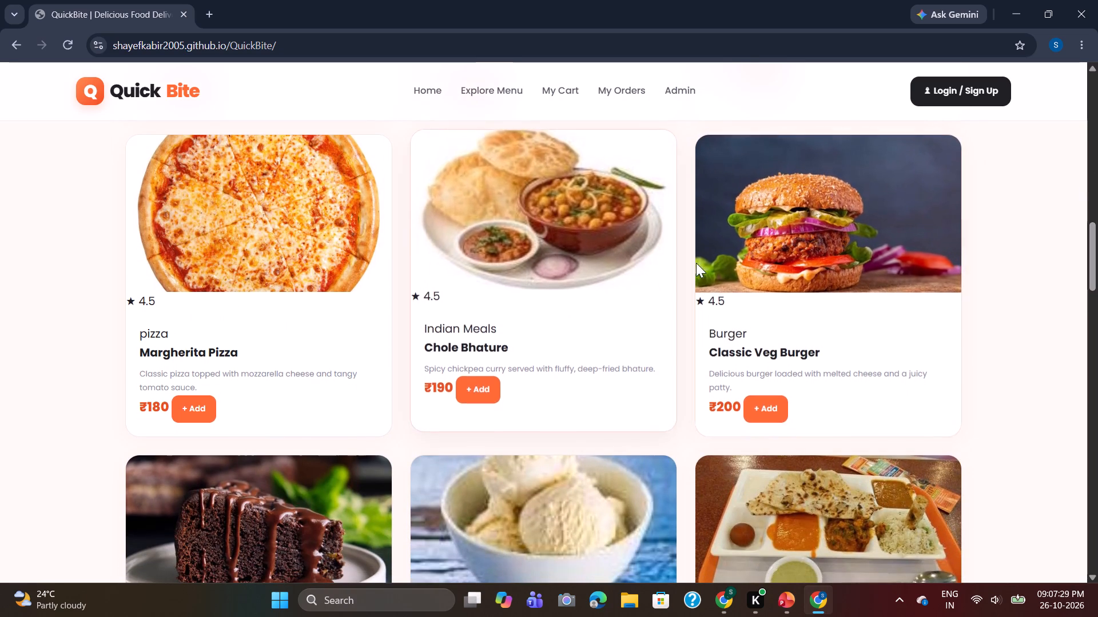
left_click_drag(1097, 243, 1097, 170)
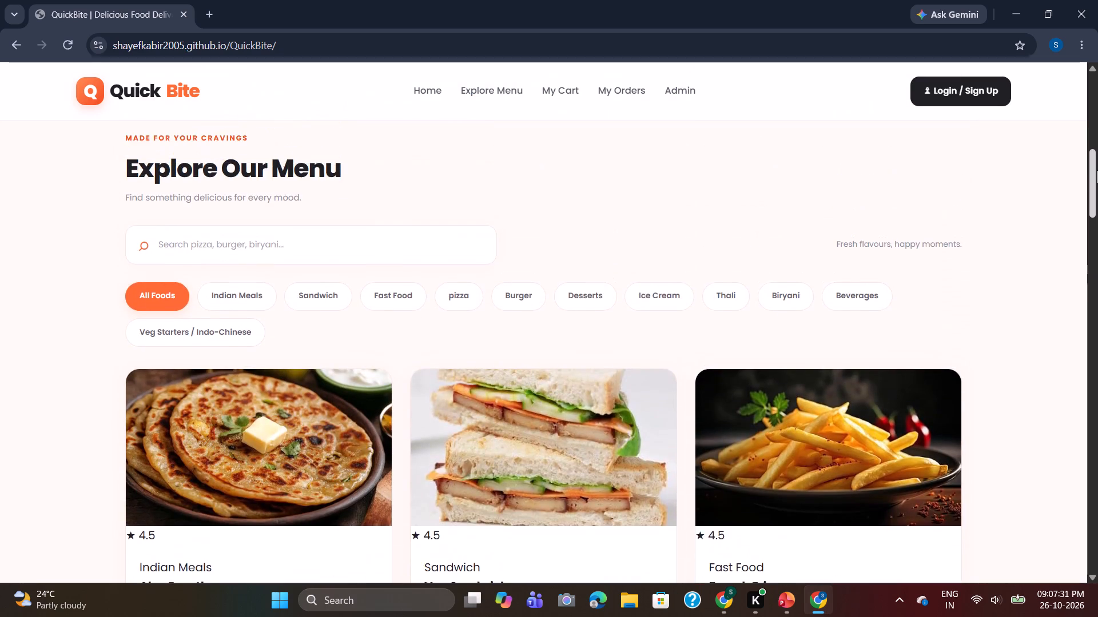
left_click_drag(1097, 170, 1097, 169)
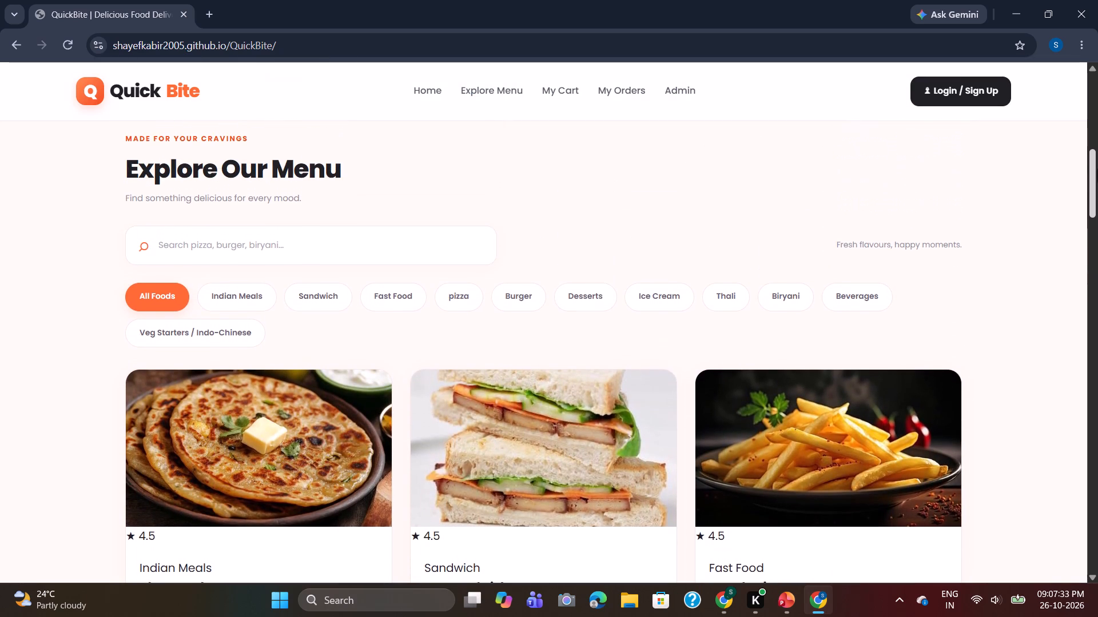
left_click_drag(1097, 169, 1097, 183)
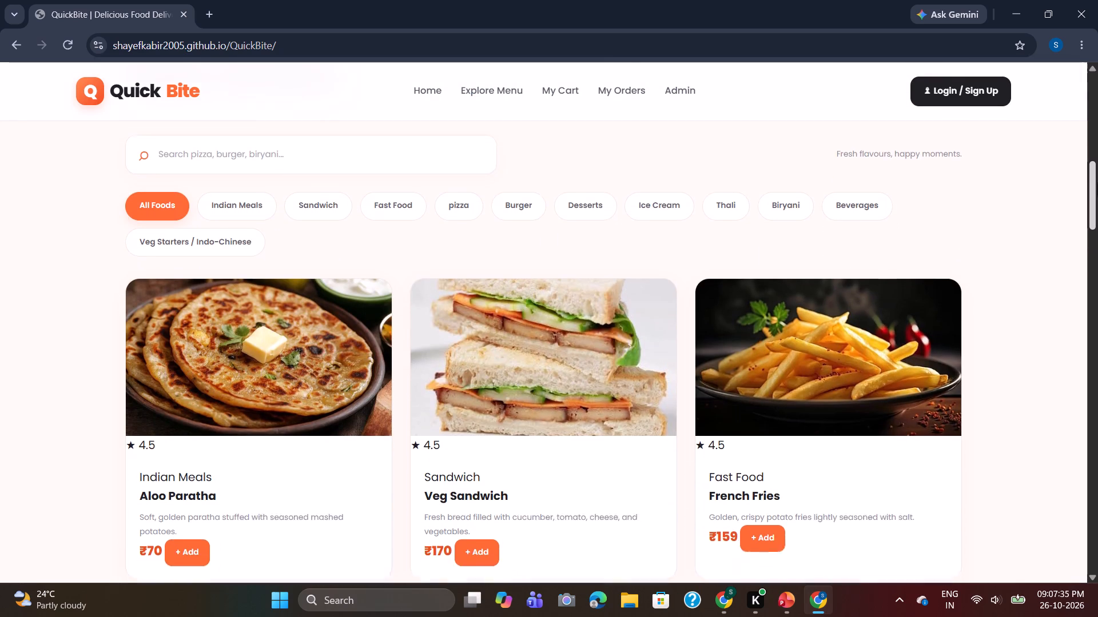
left_click_drag(1097, 183, 1096, 181)
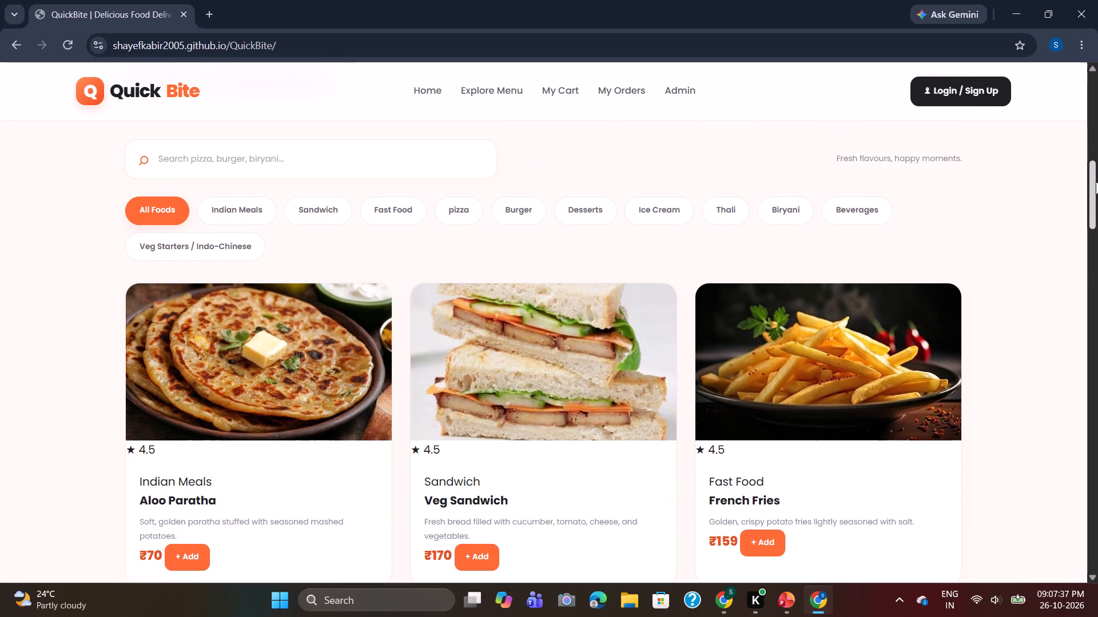
left_click_drag(1096, 181, 1096, 181)
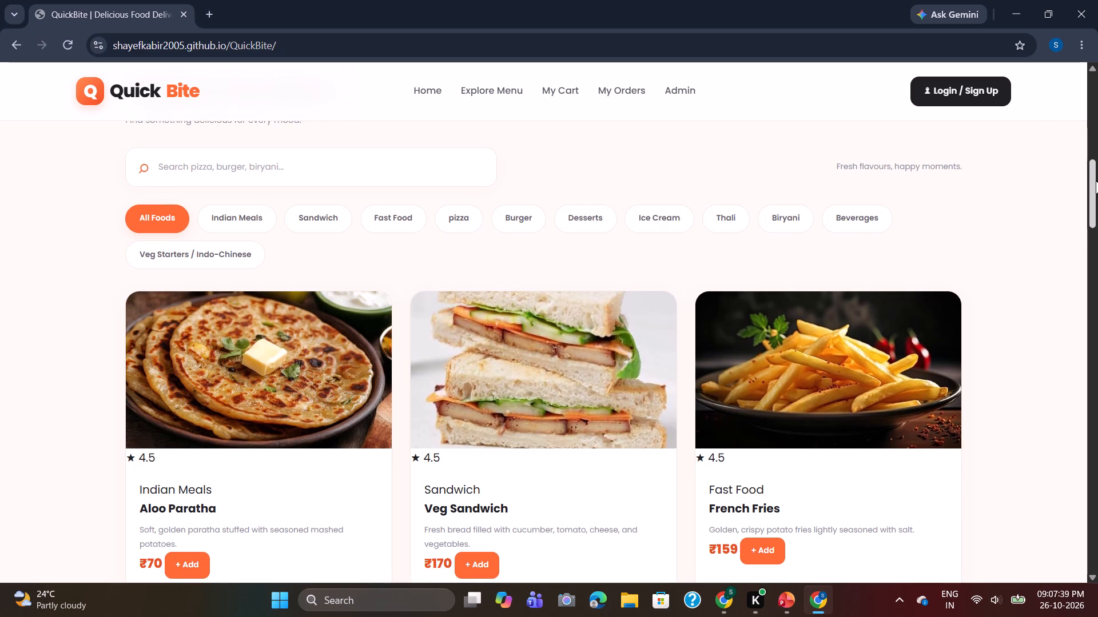
key("super+Delete")
key("super+Print")
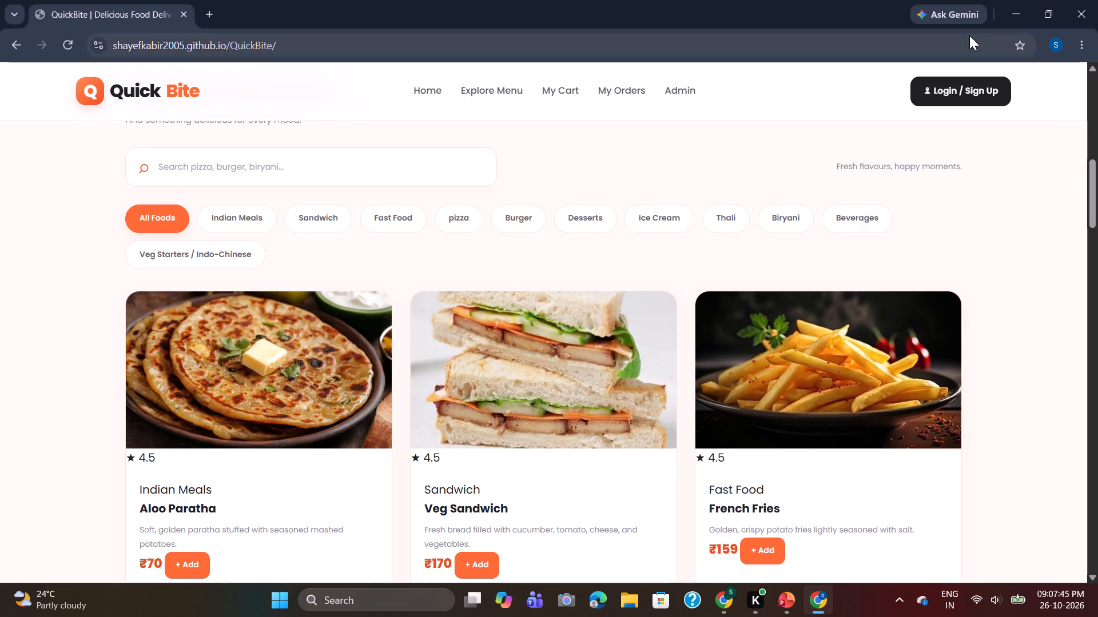
Minimise the browser and open the Pictures folder in File Explorer.
left_click(1023, 8)
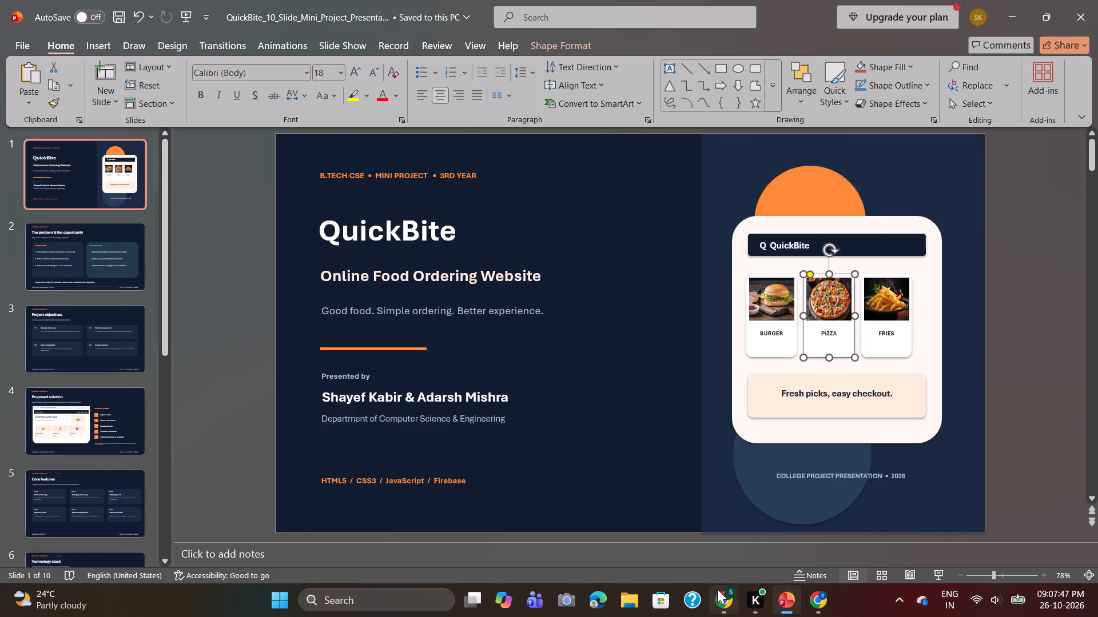
left_click(624, 598)
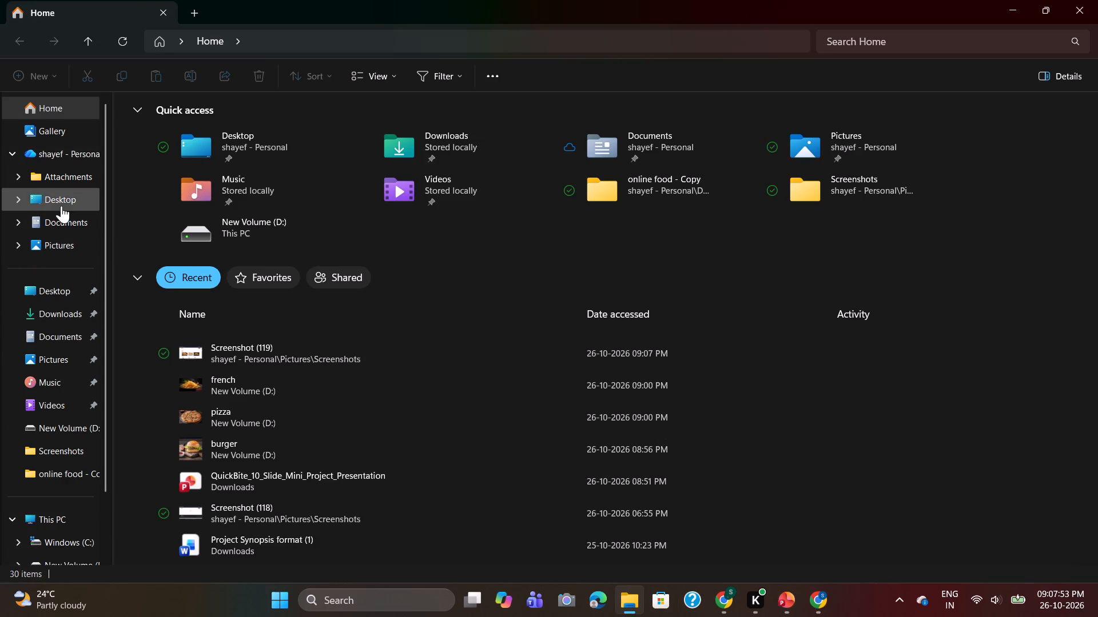
left_click(76, 365)
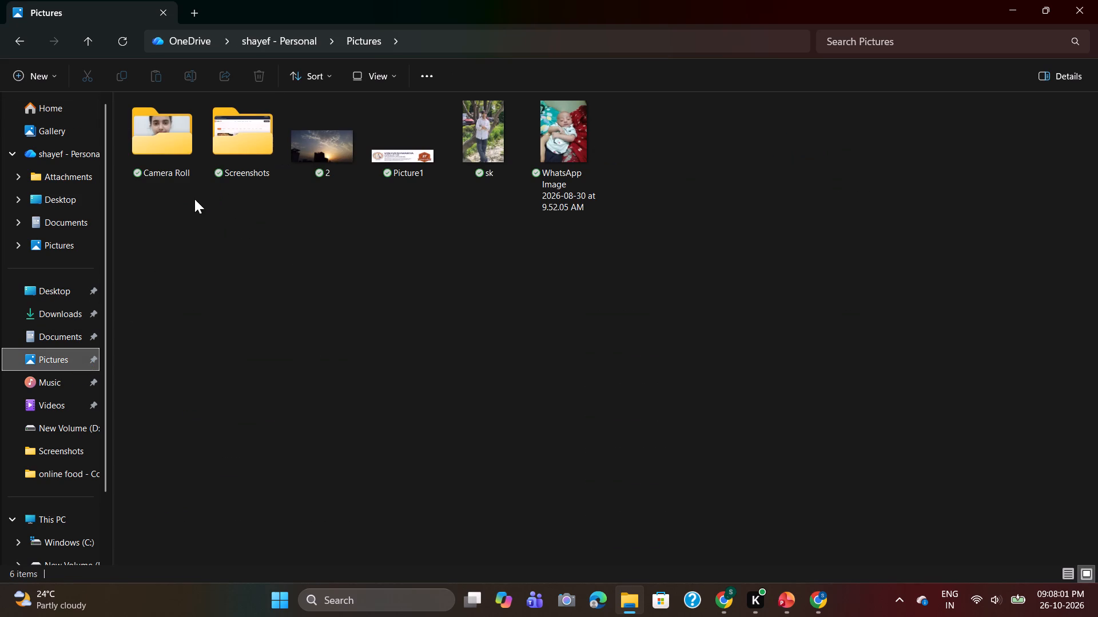
View the sk photo from the Pictures folder and close it.
double_click(488, 150)
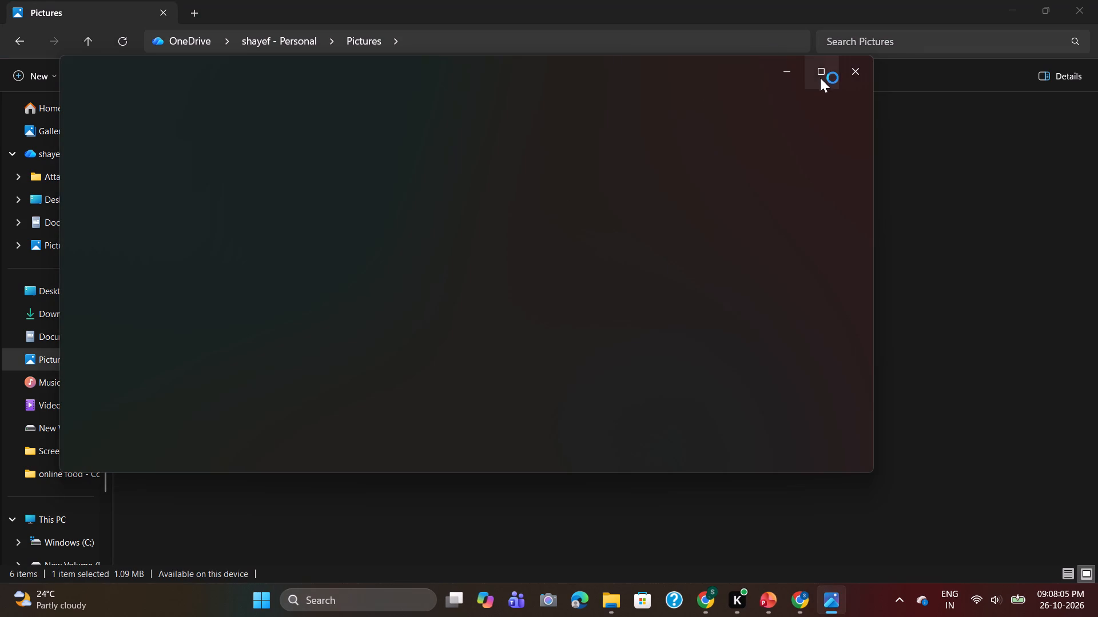
left_click(819, 76)
scroll(562, 146, "up", 7, "ctrl")
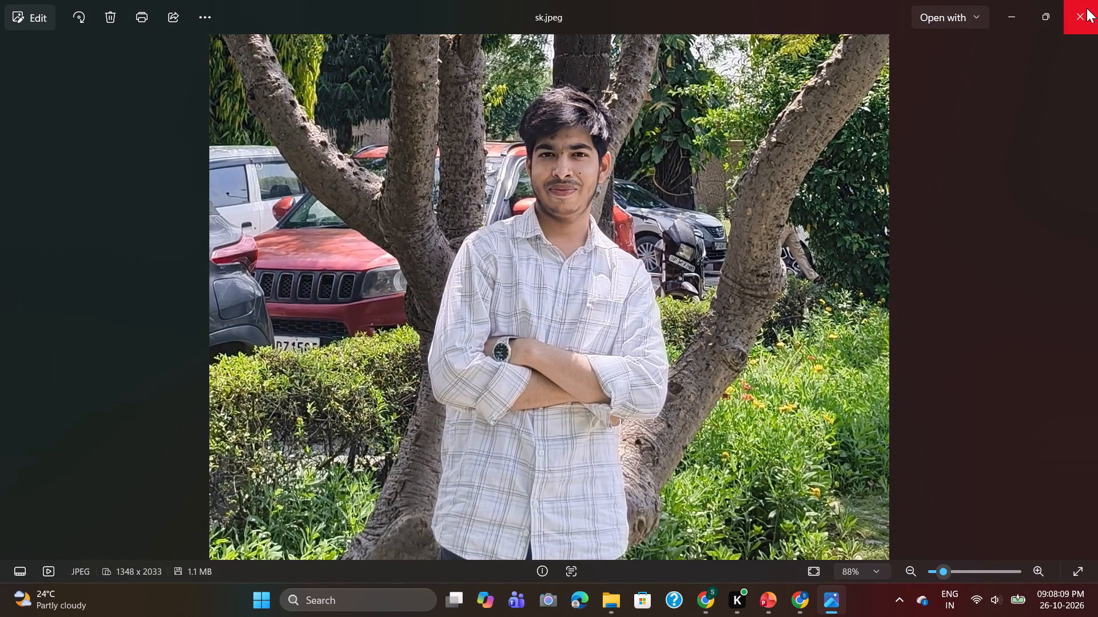
left_click(1087, 8)
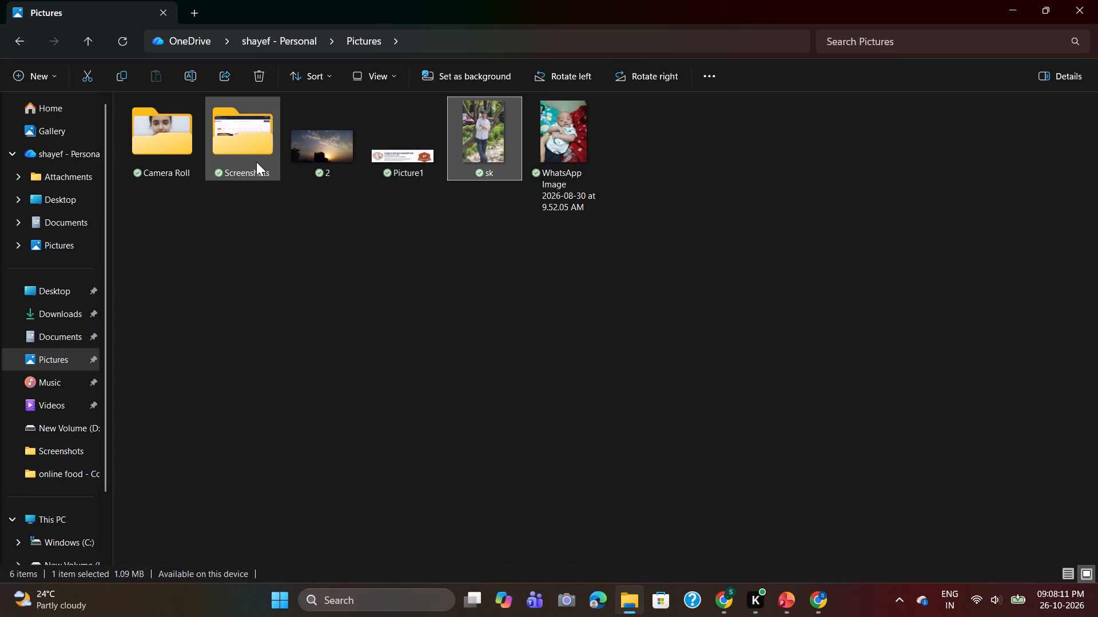
Open the Screenshots folder and view the newly captured Screenshot (119).
double_click(256, 162)
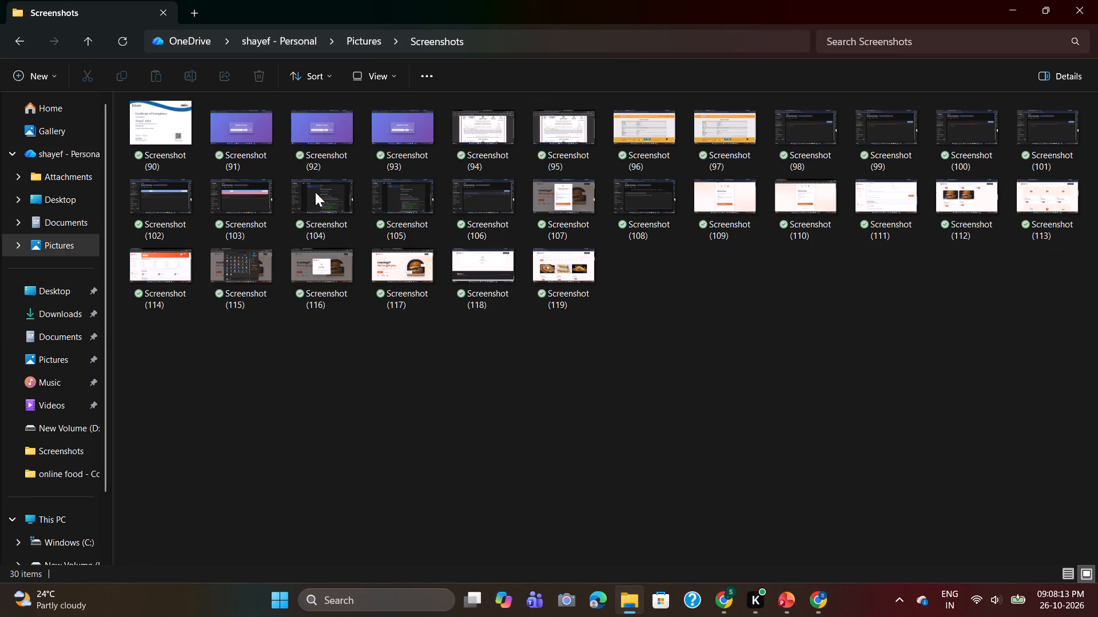
double_click(555, 285)
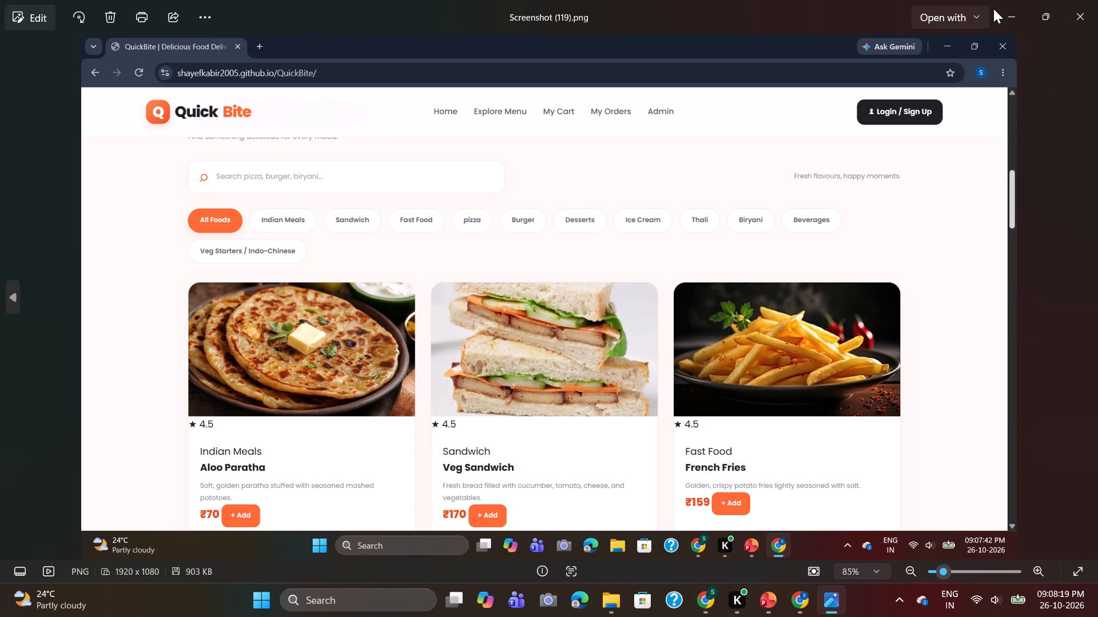
left_click(1013, 17)
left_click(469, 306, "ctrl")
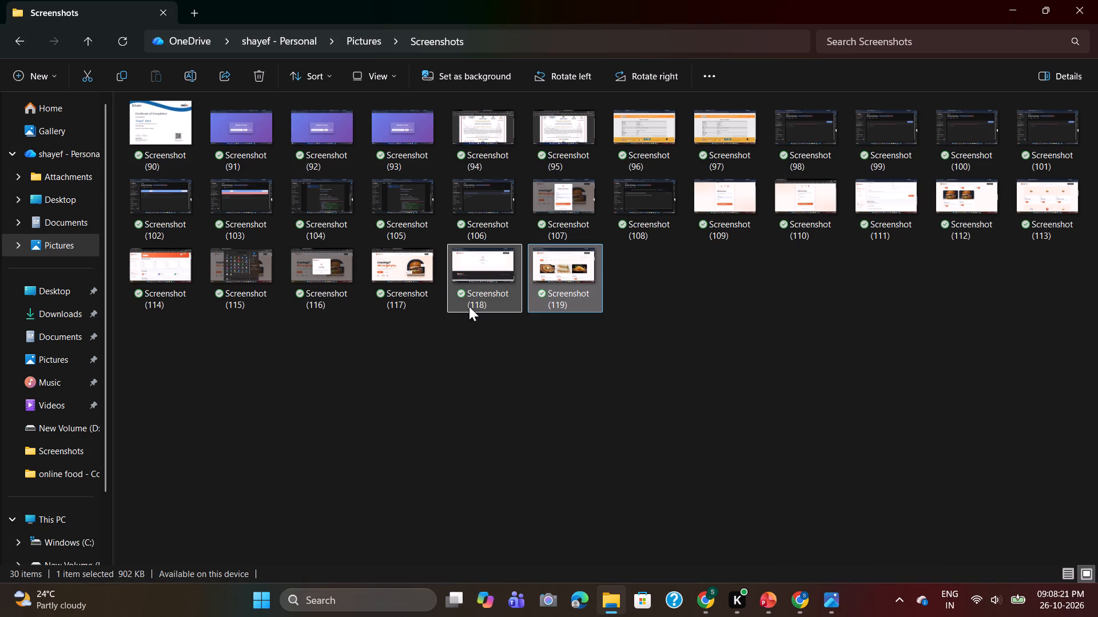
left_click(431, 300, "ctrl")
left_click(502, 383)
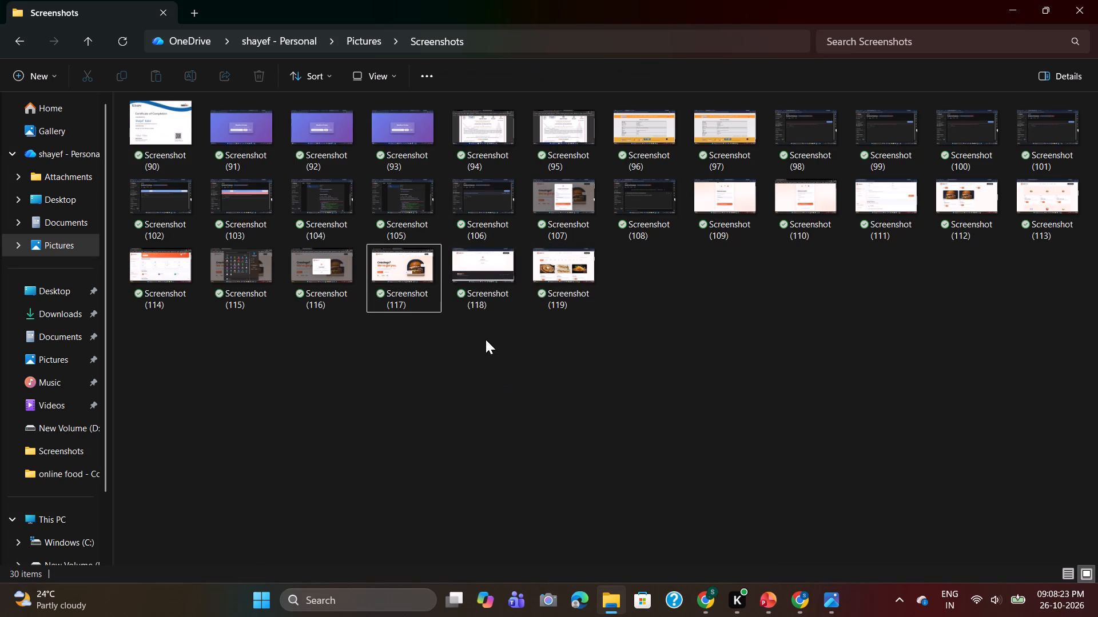
Delete Screenshot (98) through (114) and Screenshot (116) through (118) from the Screenshots folder.
left_click(463, 289, "ctrl")
left_click(384, 280, "ctrl")
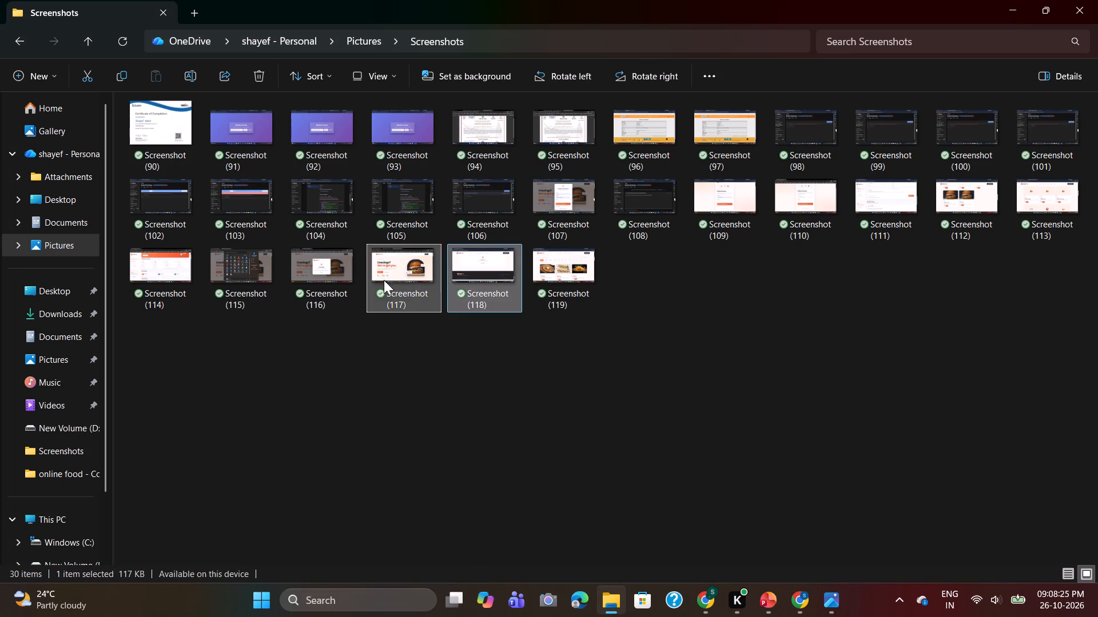
left_click(321, 274, "ctrl")
left_click(284, 271, "ctrl")
left_click(258, 267, "ctrl")
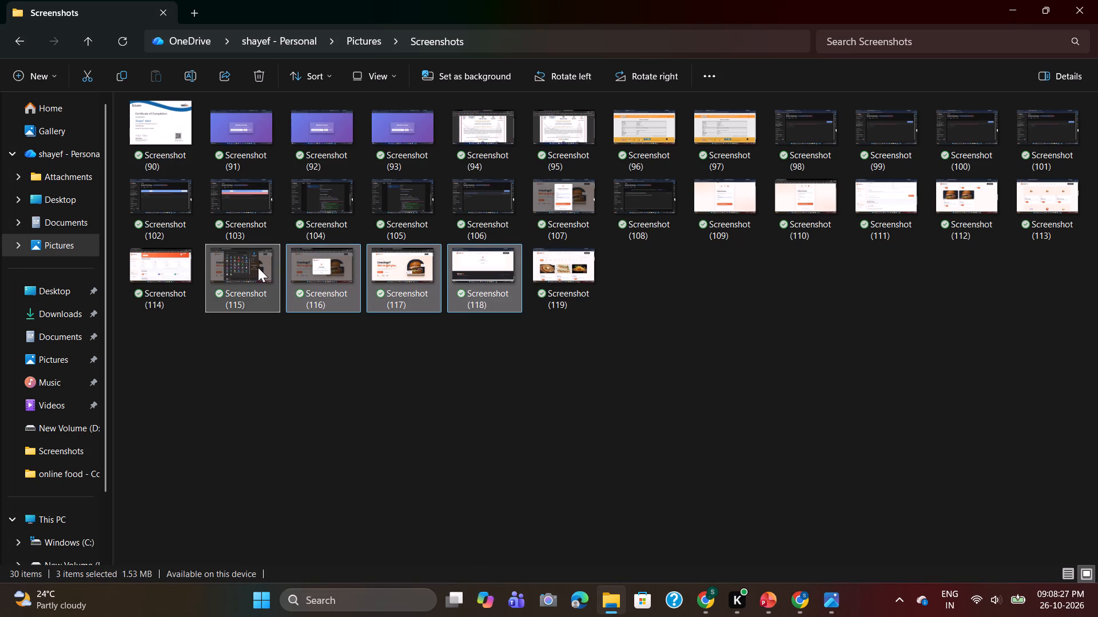
double_click(207, 273, "ctrl")
left_click(143, 278, "ctrl")
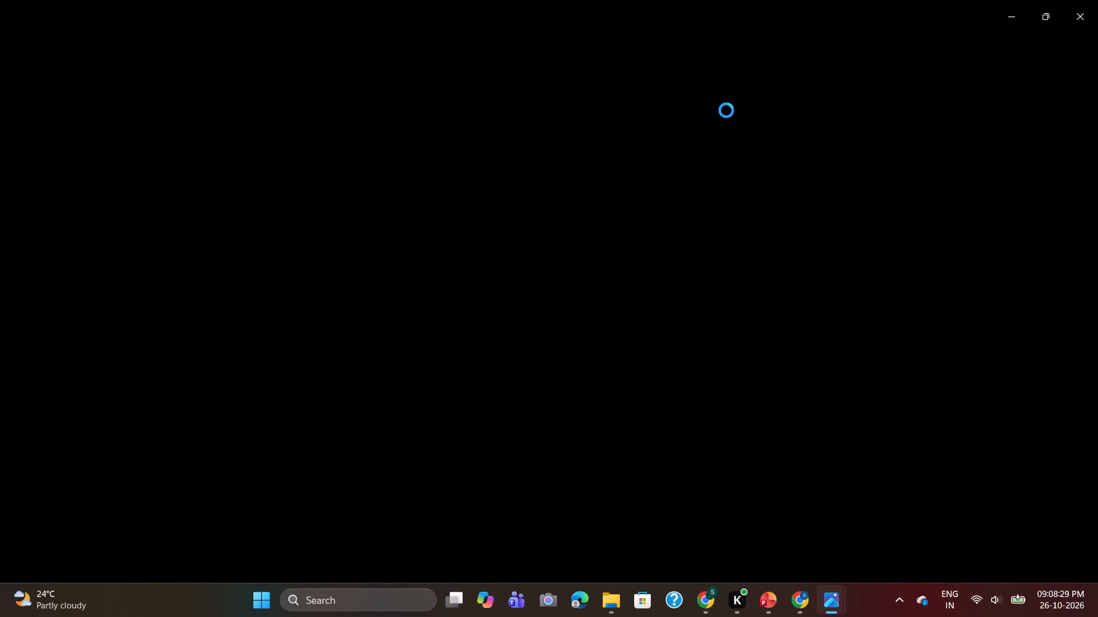
left_click(1008, 18)
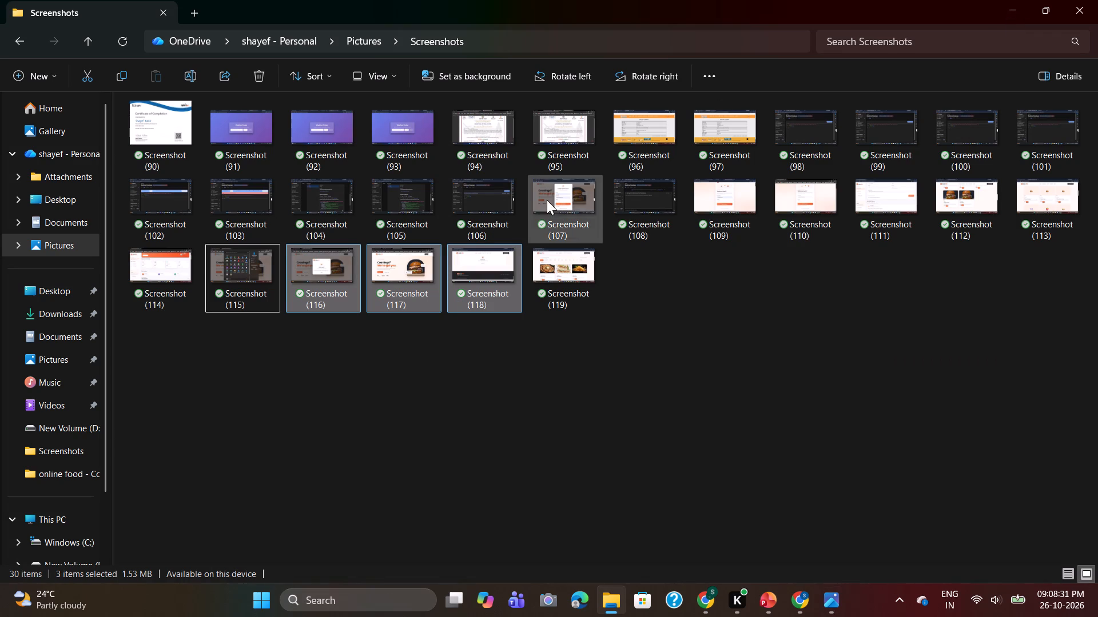
left_click(149, 285, "ctrl")
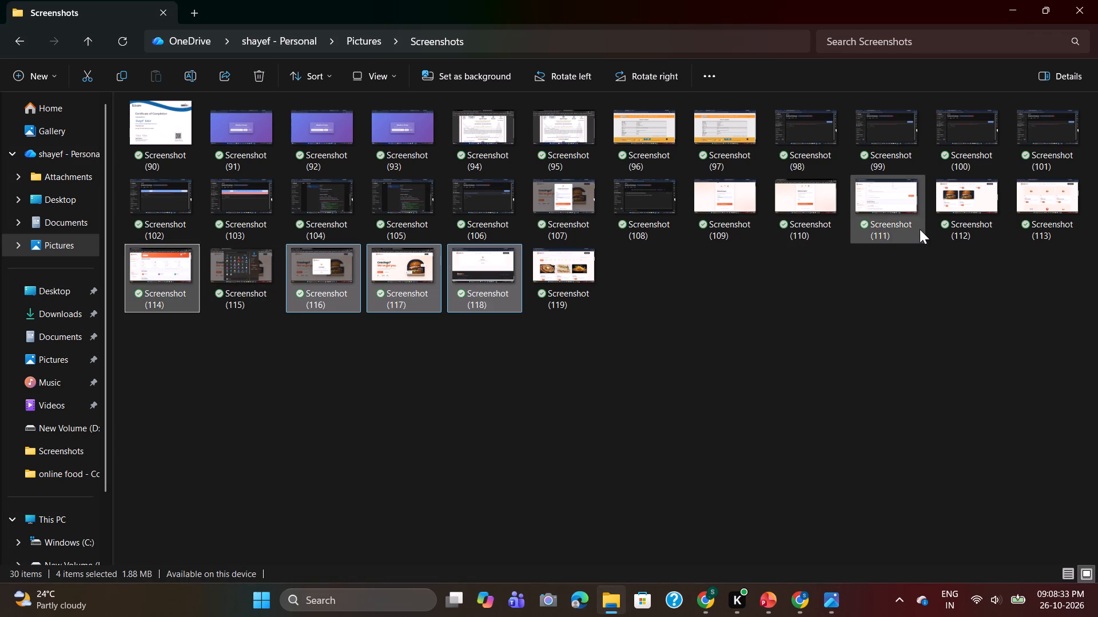
left_click(1041, 218, "ctrl")
left_click(962, 202, "ctrl")
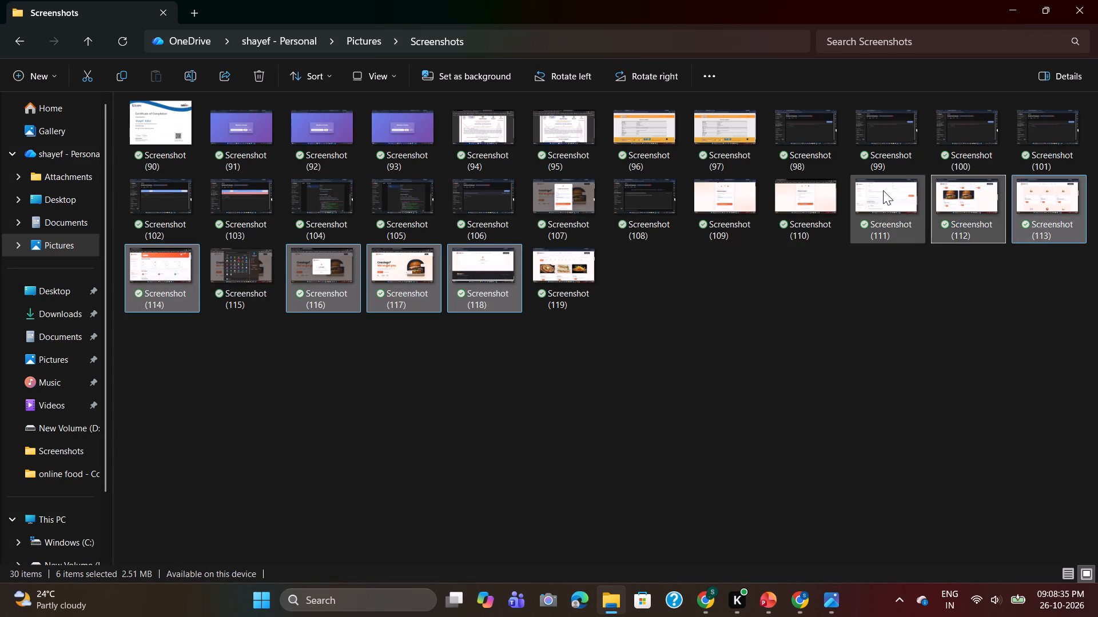
left_click(883, 190, "ctrl")
left_click(811, 199, "ctrl")
left_click(752, 201, "ctrl")
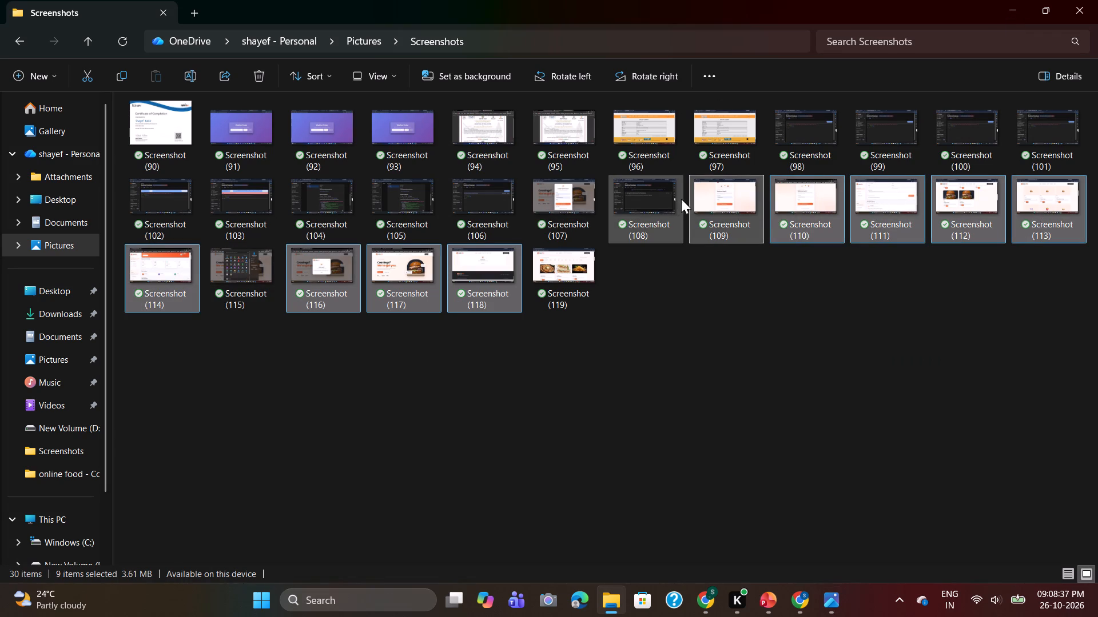
left_click(643, 201, "ctrl")
left_click(579, 201, "ctrl")
left_click(460, 201, "ctrl")
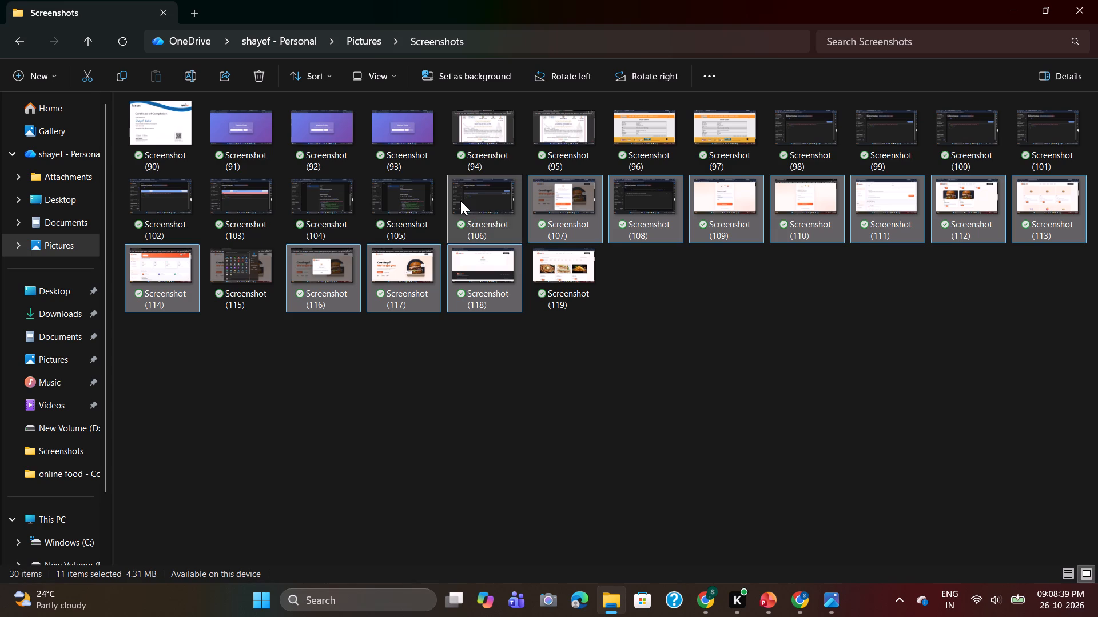
left_click(409, 201, "ctrl")
left_click(333, 198, "ctrl")
left_click(275, 199, "ctrl")
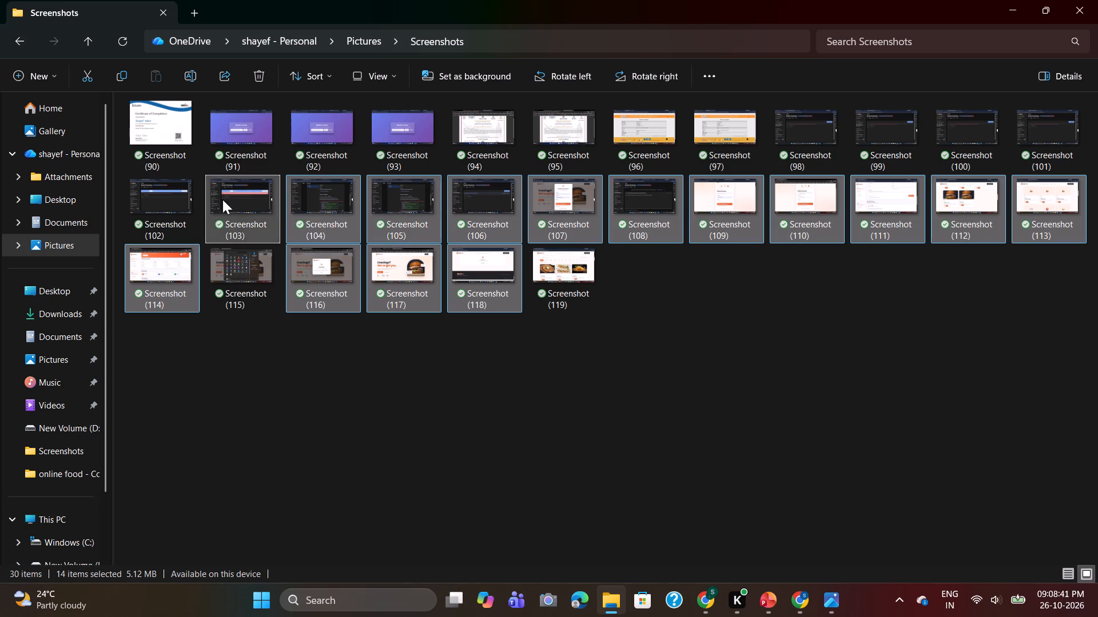
left_click(181, 200, "ctrl")
left_click(803, 136, "ctrl")
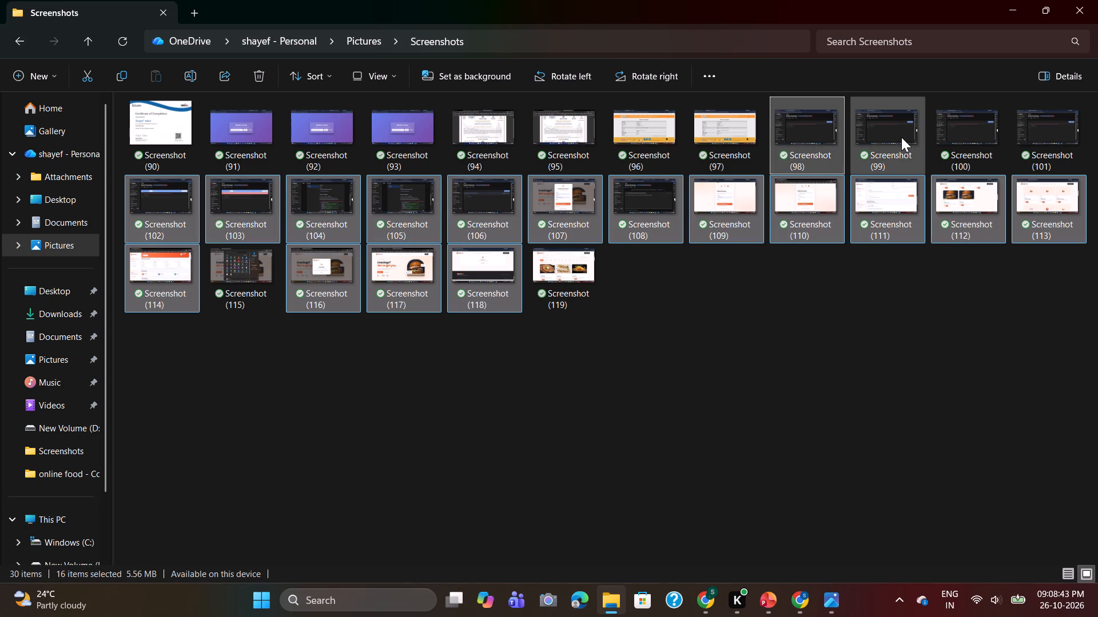
left_click(901, 137, "ctrl")
left_click(978, 154, "ctrl")
left_click(1072, 145, "ctrl")
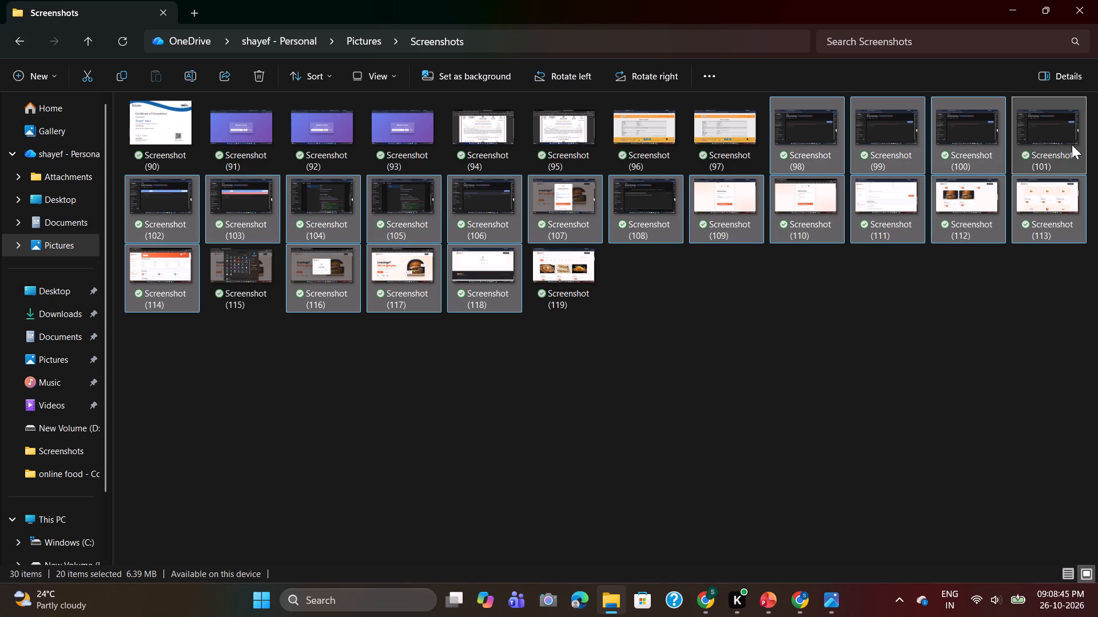
key("Delete")
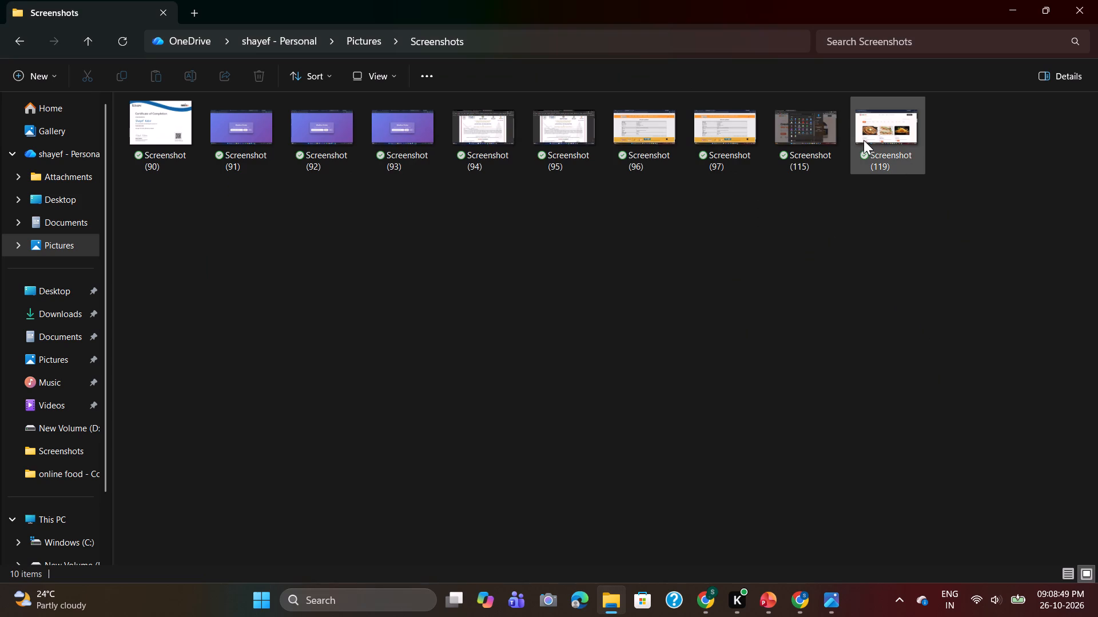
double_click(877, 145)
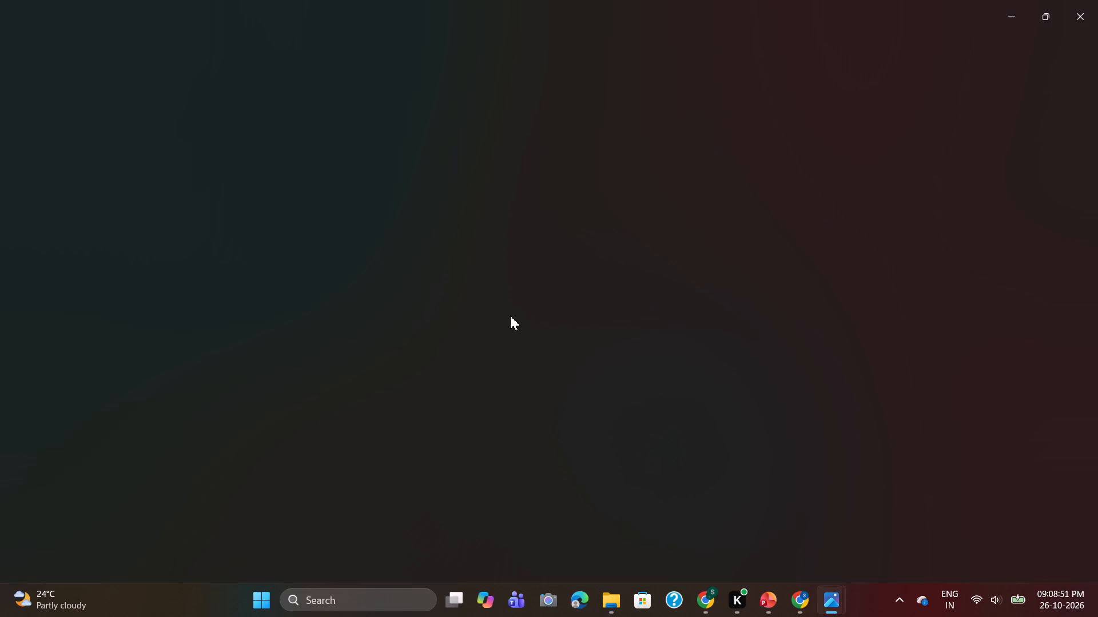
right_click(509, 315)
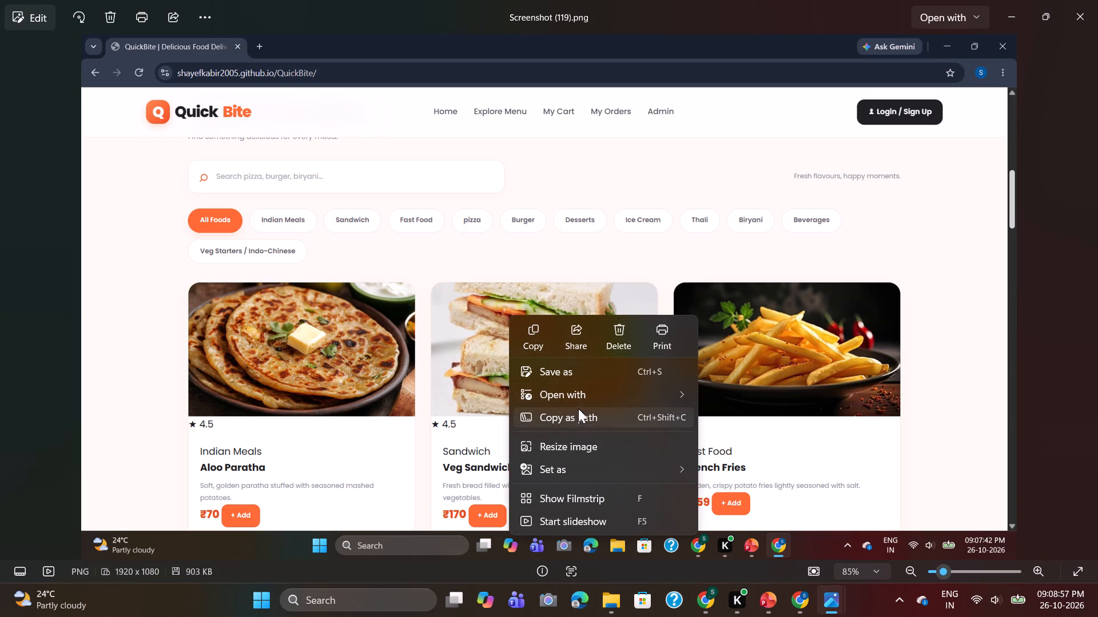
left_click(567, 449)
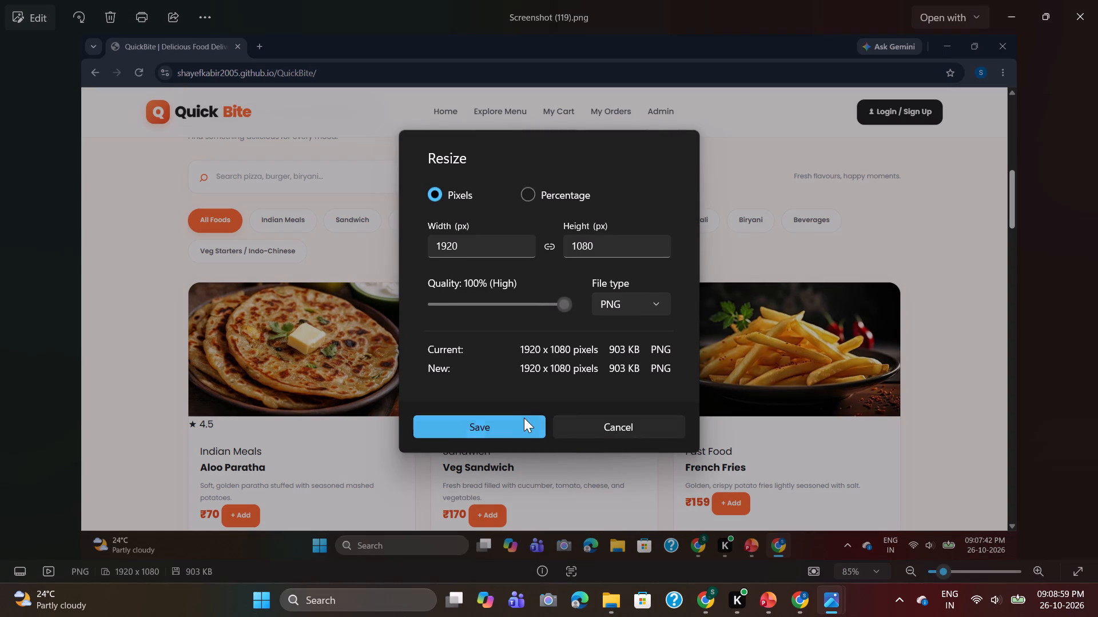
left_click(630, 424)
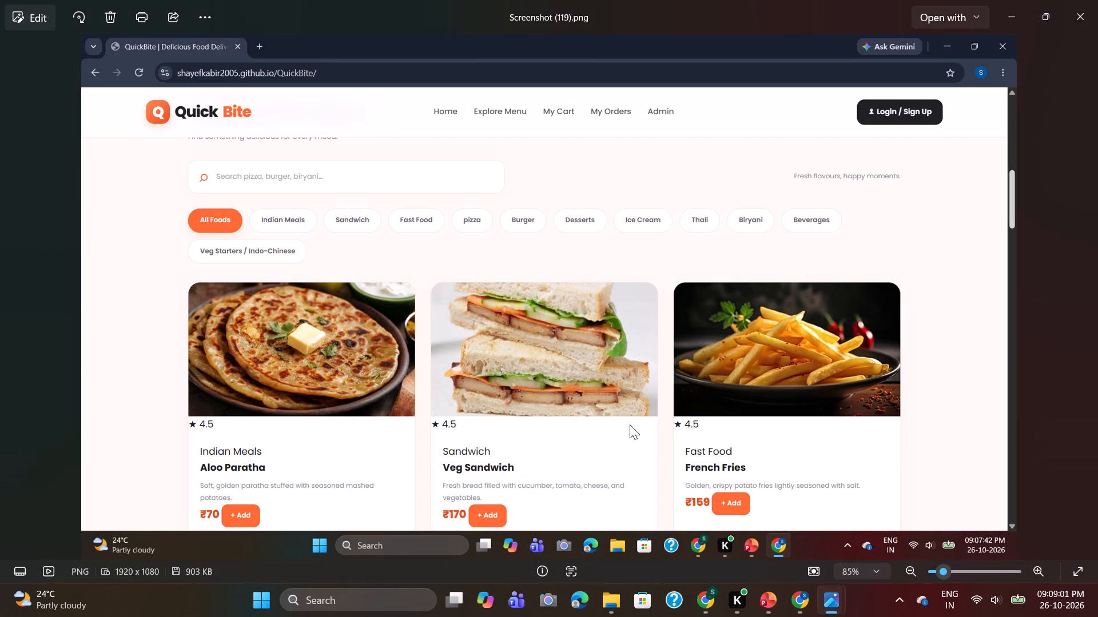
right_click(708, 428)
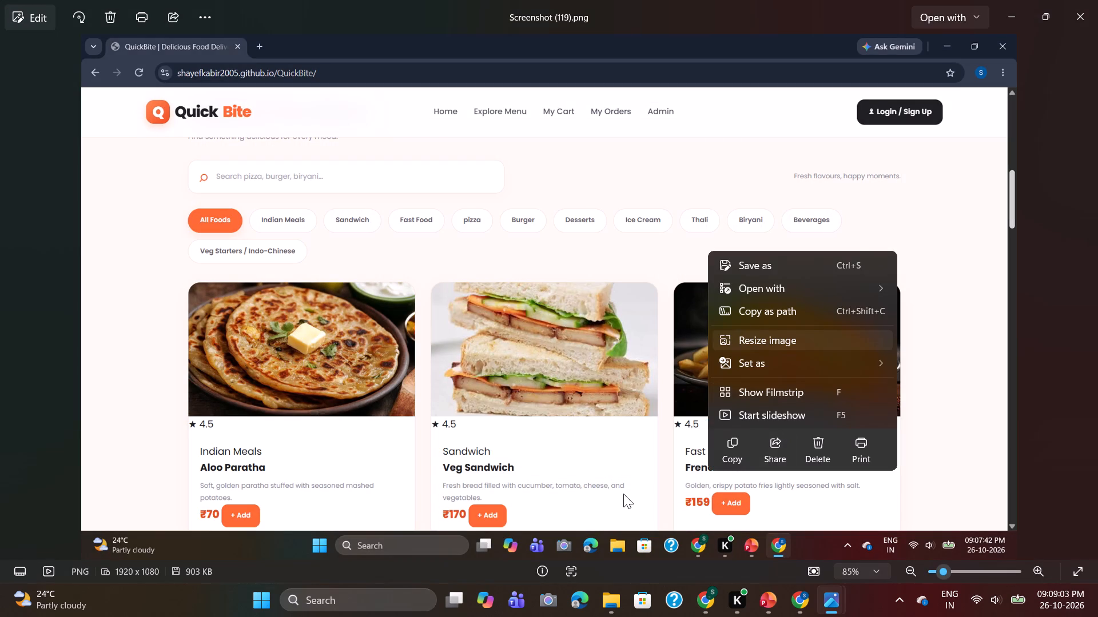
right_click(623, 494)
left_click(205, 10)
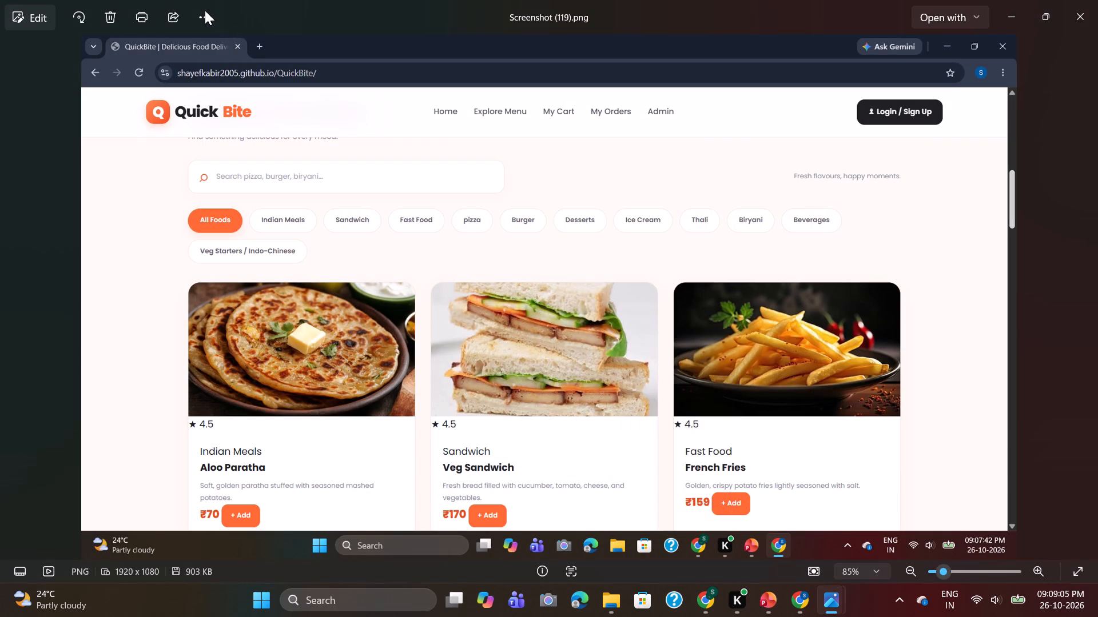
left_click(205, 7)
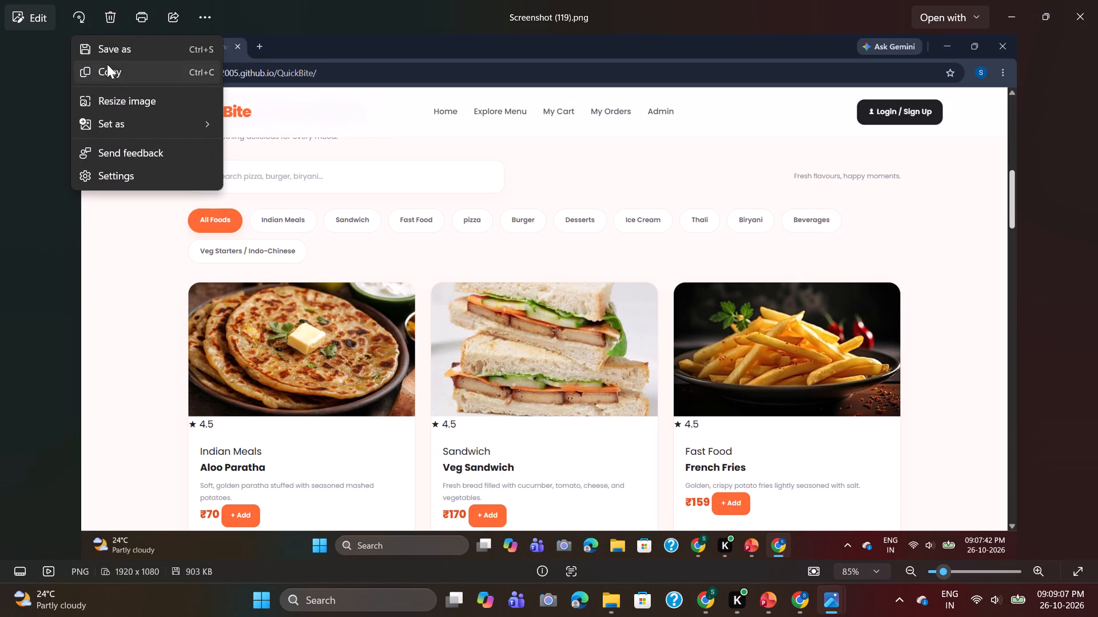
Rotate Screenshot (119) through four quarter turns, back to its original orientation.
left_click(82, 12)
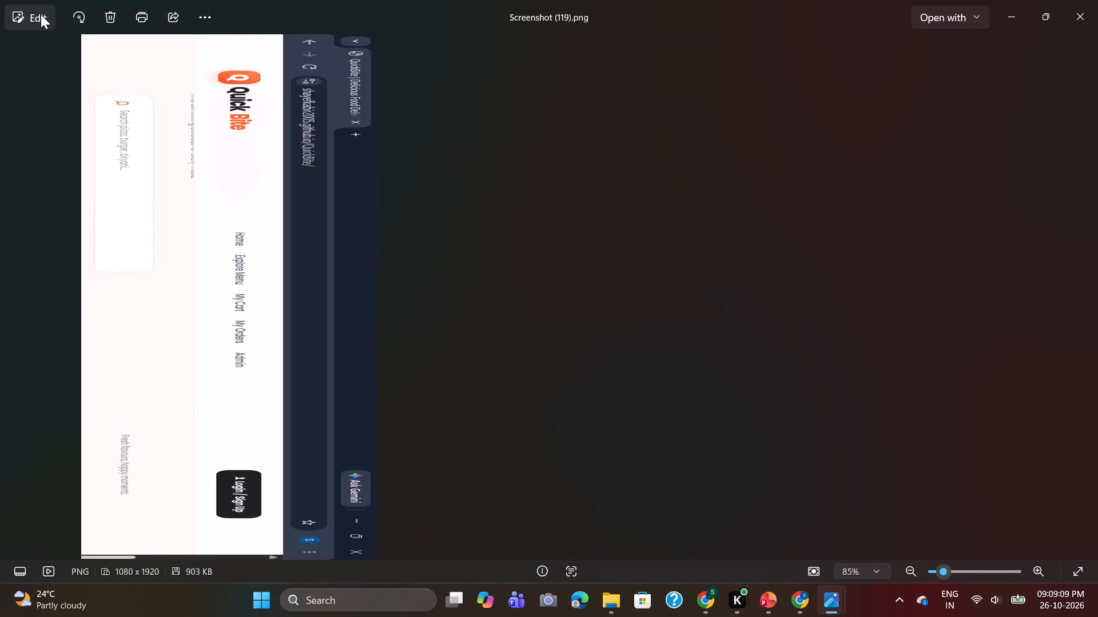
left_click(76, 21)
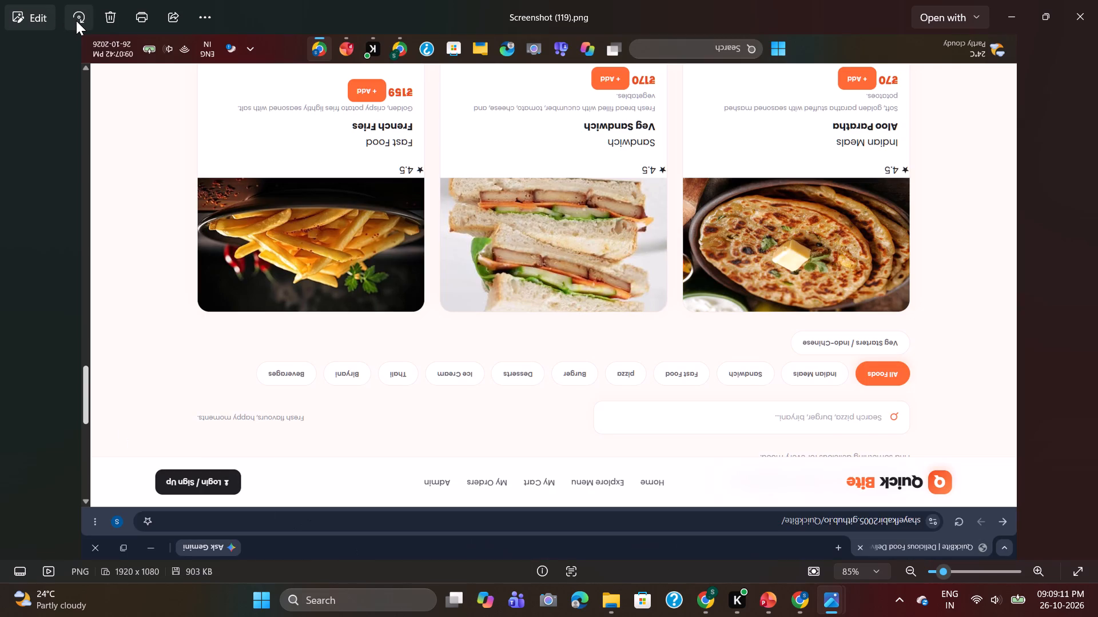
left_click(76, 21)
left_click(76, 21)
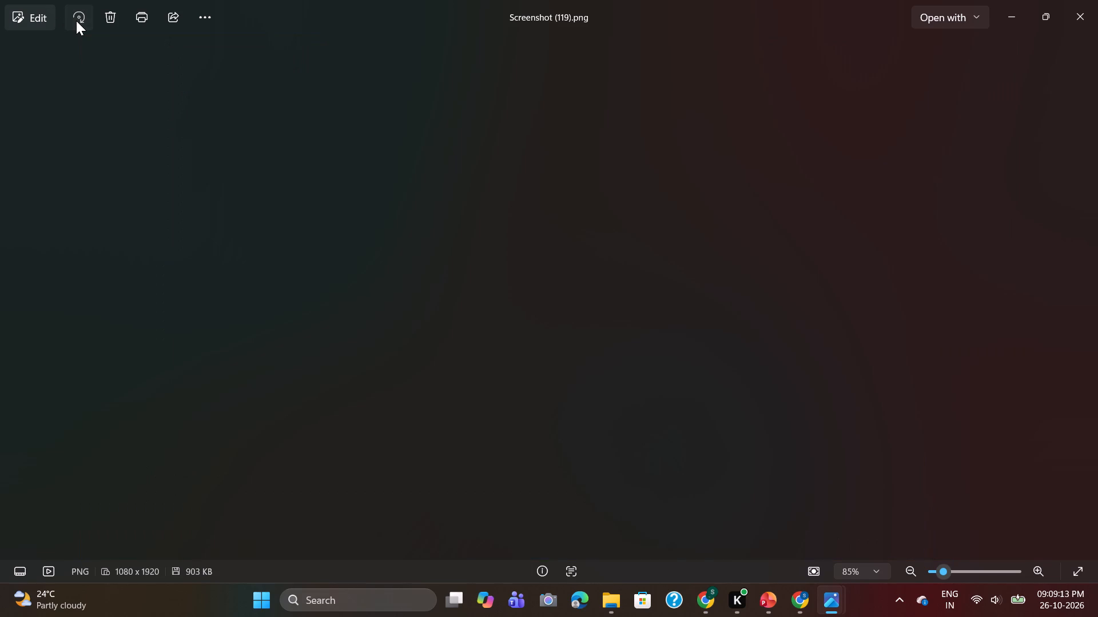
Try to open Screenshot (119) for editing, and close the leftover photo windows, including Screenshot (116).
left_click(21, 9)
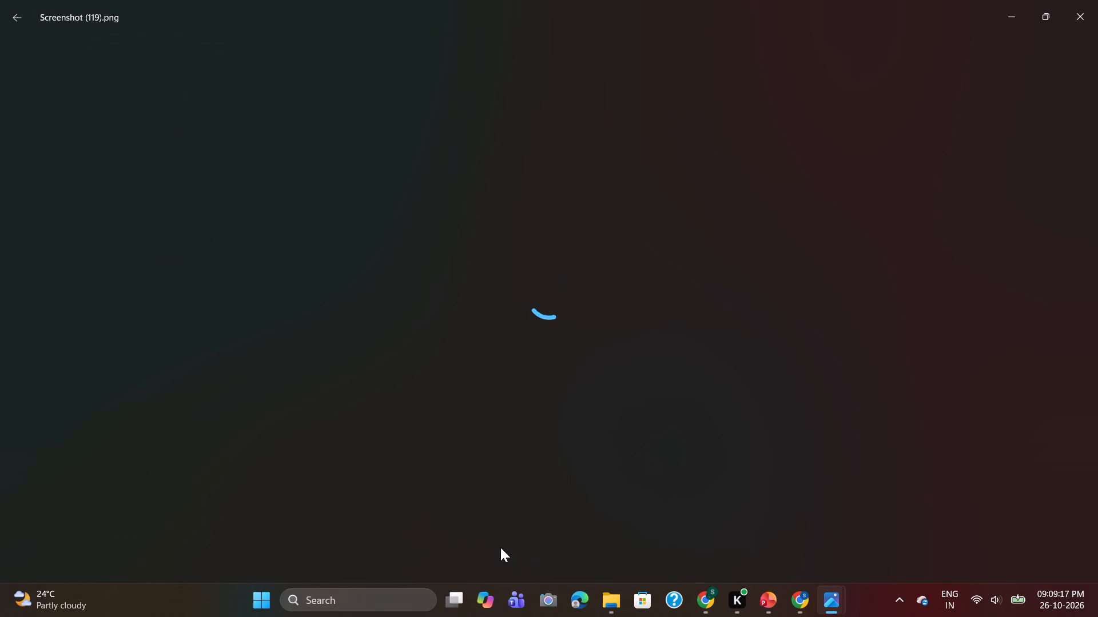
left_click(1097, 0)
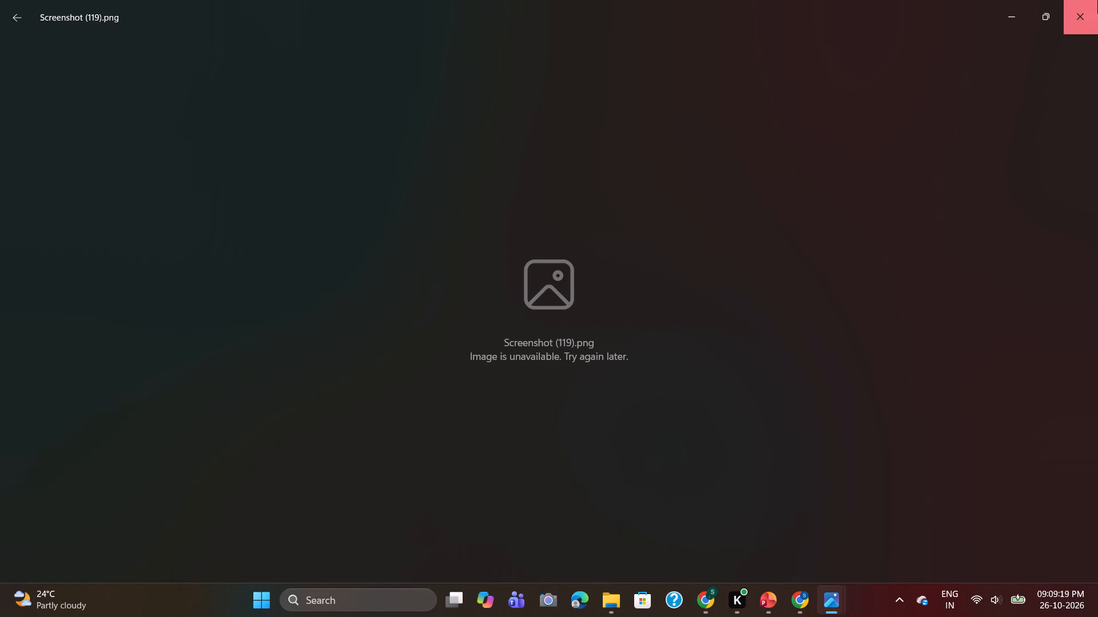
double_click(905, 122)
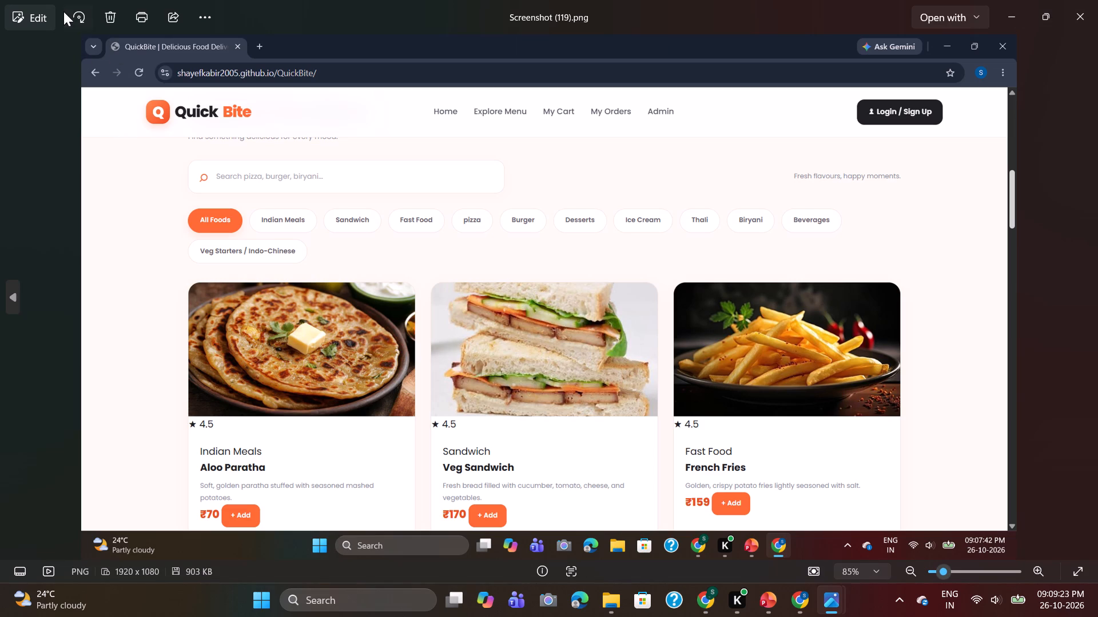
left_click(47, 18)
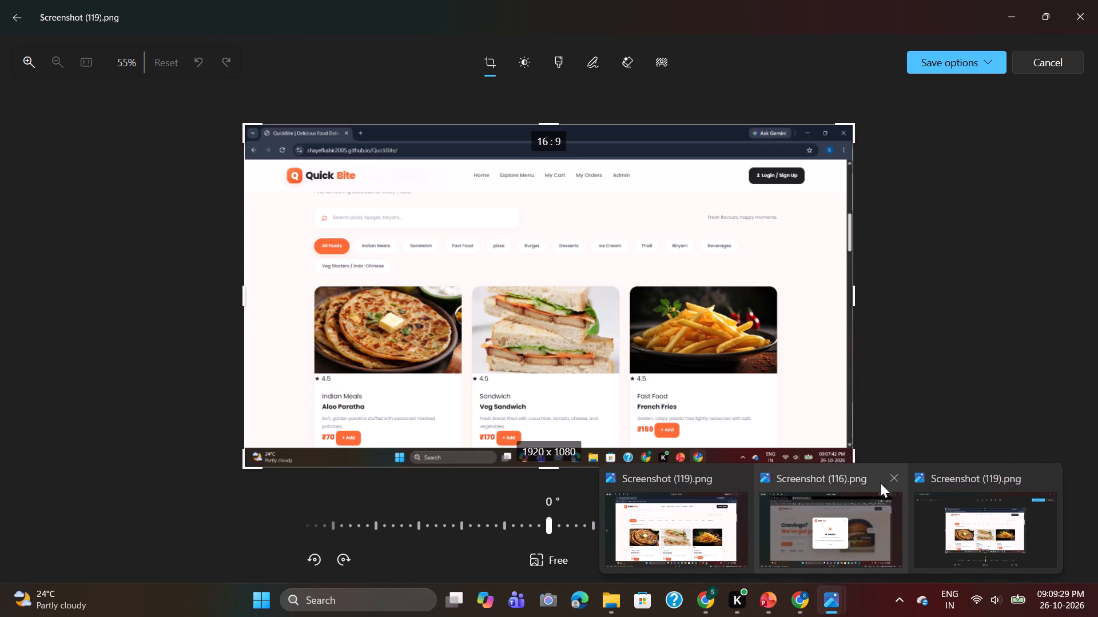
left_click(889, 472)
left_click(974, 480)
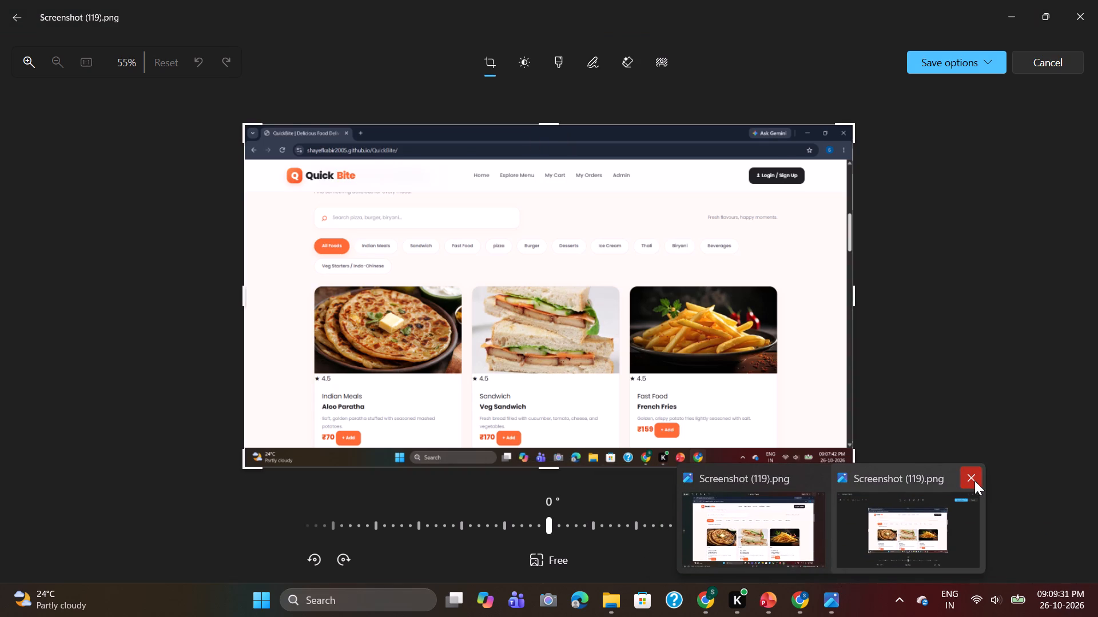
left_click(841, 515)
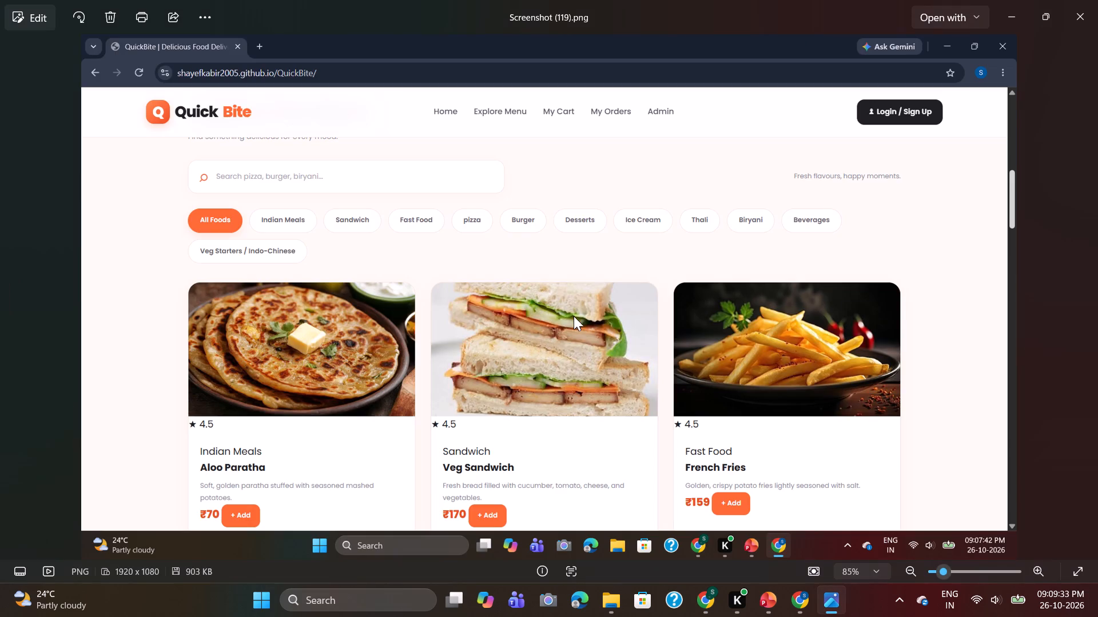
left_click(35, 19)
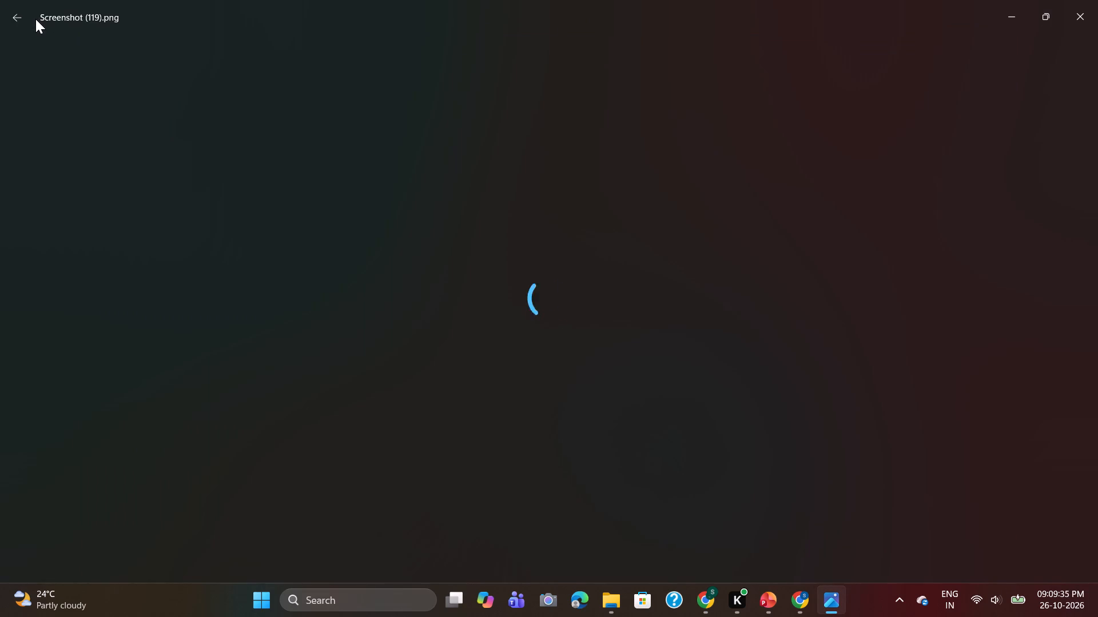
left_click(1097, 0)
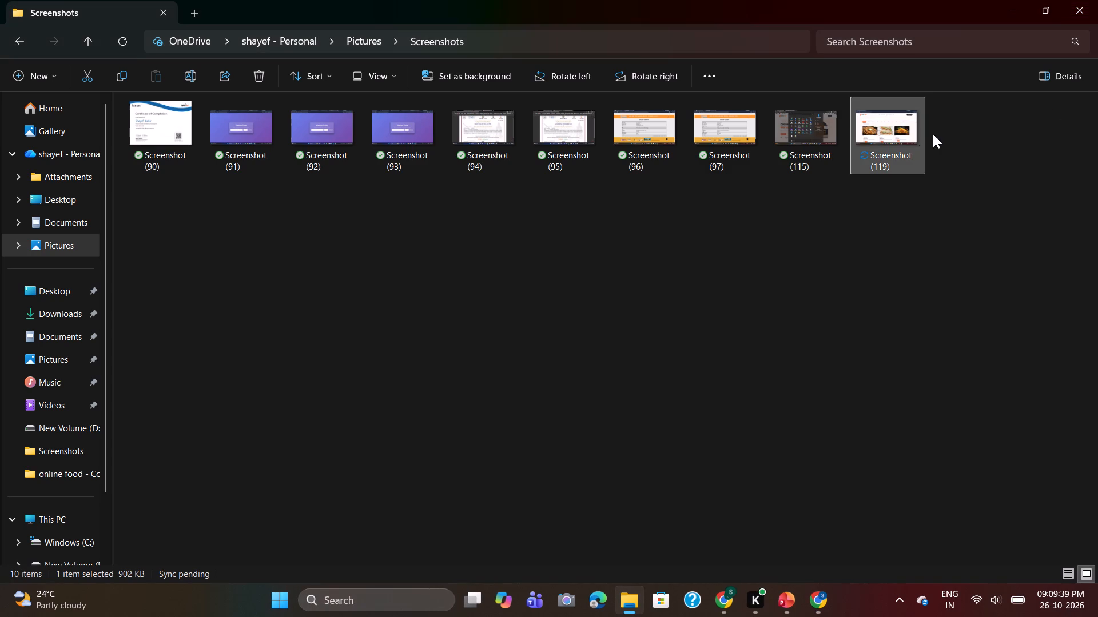
Open Screenshot (119) for editing, crop it to the QuickBite page area at about 1902 x 907 pixels, and save it over the original.
double_click(899, 147)
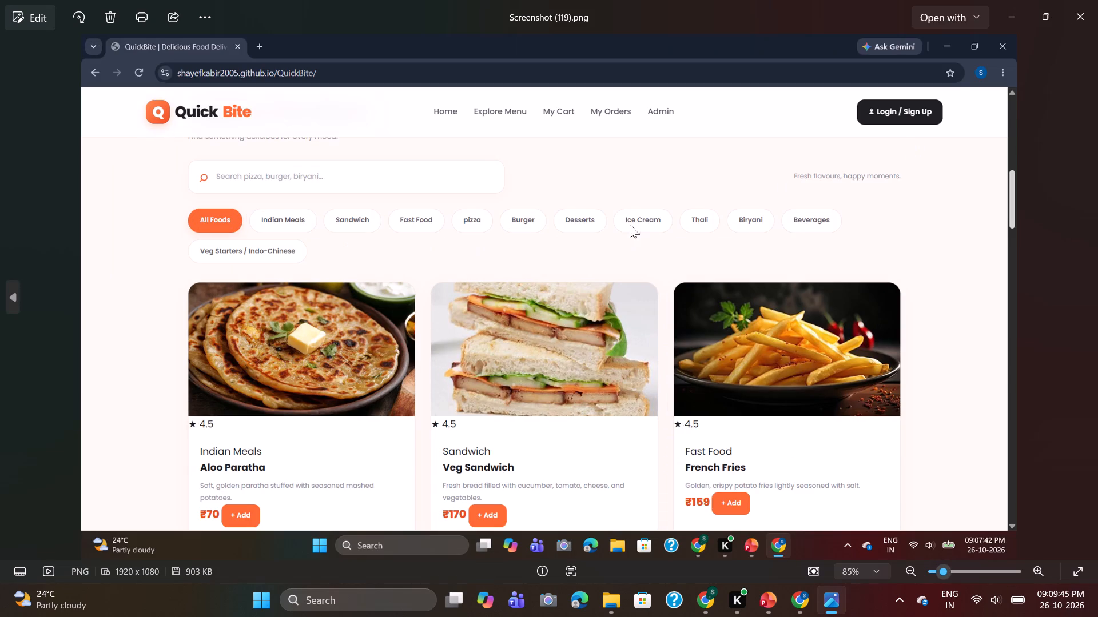
left_click(25, 5)
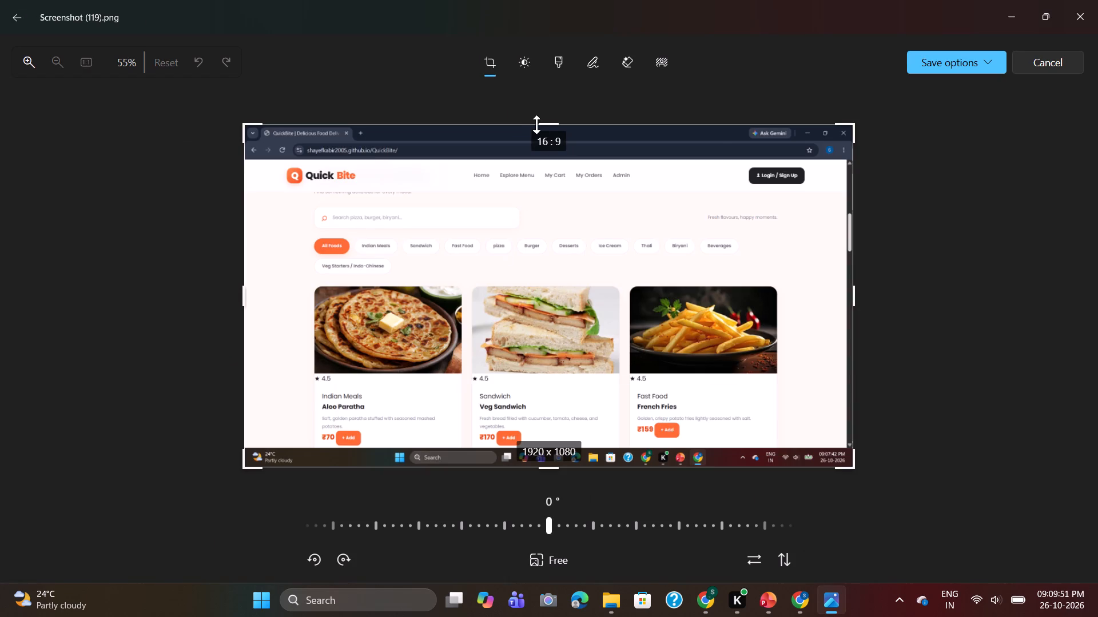
left_click_drag(556, 124, 556, 126)
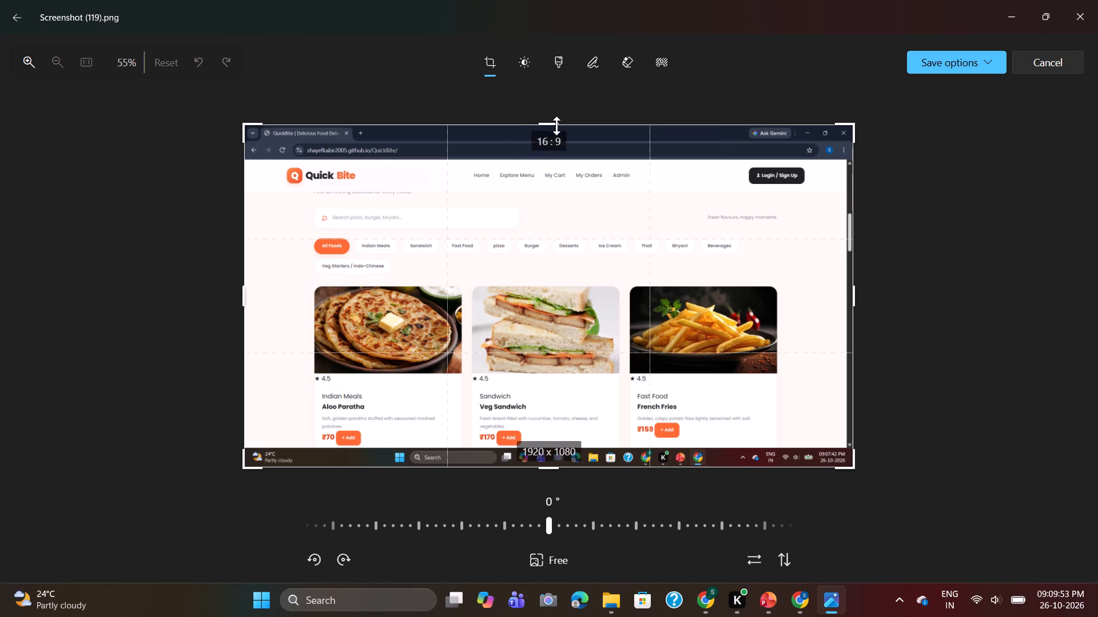
left_click_drag(556, 126, 562, 157)
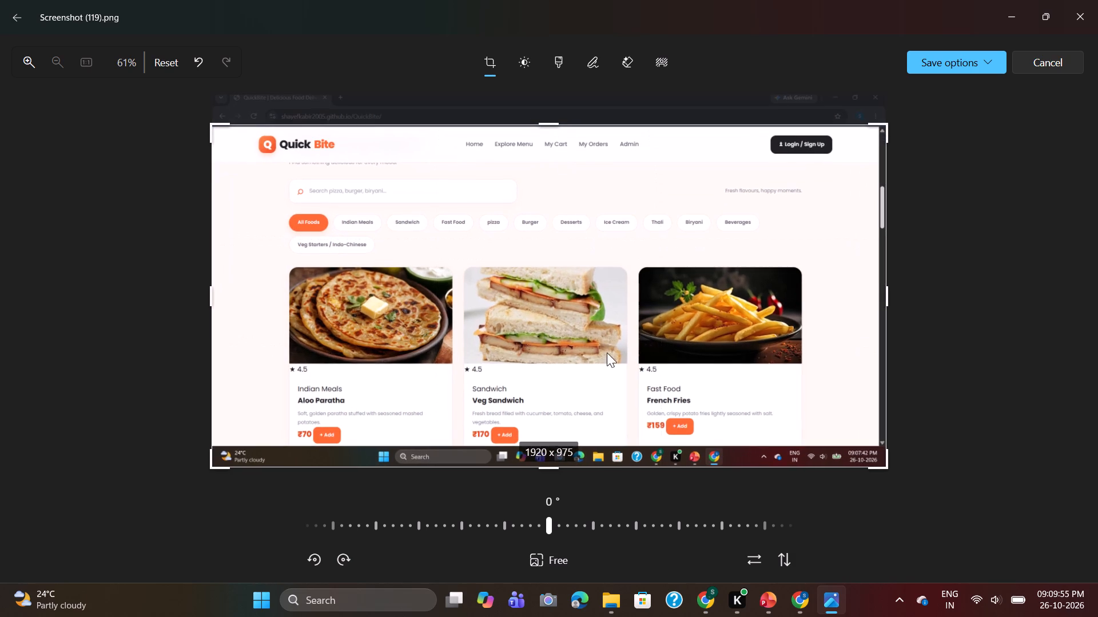
left_click_drag(567, 464, 564, 446)
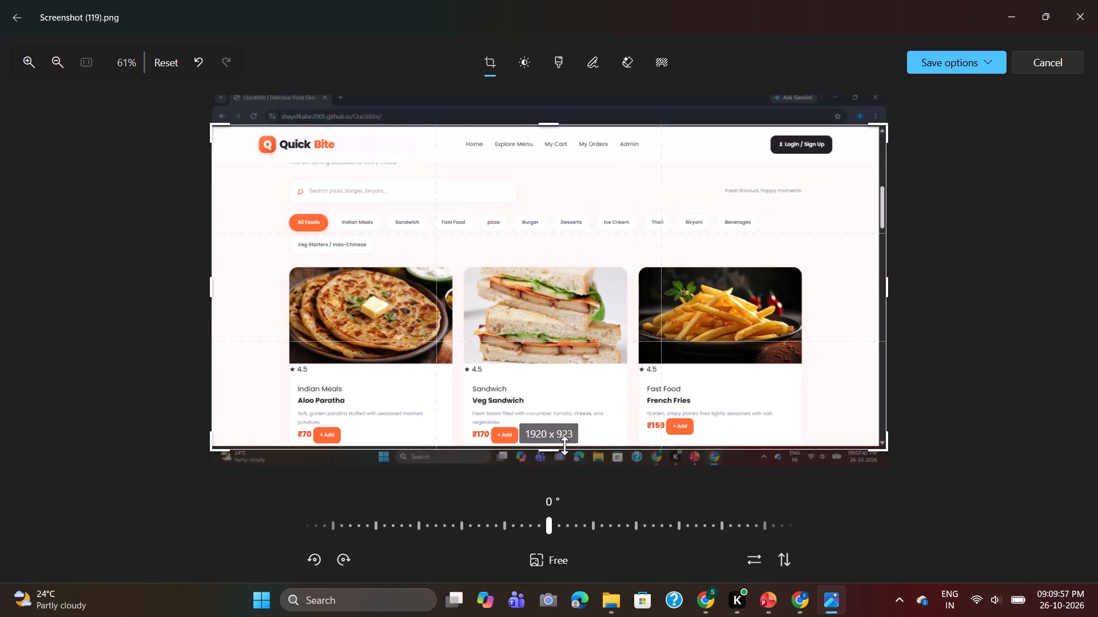
left_click_drag(564, 446, 564, 444)
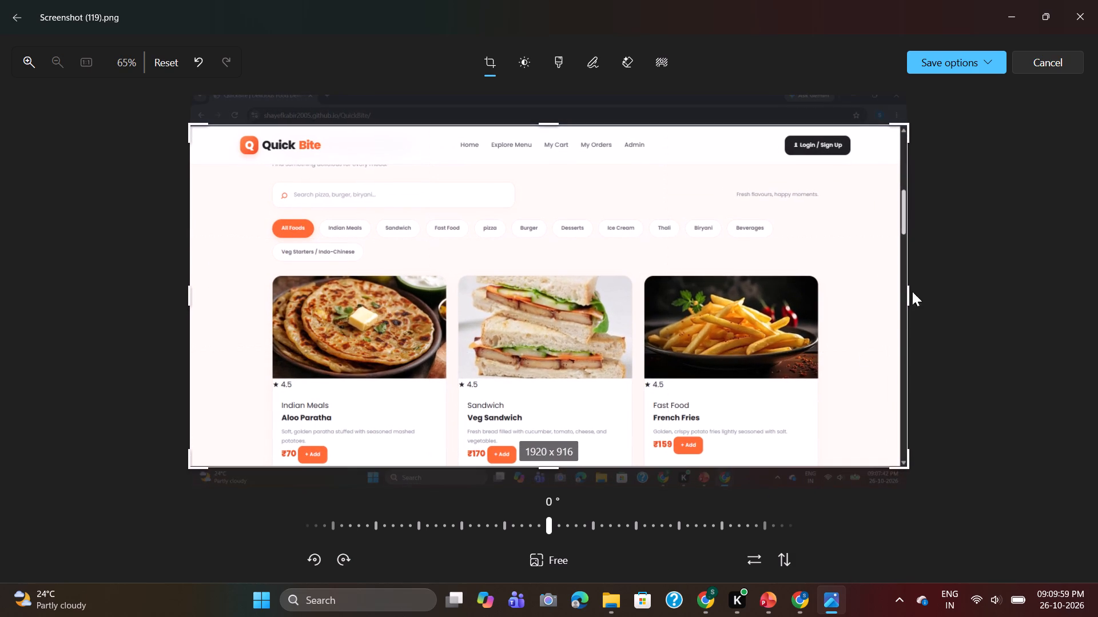
left_click_drag(908, 290, 904, 292)
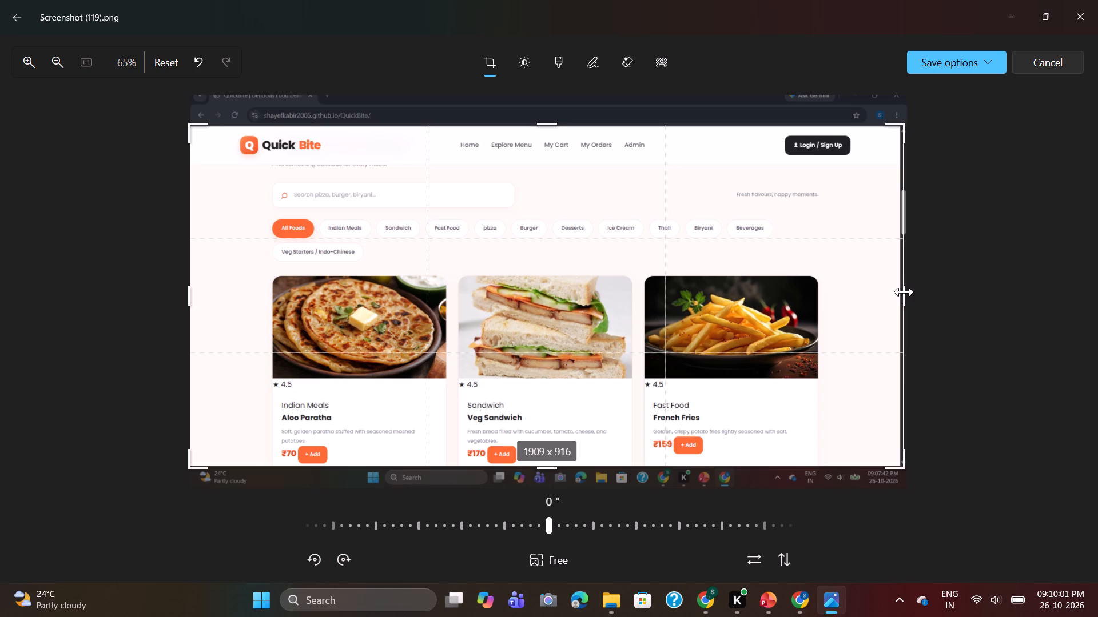
left_click_drag(904, 292, 902, 292)
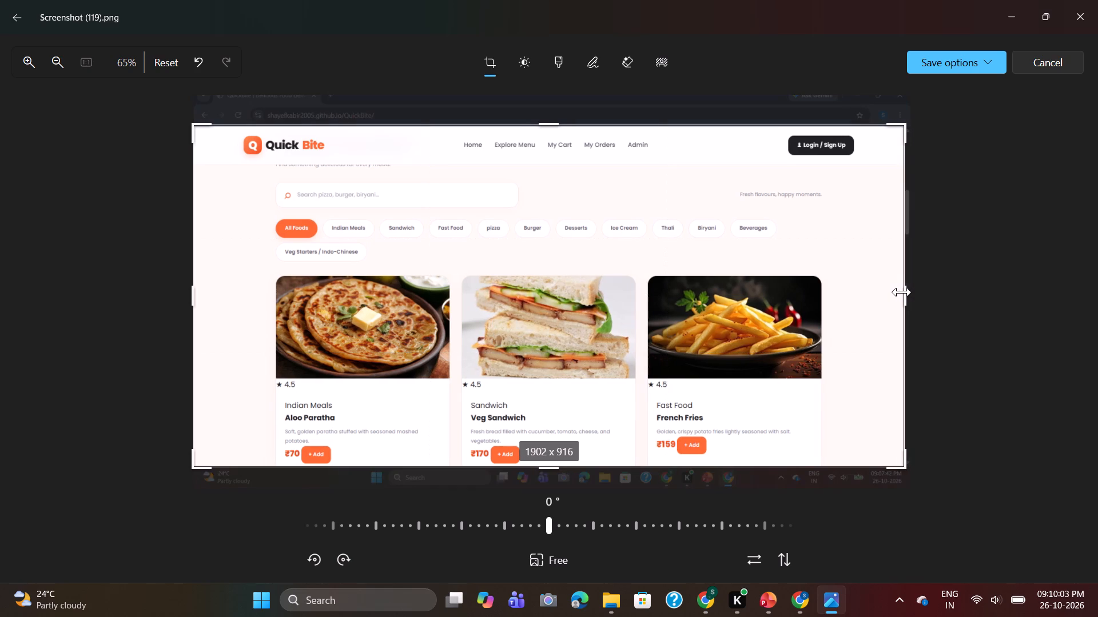
left_click(544, 128)
left_click(552, 466)
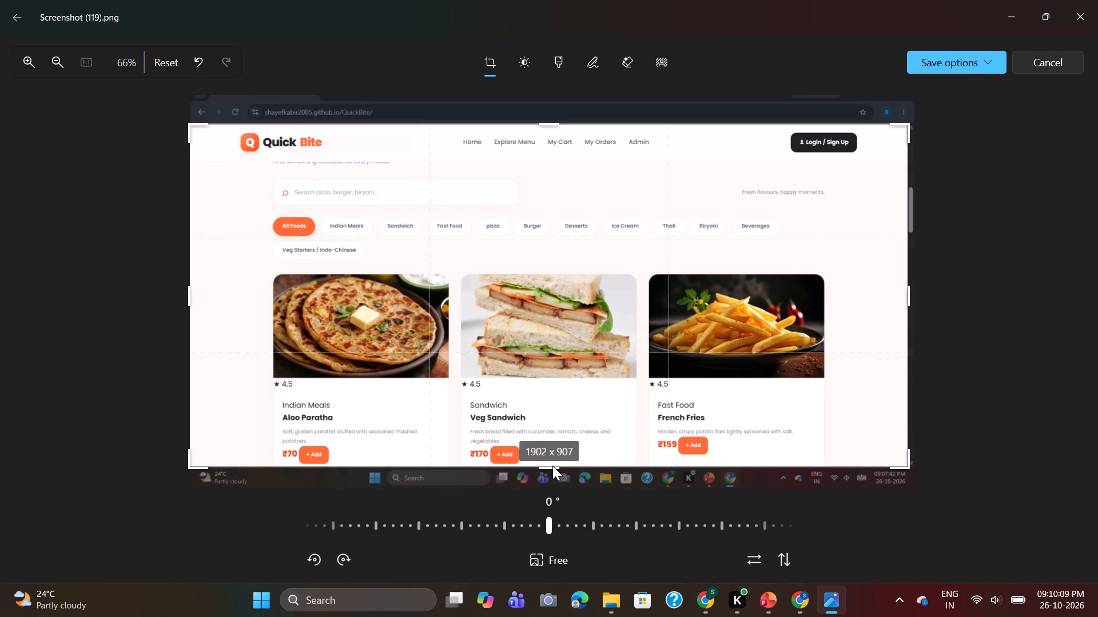
left_click(938, 65)
left_click(939, 109)
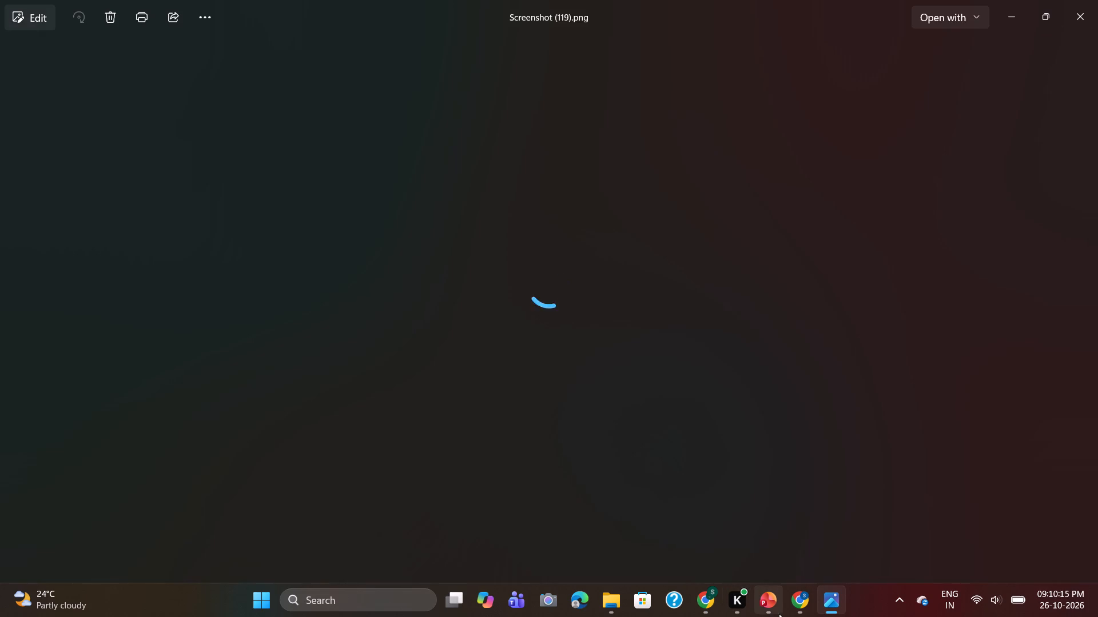
Switch to the QuickBite presentation in PowerPoint.
left_click(777, 615)
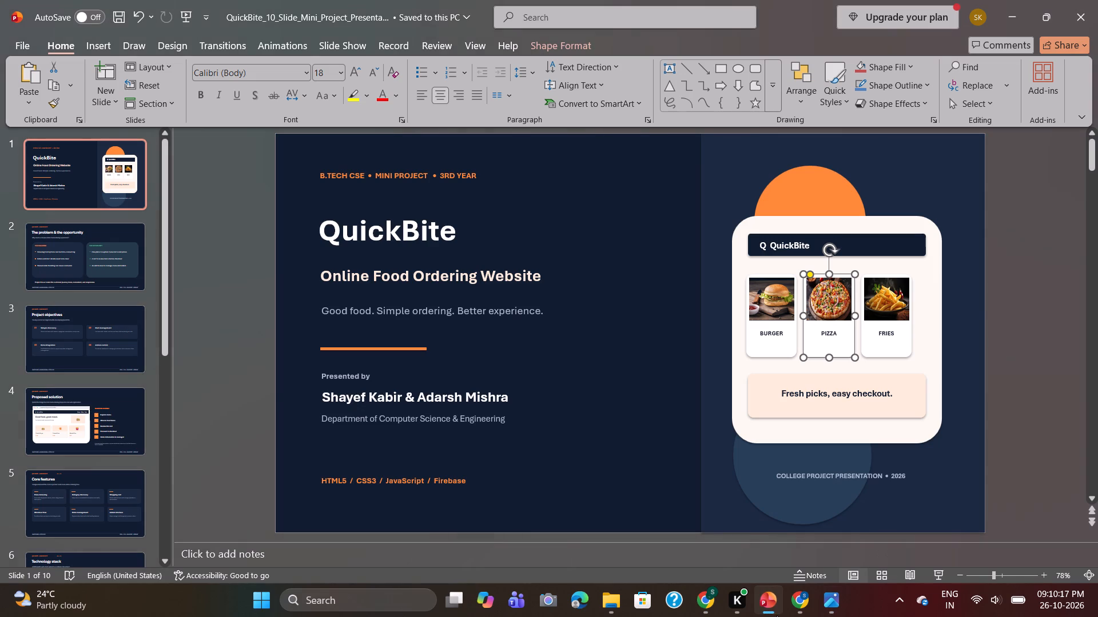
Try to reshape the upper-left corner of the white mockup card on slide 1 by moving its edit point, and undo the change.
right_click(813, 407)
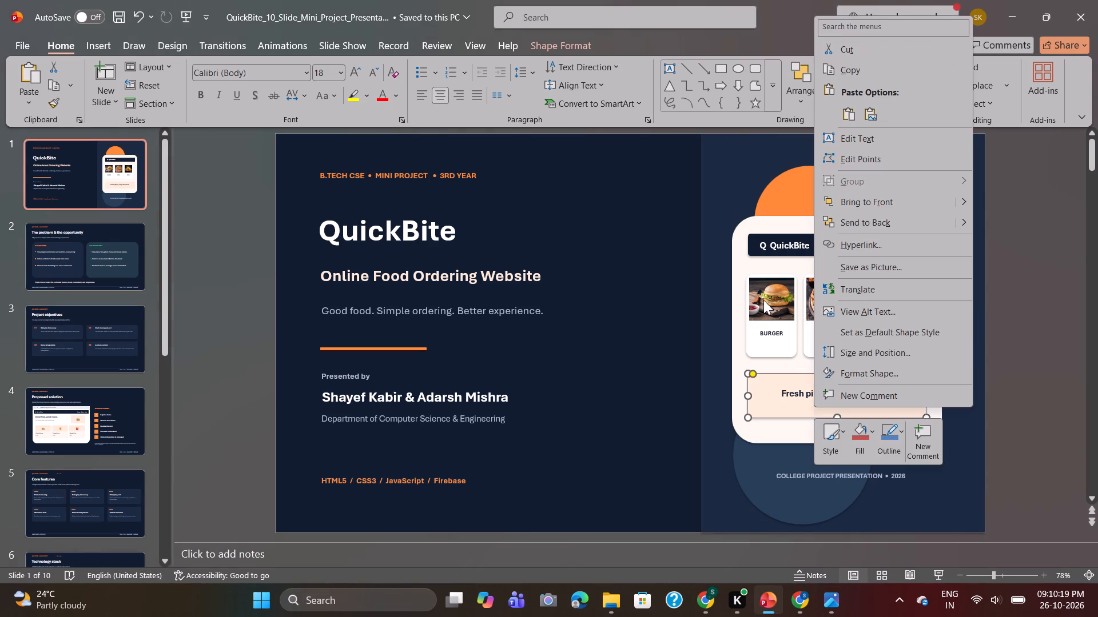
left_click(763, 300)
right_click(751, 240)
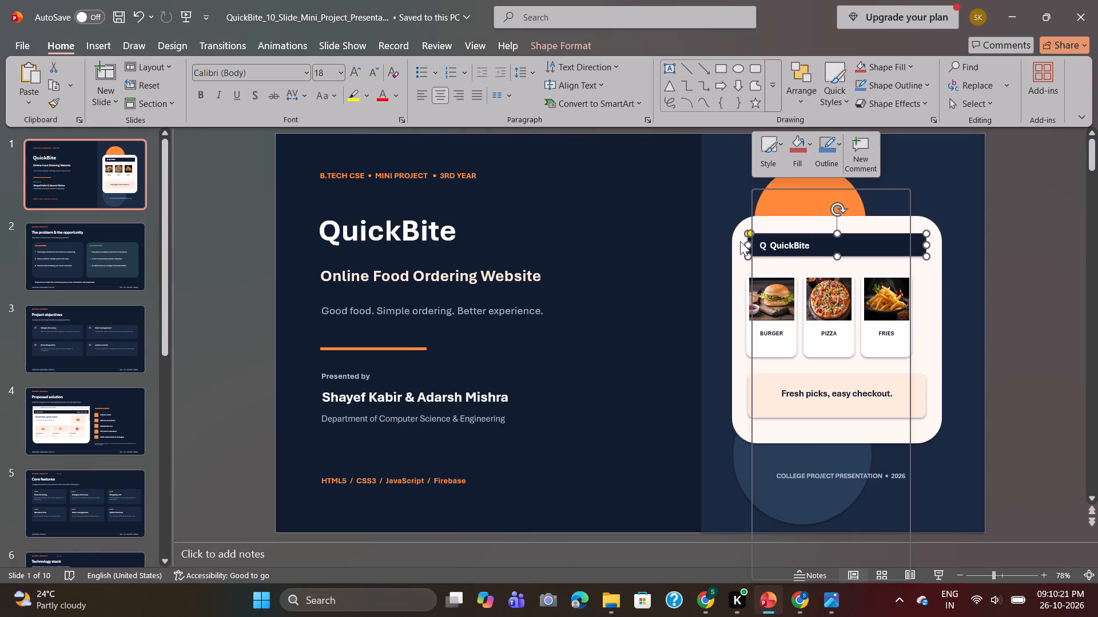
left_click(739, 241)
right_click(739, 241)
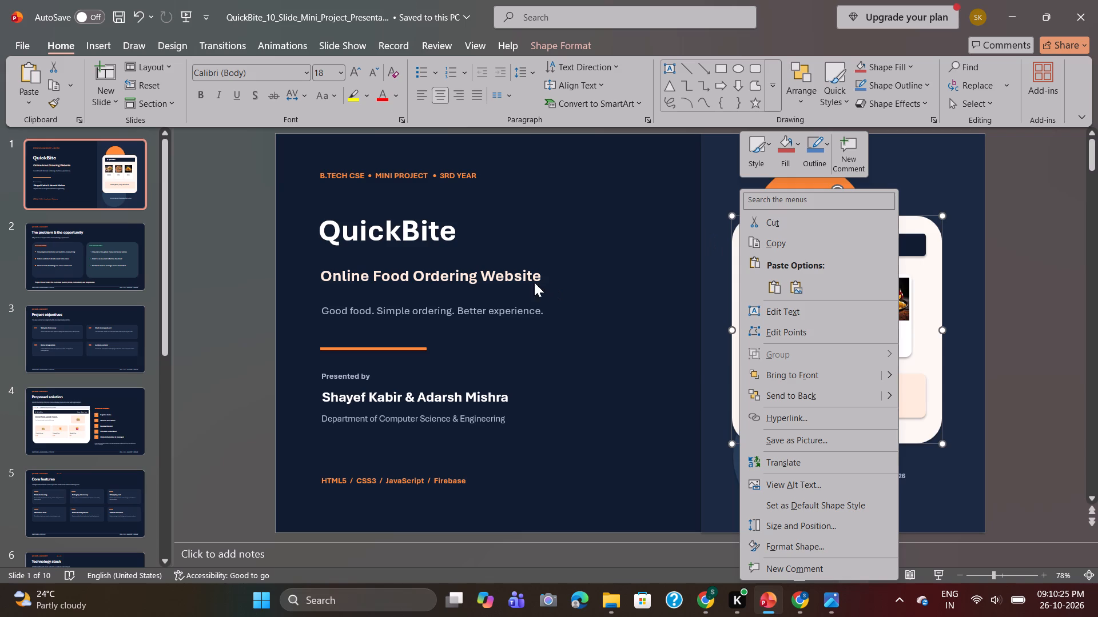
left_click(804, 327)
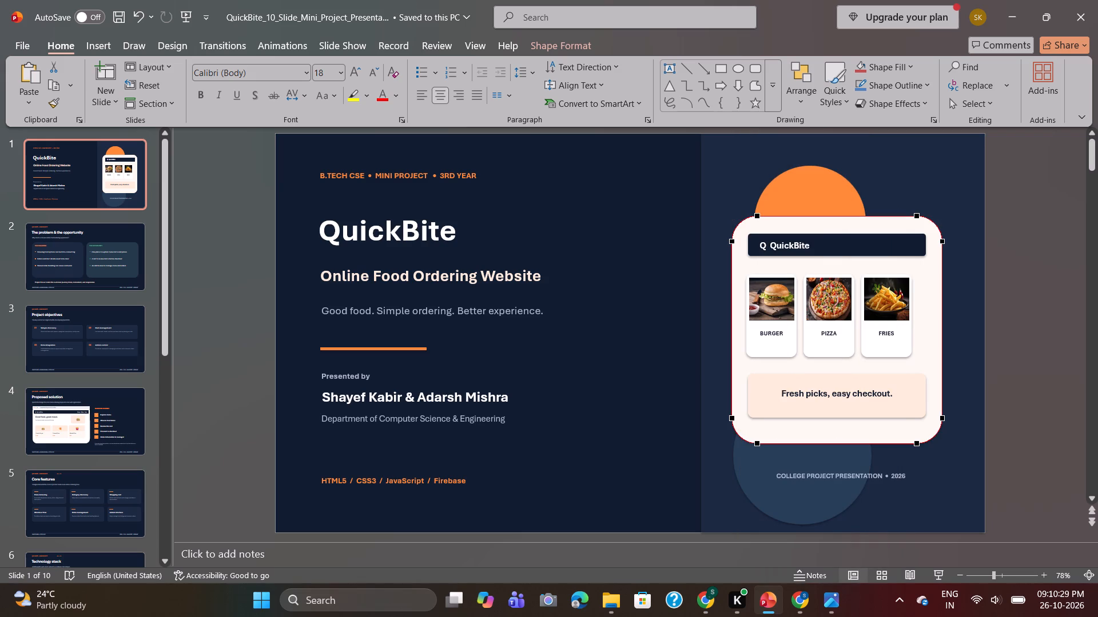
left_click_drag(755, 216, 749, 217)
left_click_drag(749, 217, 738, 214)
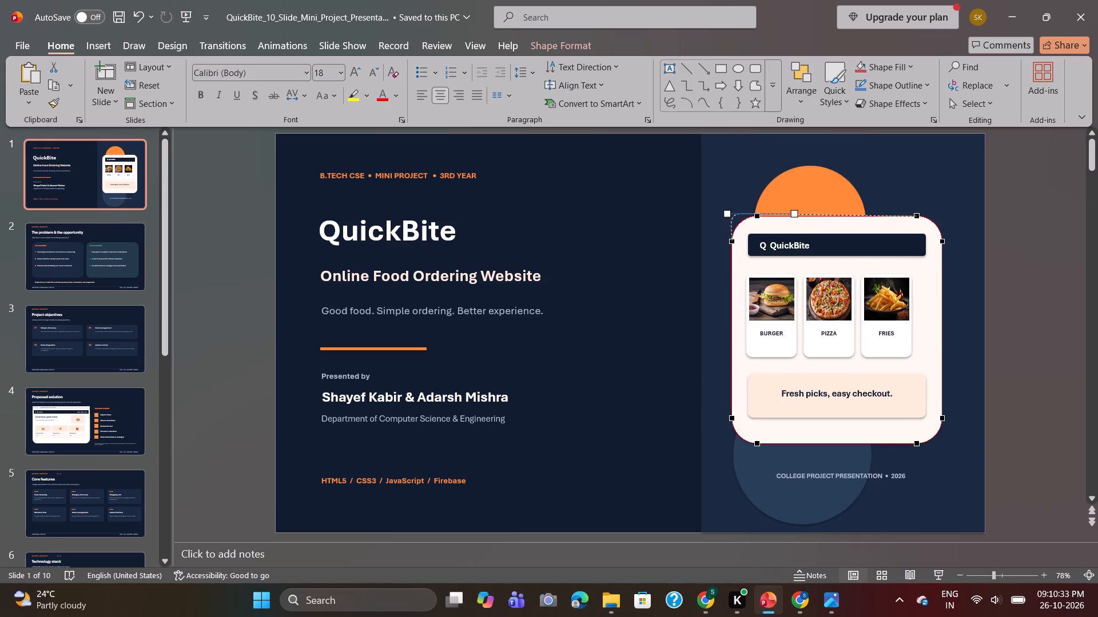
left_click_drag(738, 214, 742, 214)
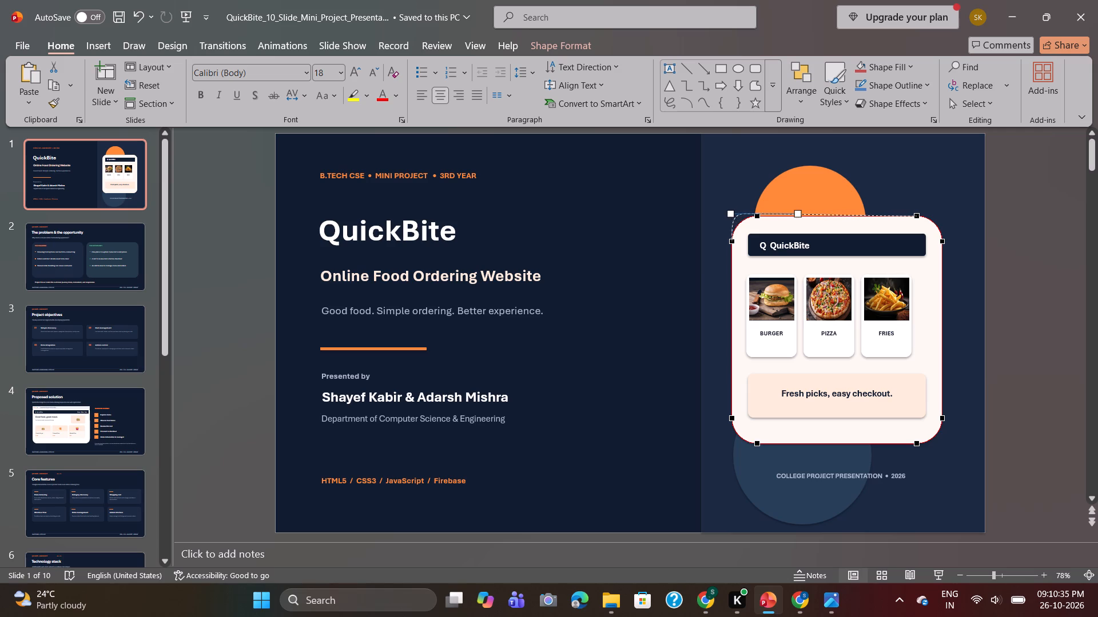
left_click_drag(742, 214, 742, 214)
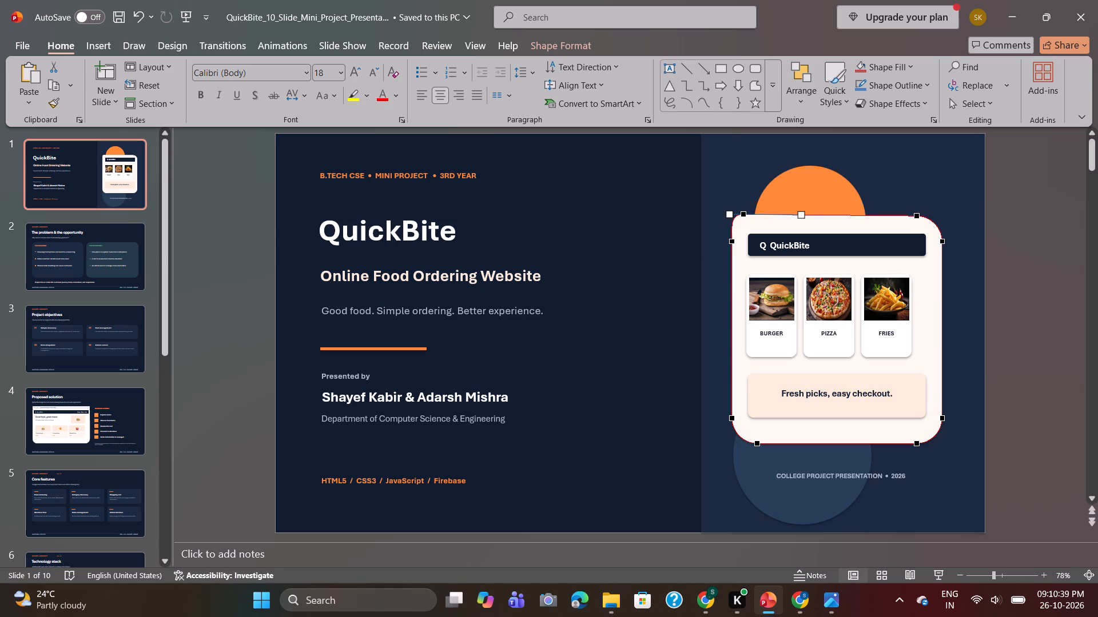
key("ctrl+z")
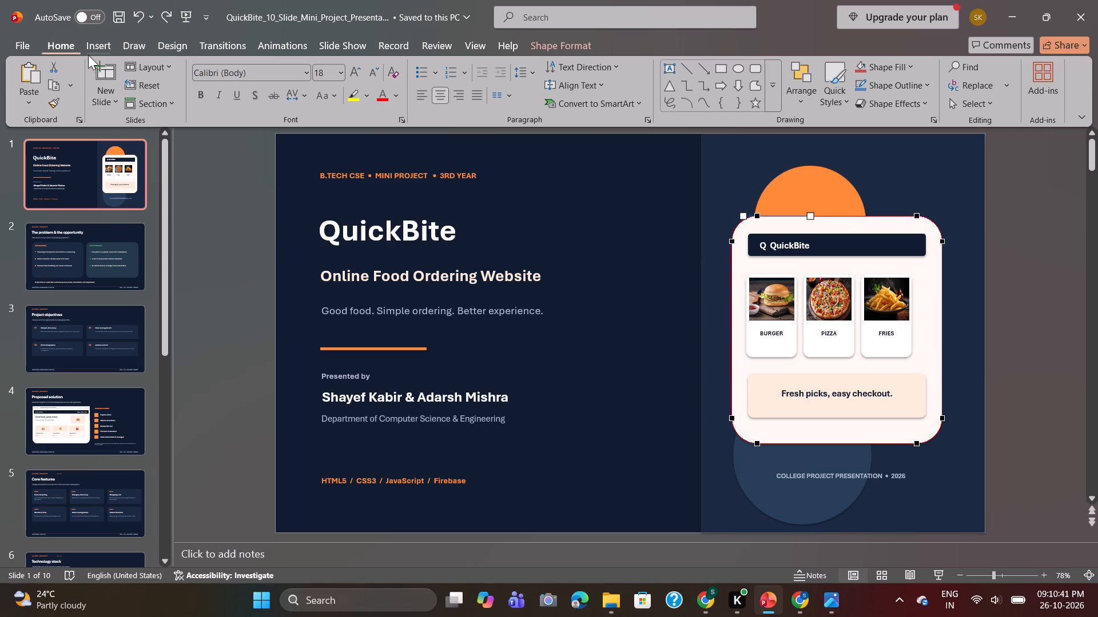
Insert the picture Screenshot (119) from the Screenshots folder inside Pictures onto slide 1.
left_click(98, 45)
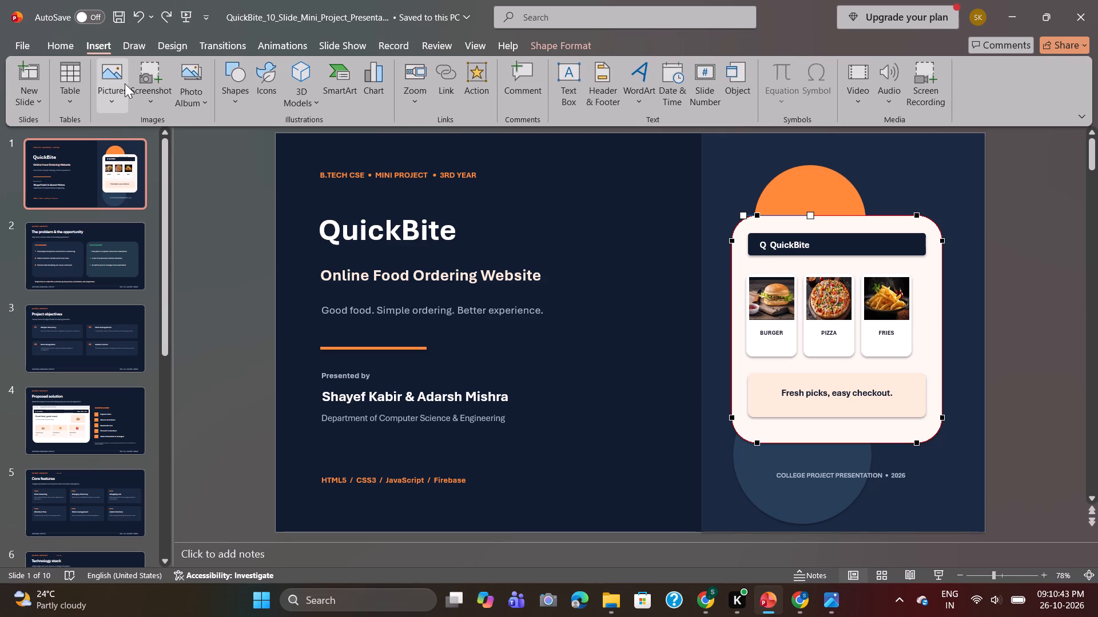
left_click(125, 83)
left_click(142, 144)
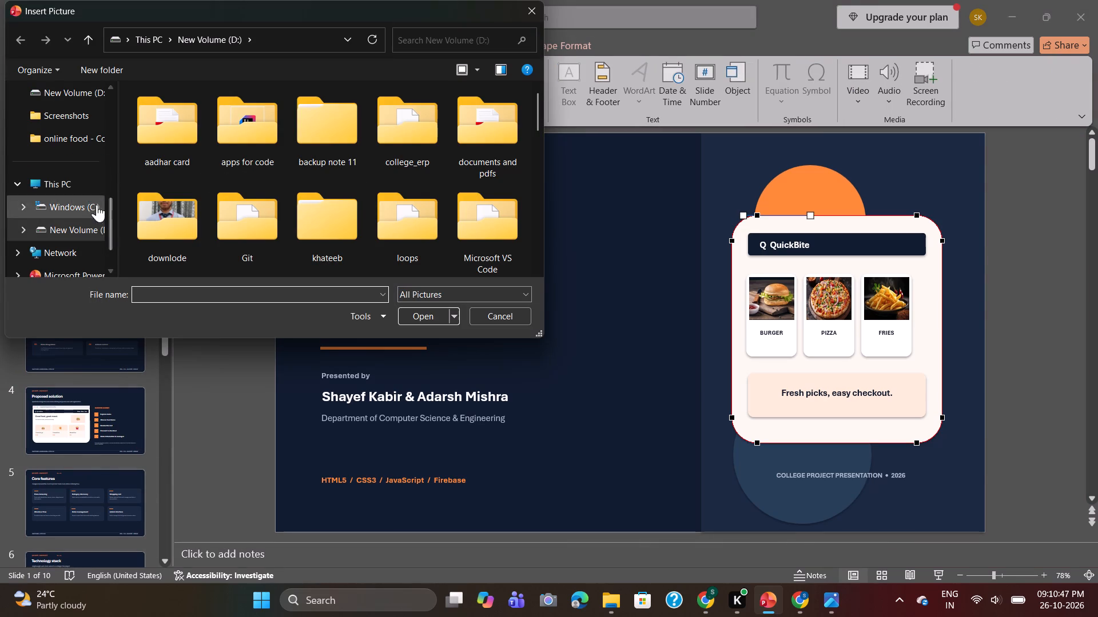
left_click_drag(108, 211, 109, 194)
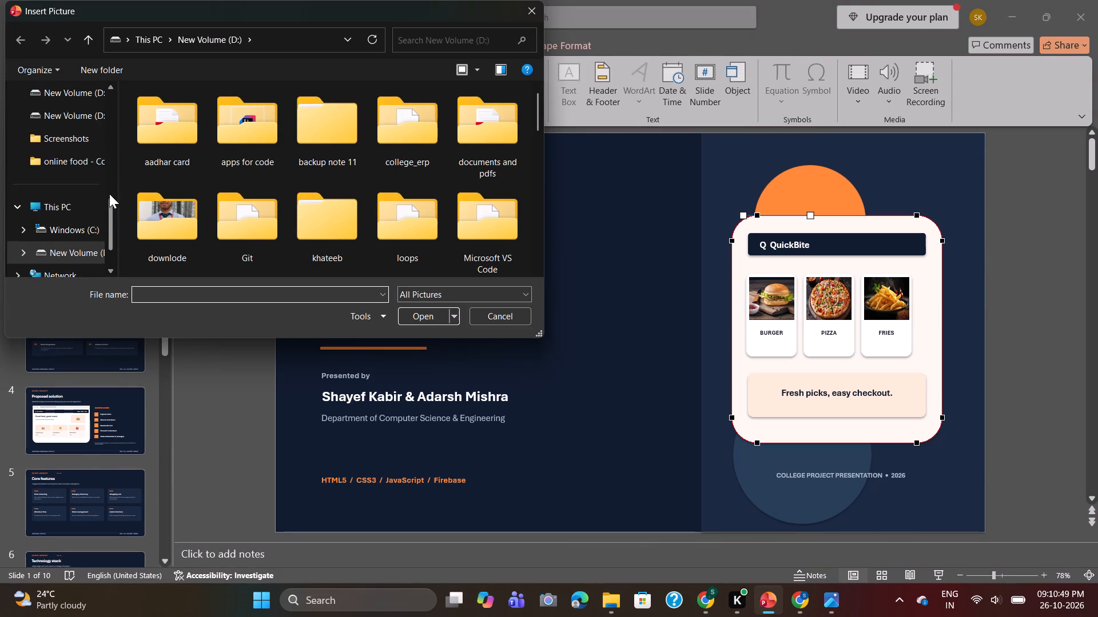
left_click_drag(109, 194, 110, 140)
left_click(63, 235)
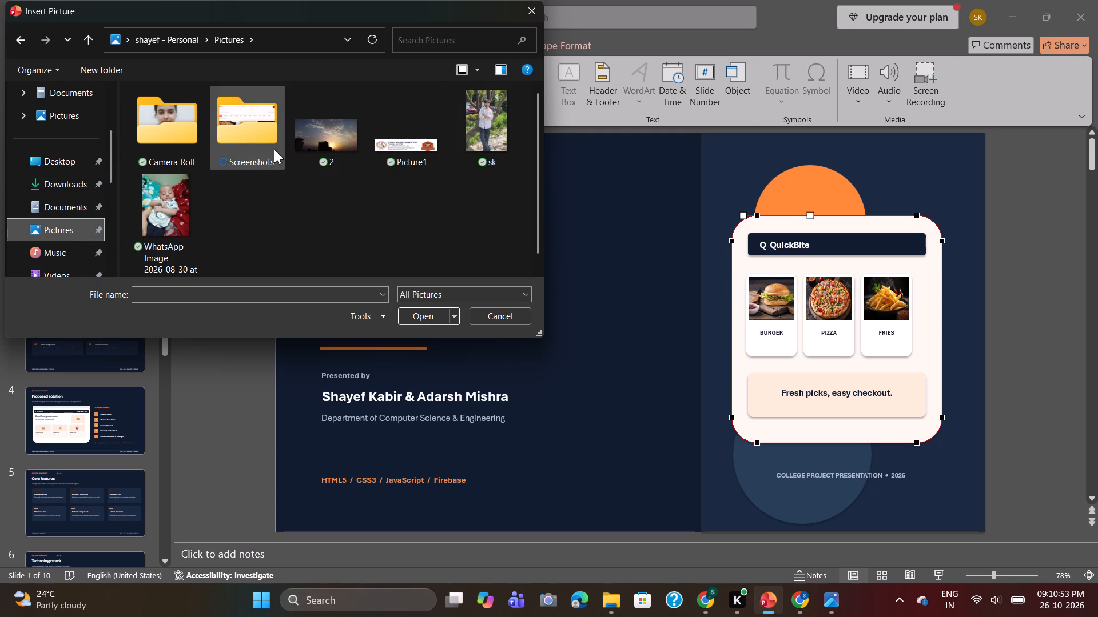
left_click(252, 150)
double_click(252, 150)
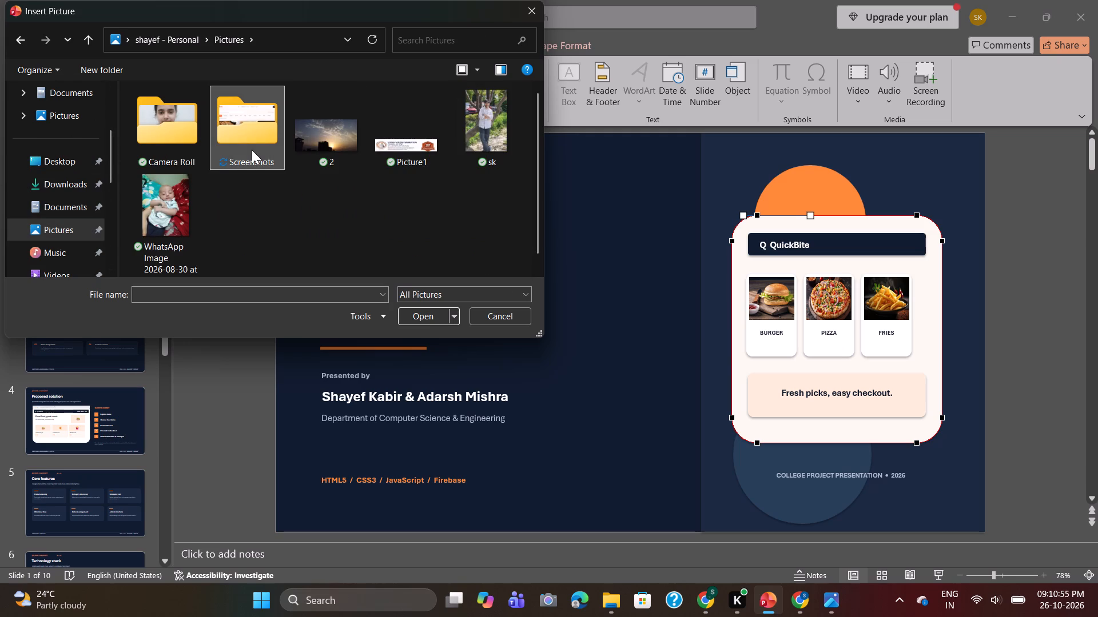
left_click(506, 225)
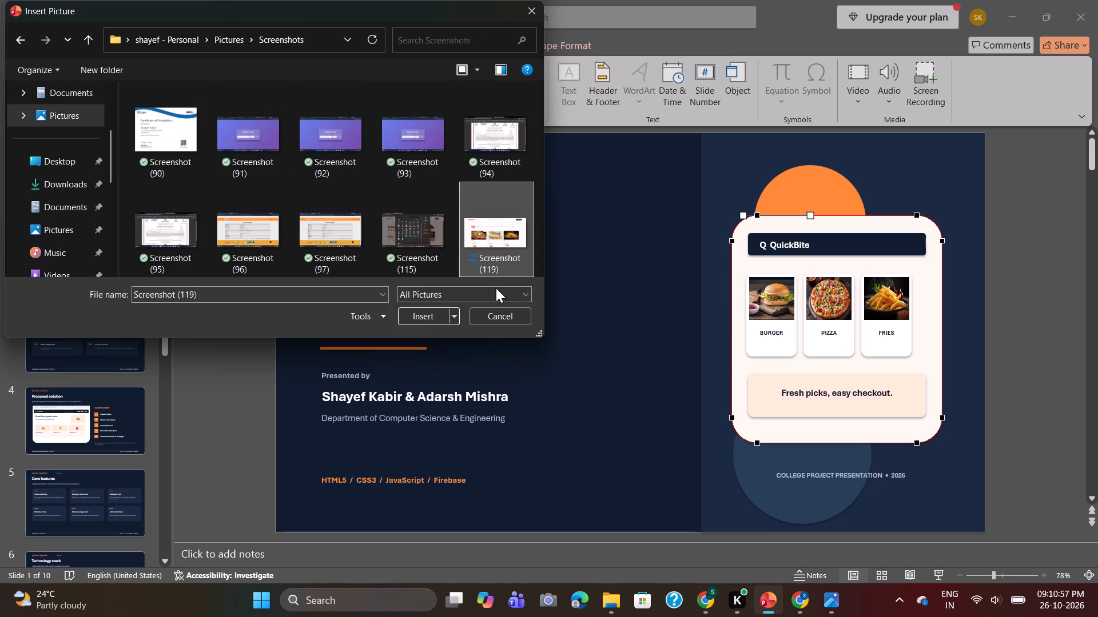
left_click(430, 319)
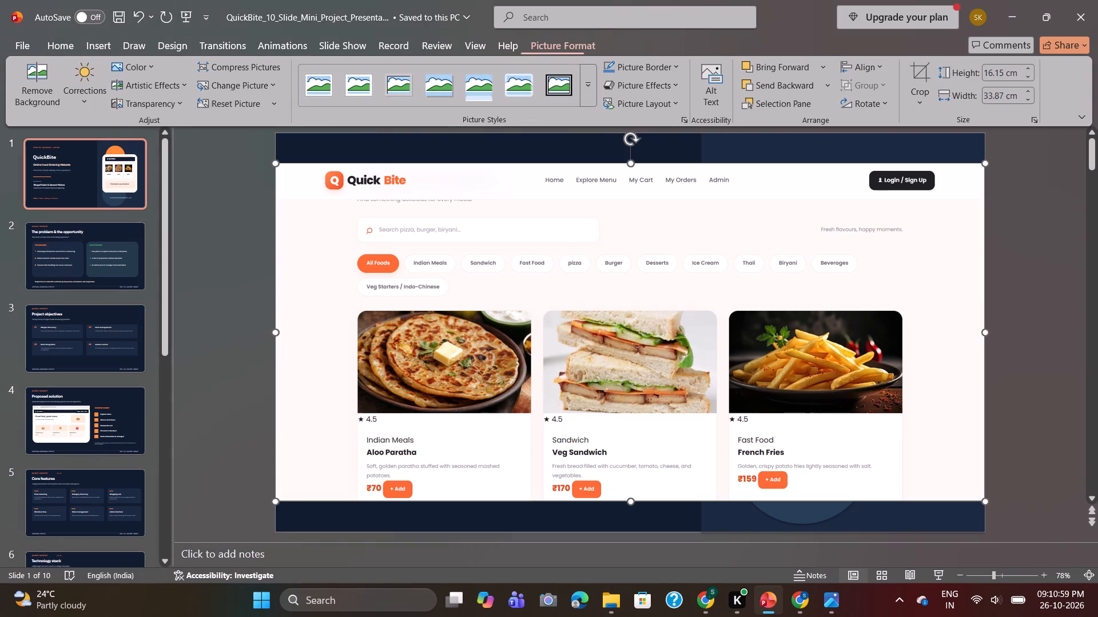
Resize the website screenshot on slide 1 to about 10.87 cm high by 10.11 cm wide so it covers the white mockup card.
left_click_drag(274, 334, 660, 307)
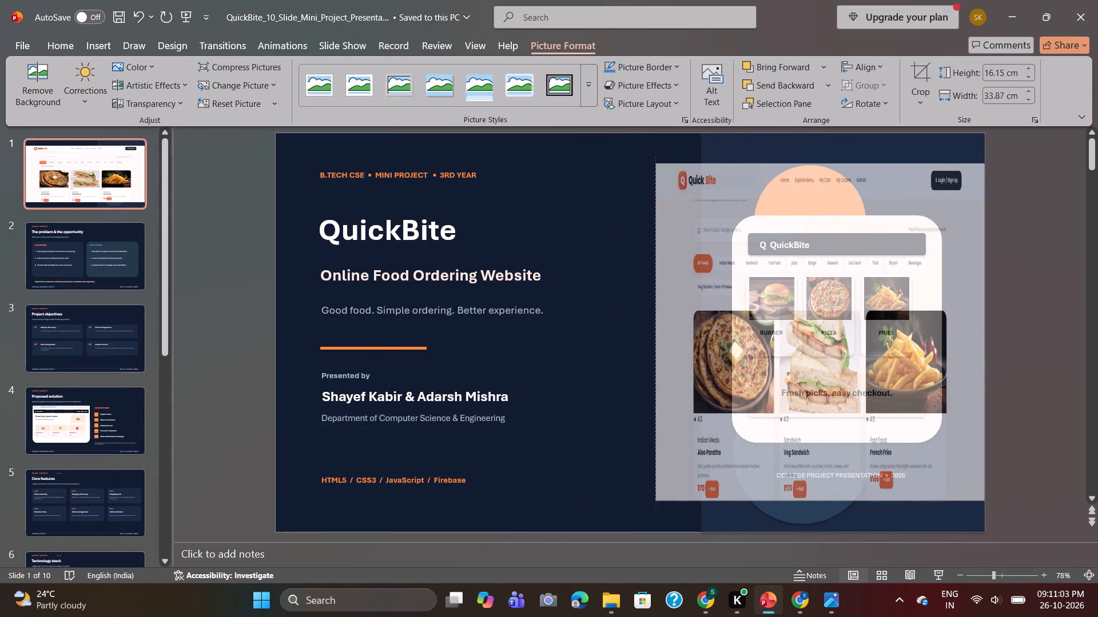
left_click_drag(660, 307, 664, 307)
left_click_drag(822, 502, 813, 439)
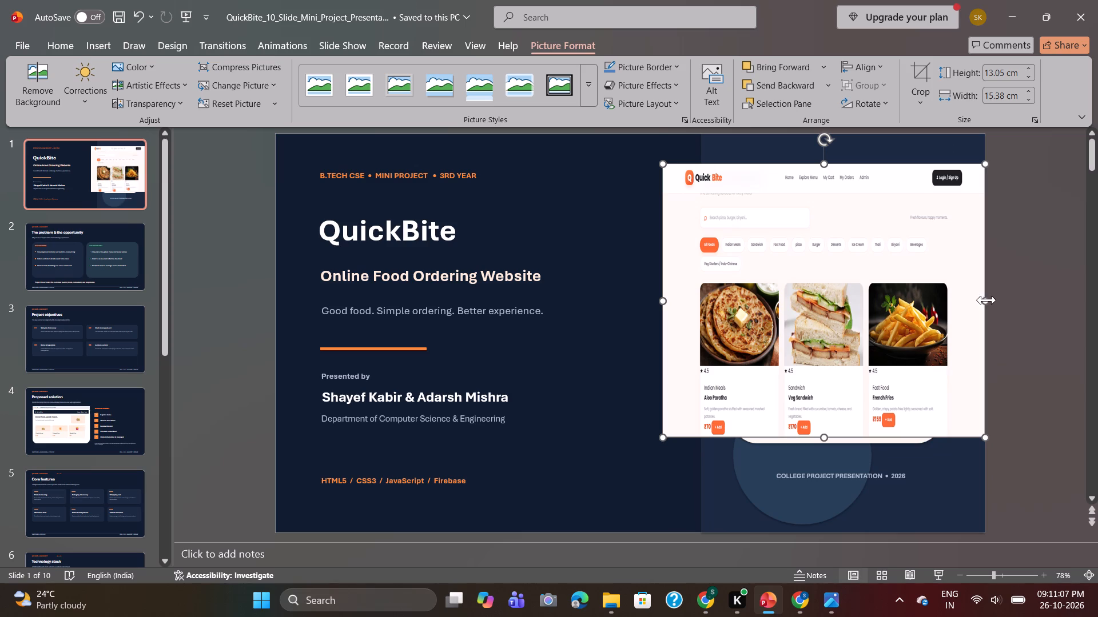
left_click_drag(986, 300, 950, 312)
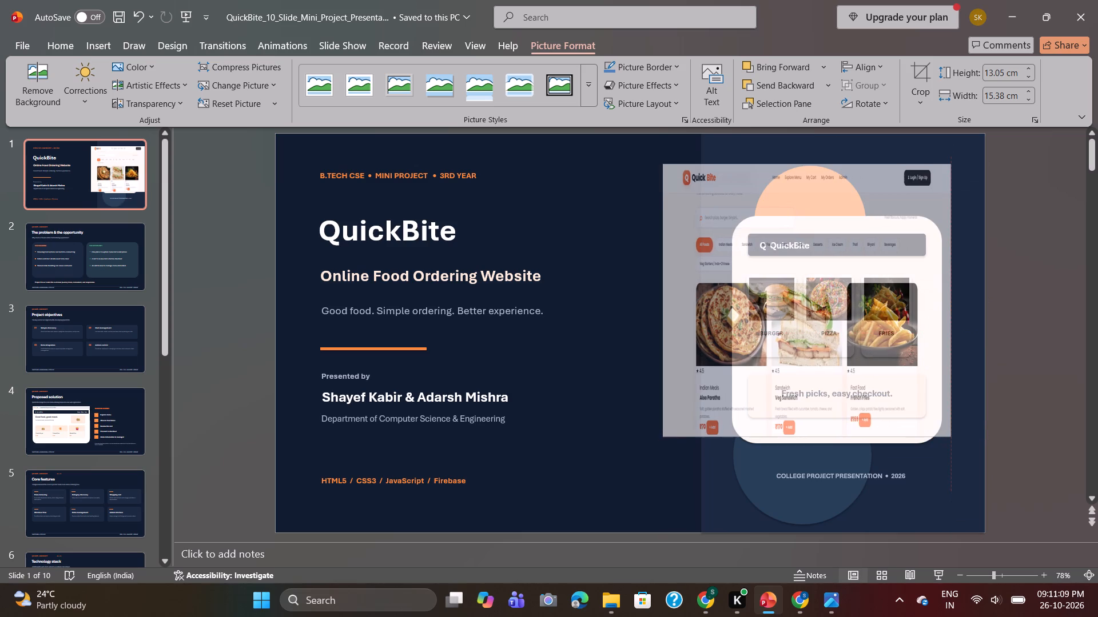
left_click_drag(950, 312, 942, 316)
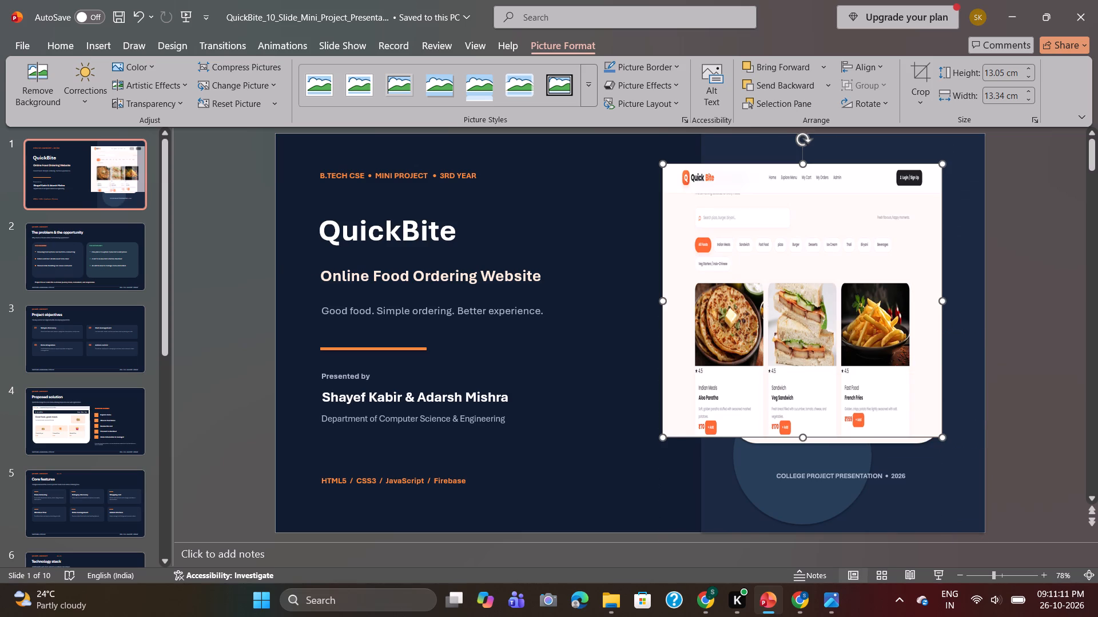
left_click_drag(663, 301, 722, 322)
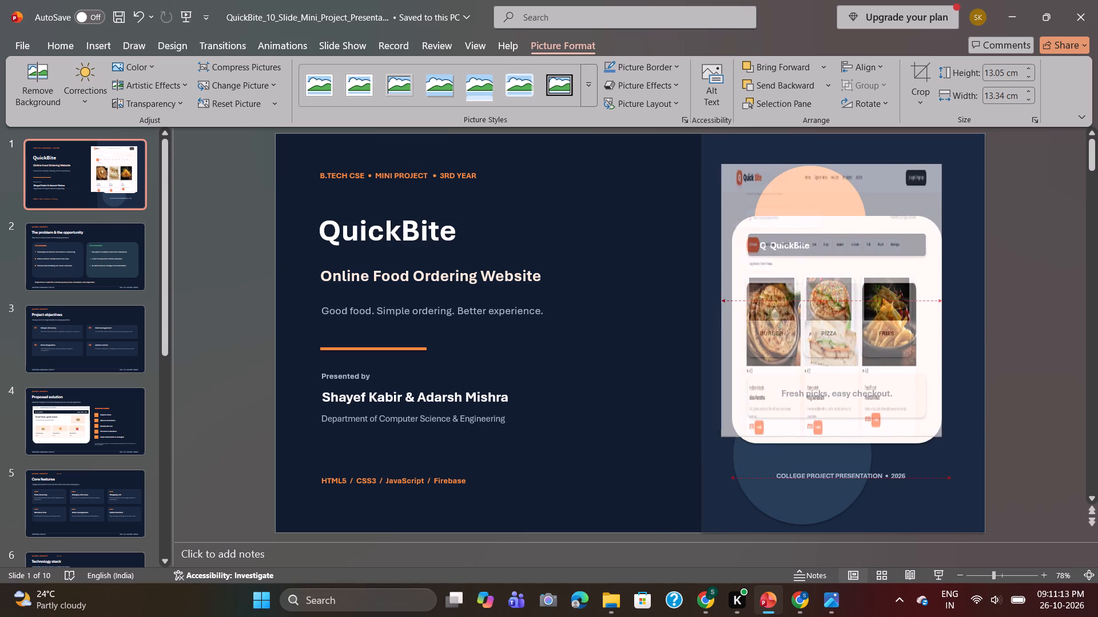
left_click_drag(722, 322, 729, 324)
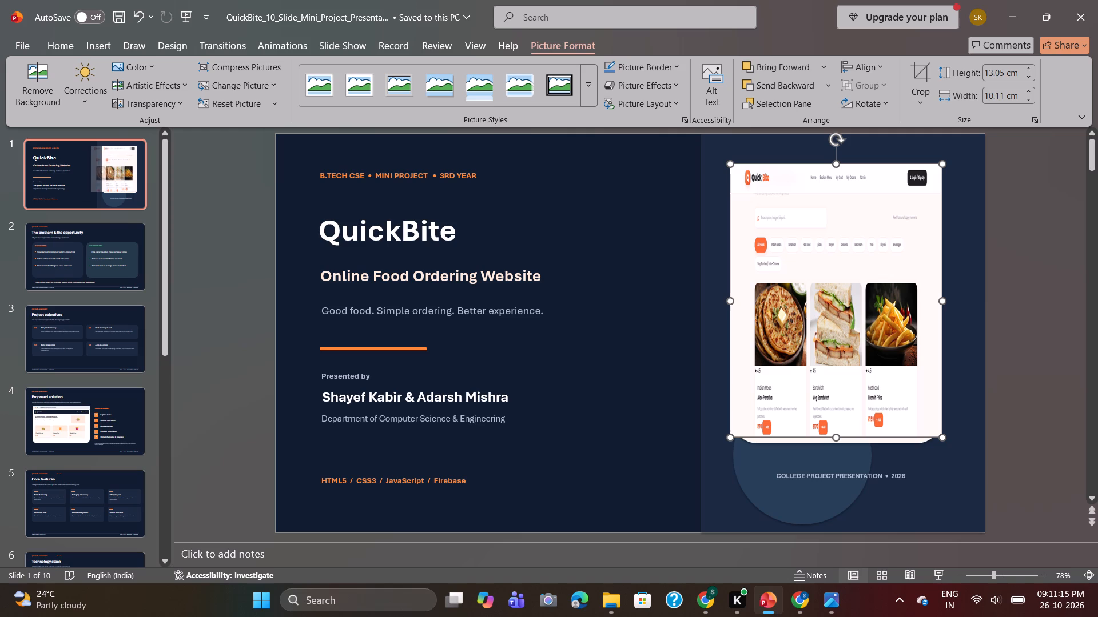
left_click_drag(835, 165, 838, 201)
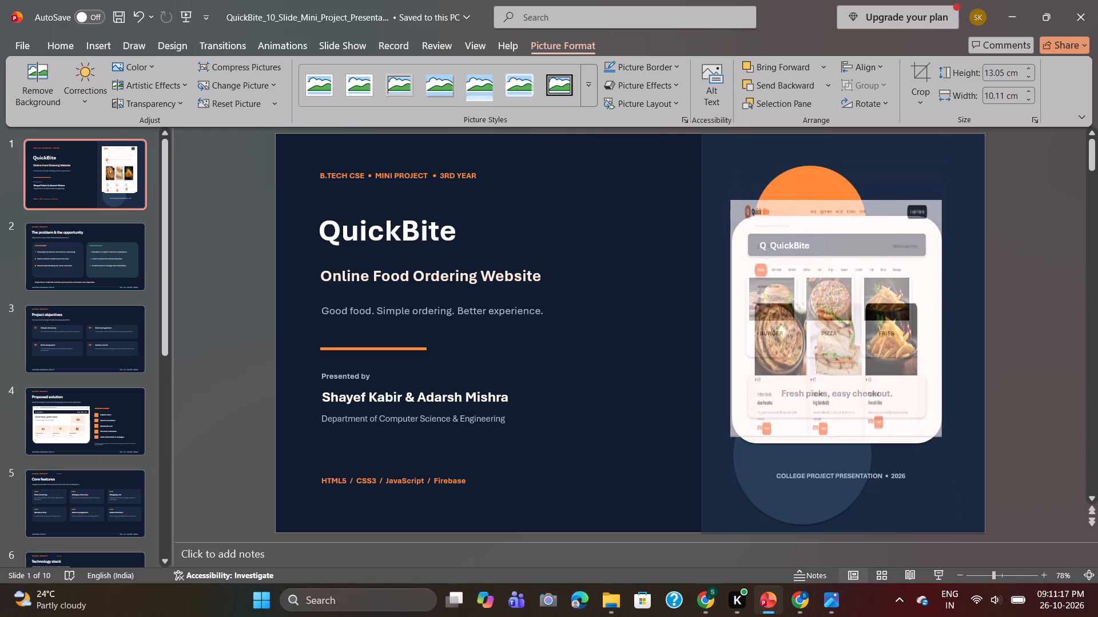
left_click_drag(838, 201, 839, 216)
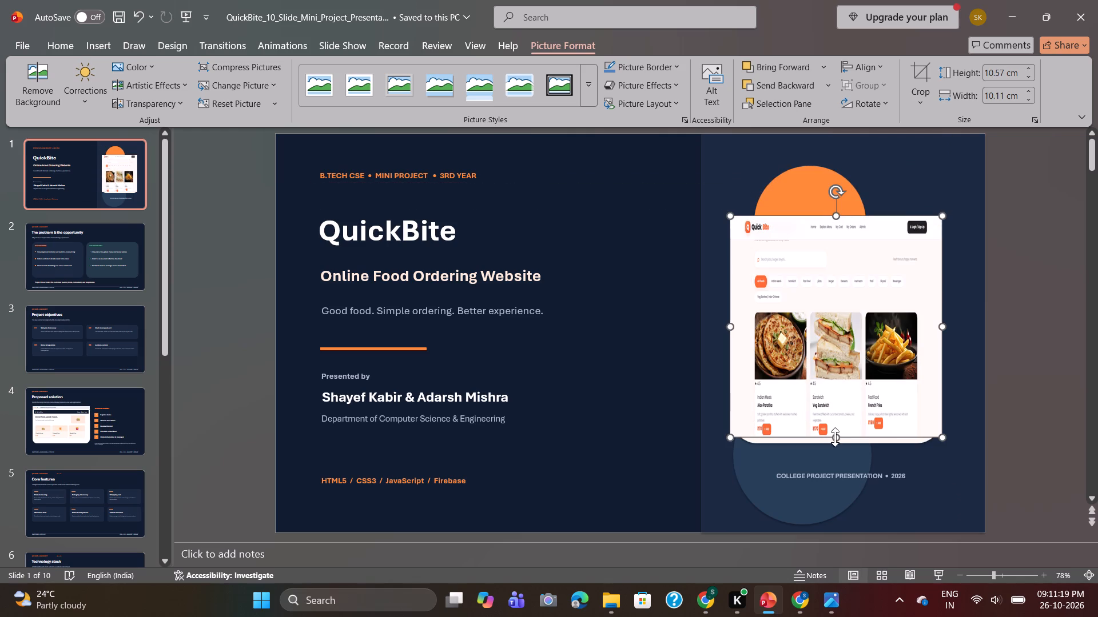
left_click(836, 440)
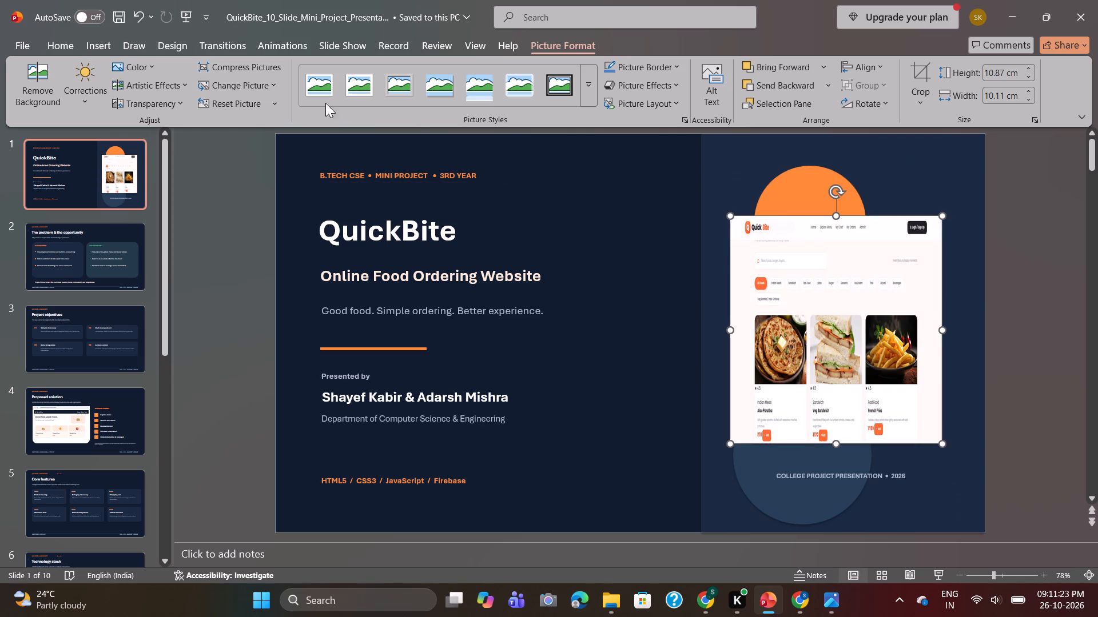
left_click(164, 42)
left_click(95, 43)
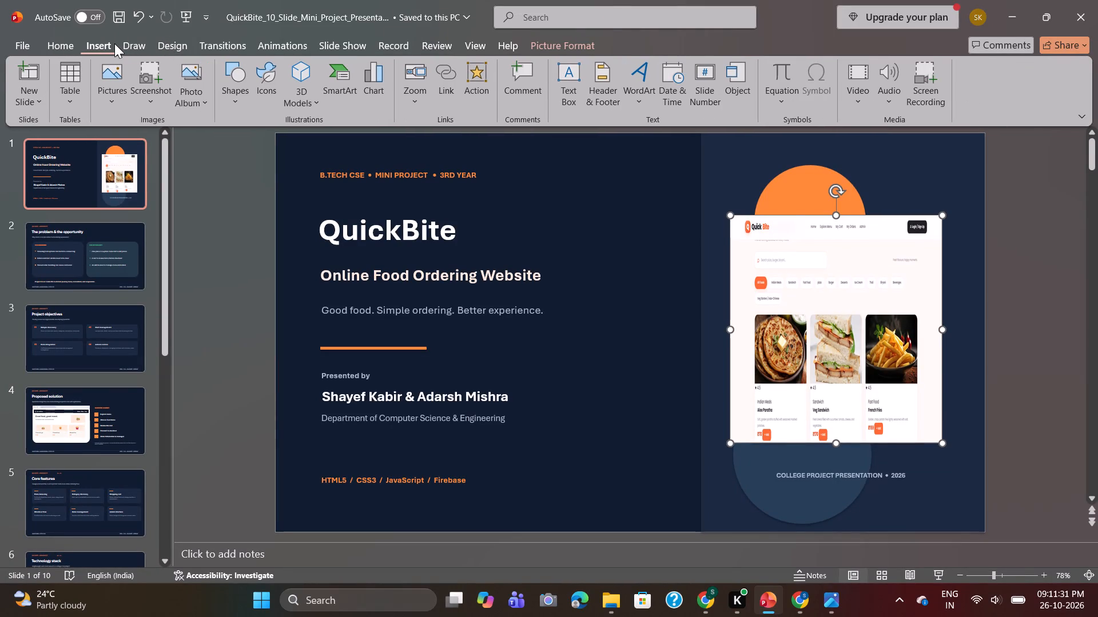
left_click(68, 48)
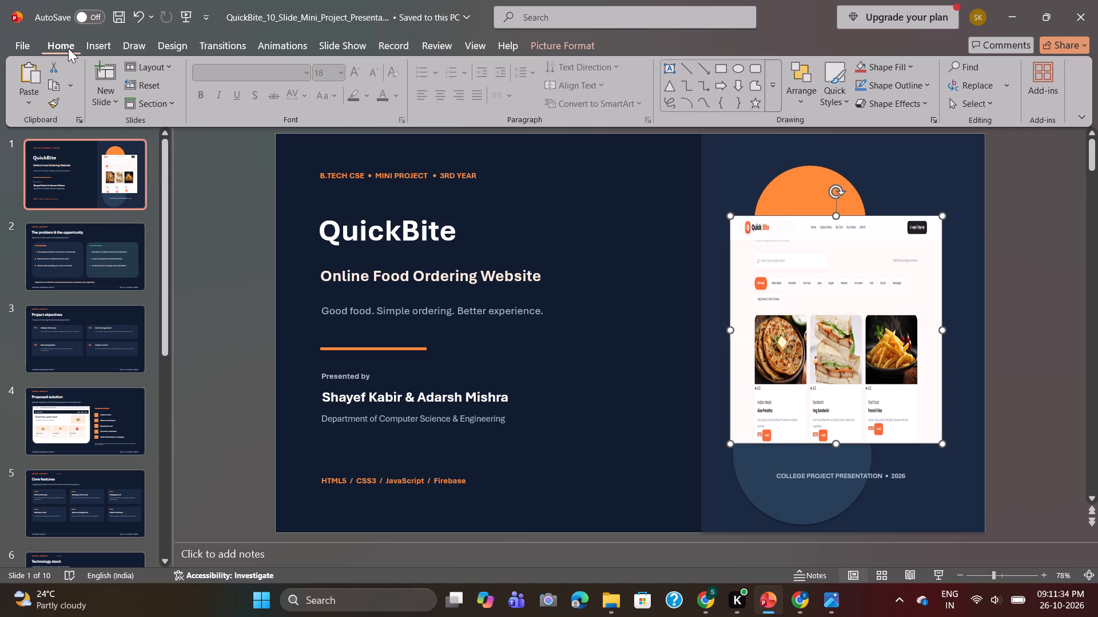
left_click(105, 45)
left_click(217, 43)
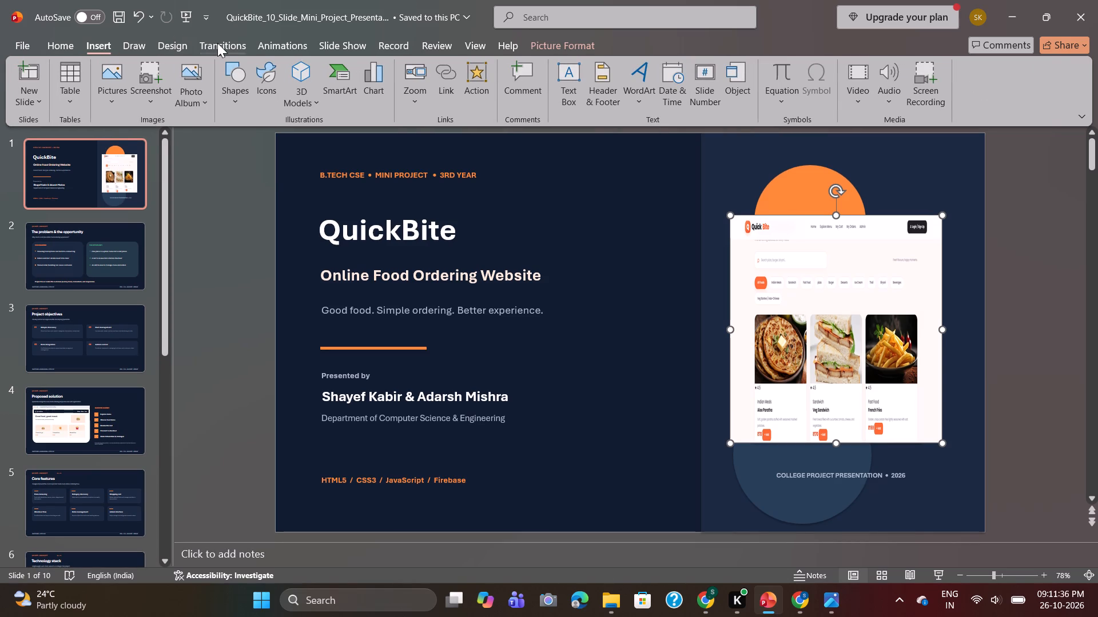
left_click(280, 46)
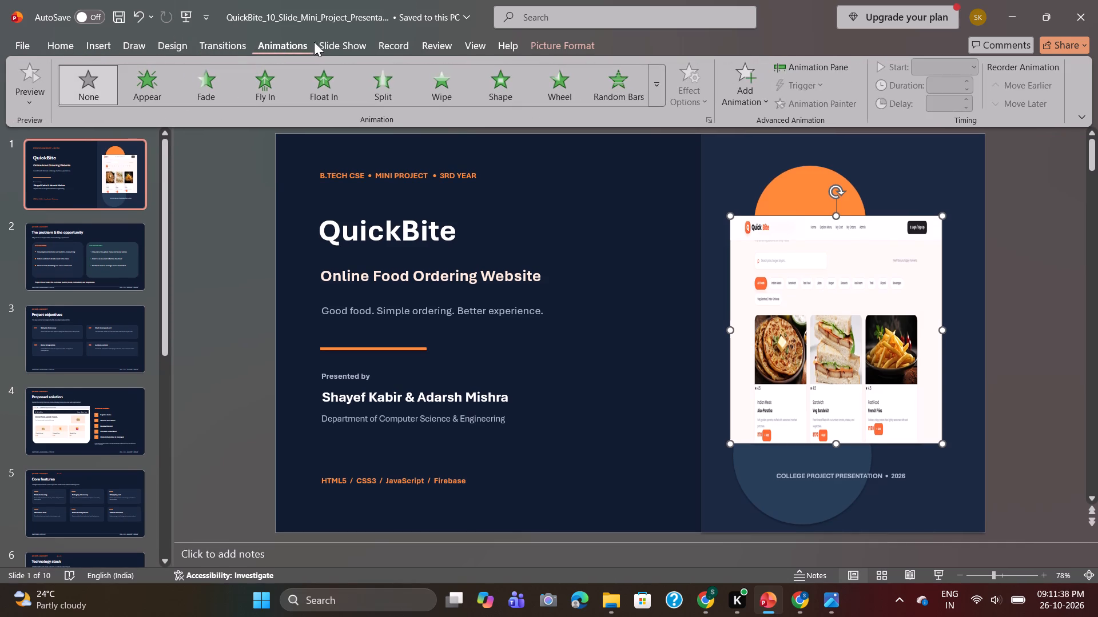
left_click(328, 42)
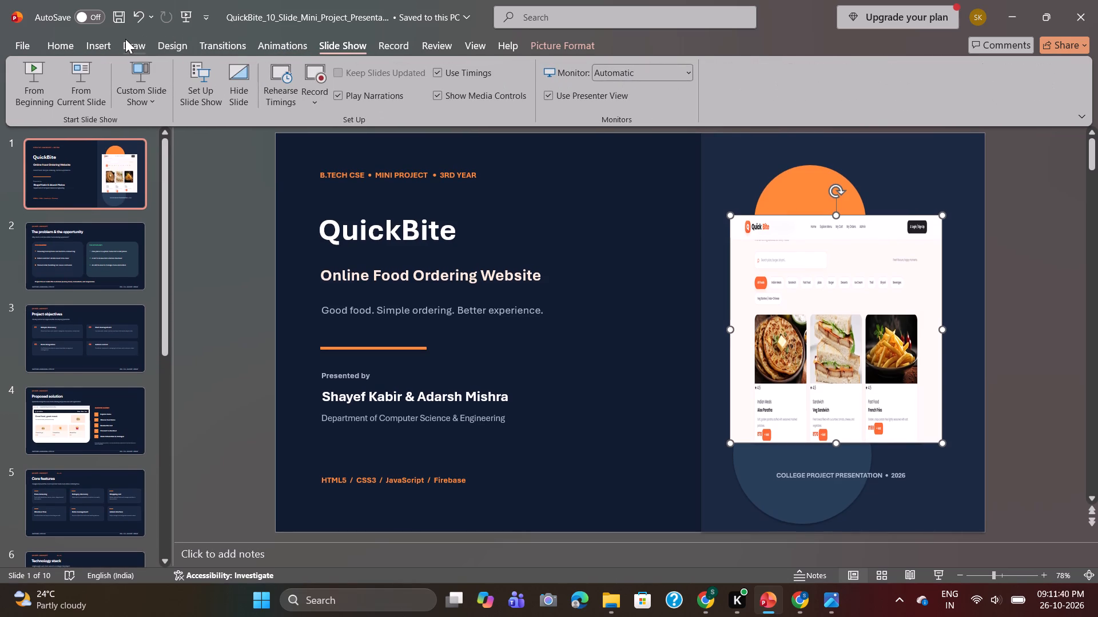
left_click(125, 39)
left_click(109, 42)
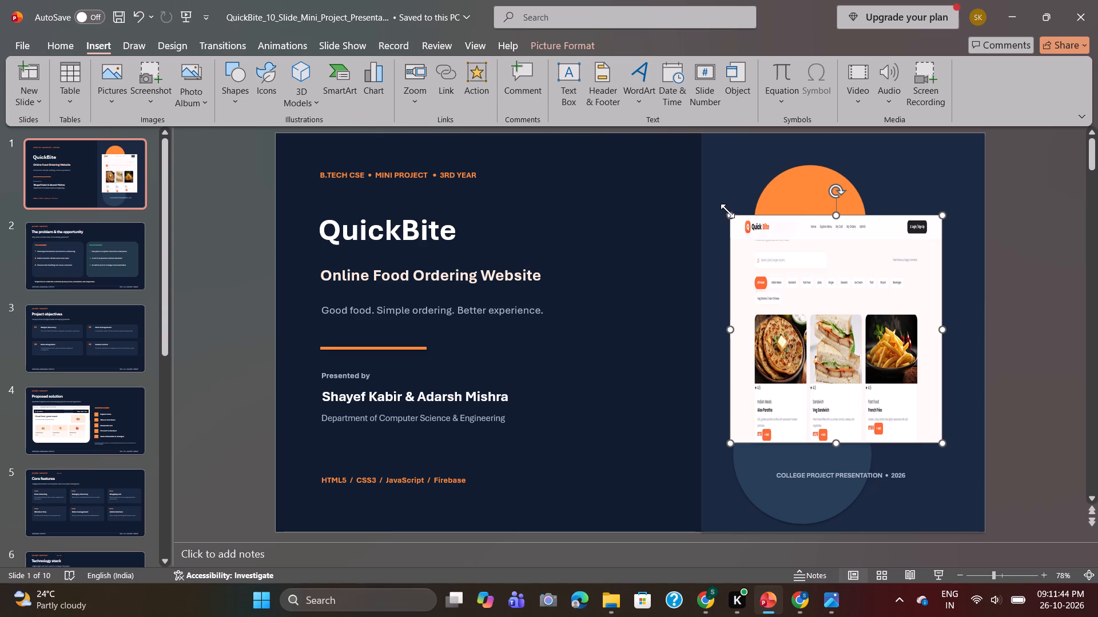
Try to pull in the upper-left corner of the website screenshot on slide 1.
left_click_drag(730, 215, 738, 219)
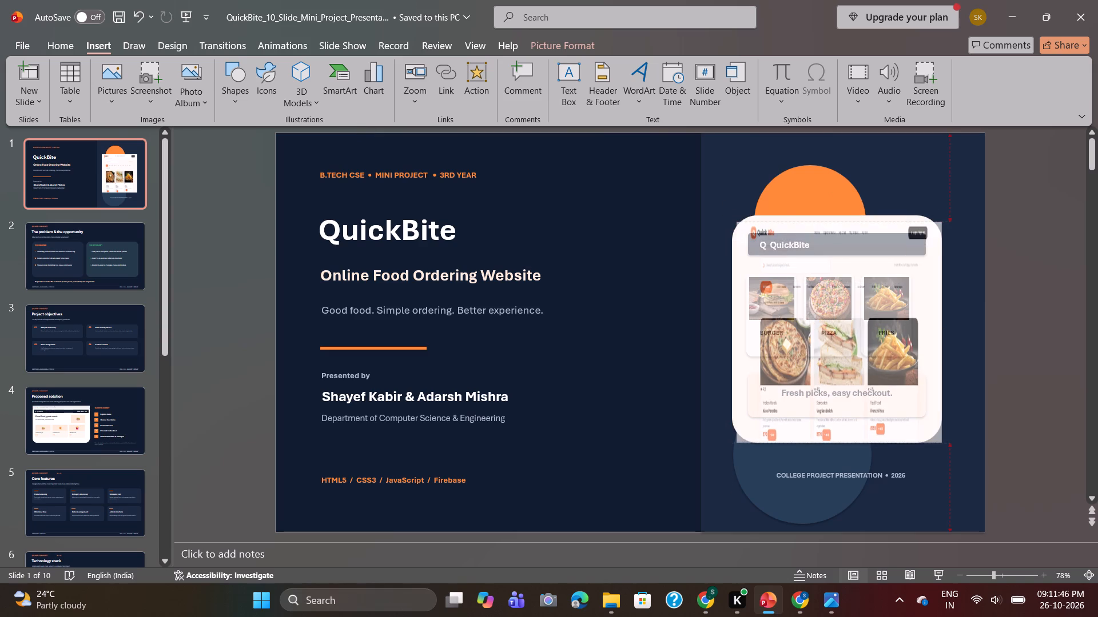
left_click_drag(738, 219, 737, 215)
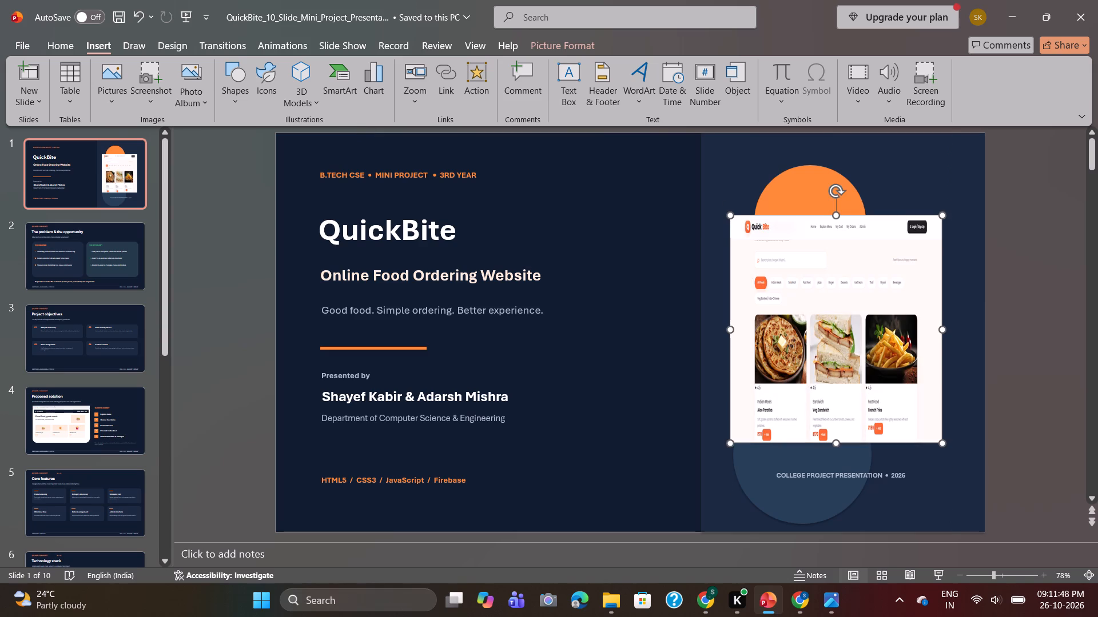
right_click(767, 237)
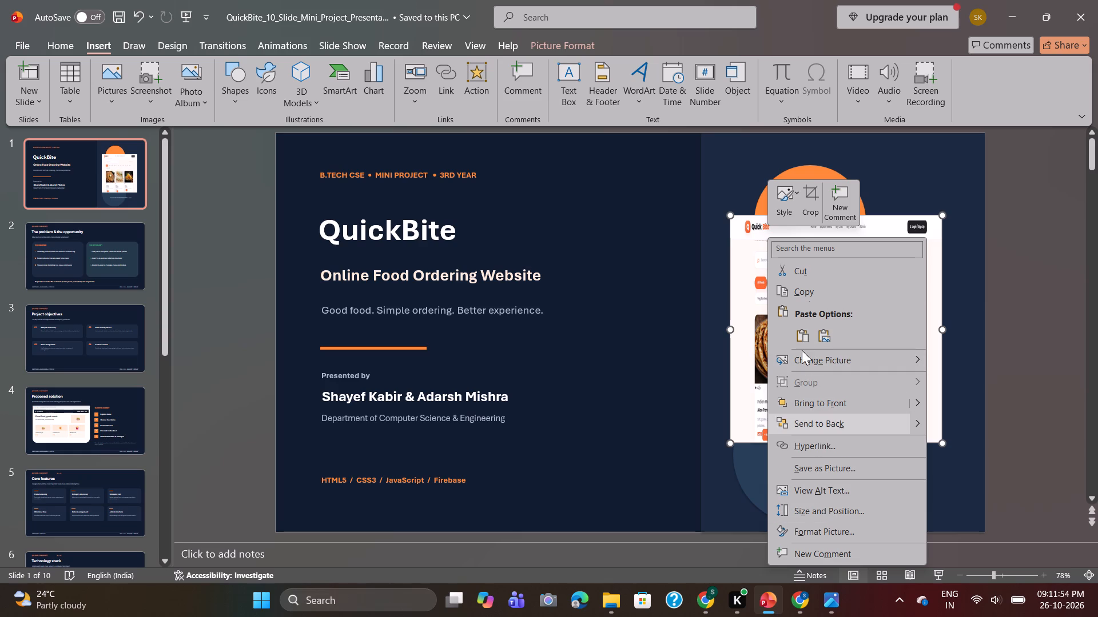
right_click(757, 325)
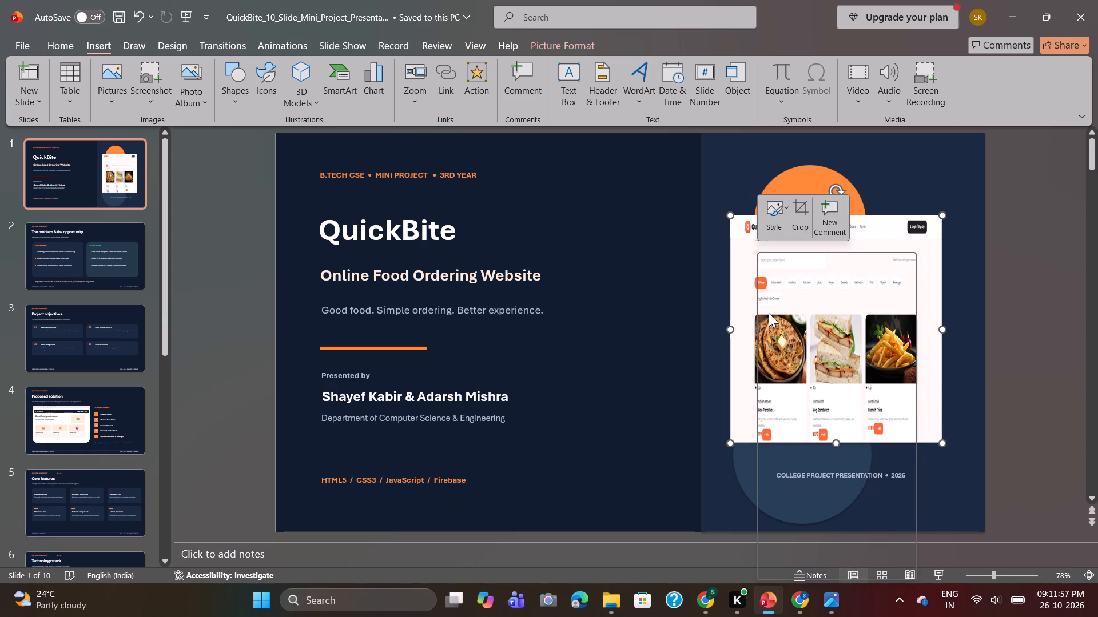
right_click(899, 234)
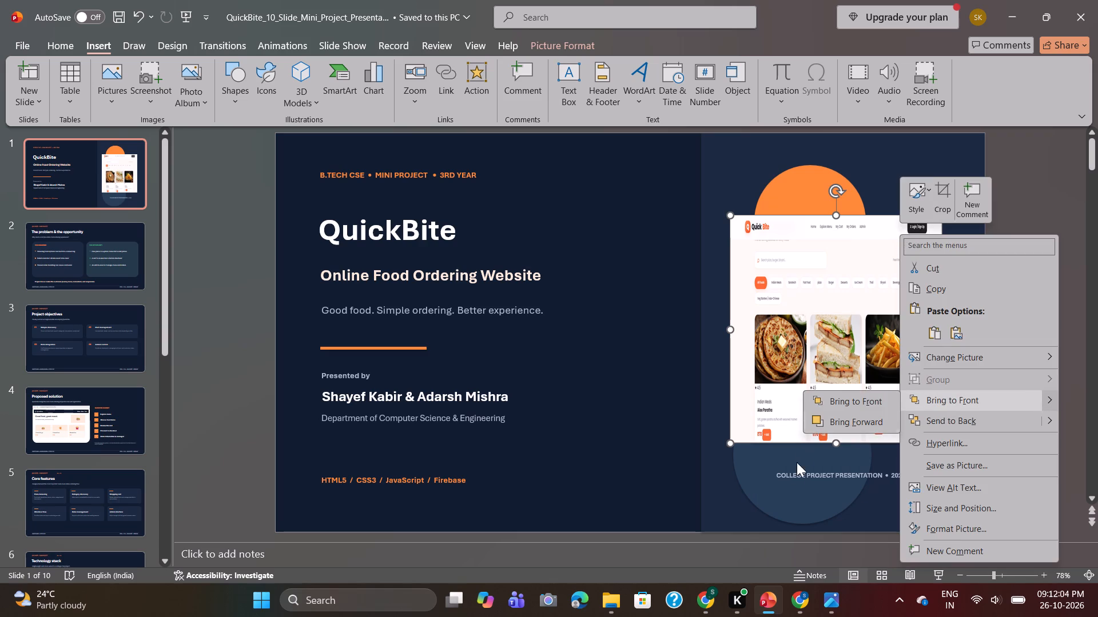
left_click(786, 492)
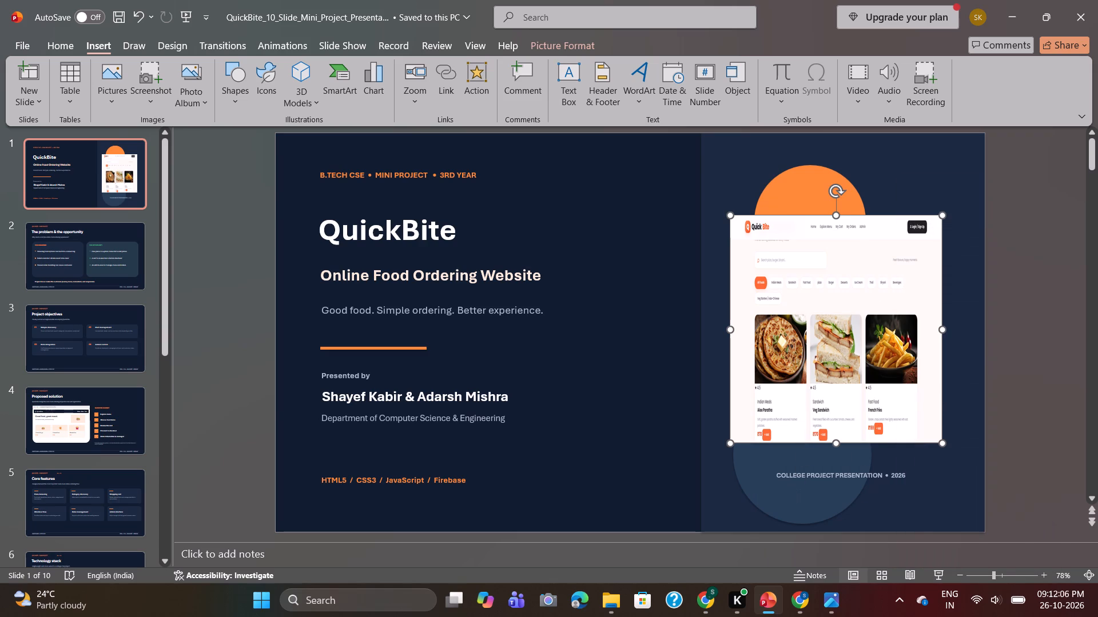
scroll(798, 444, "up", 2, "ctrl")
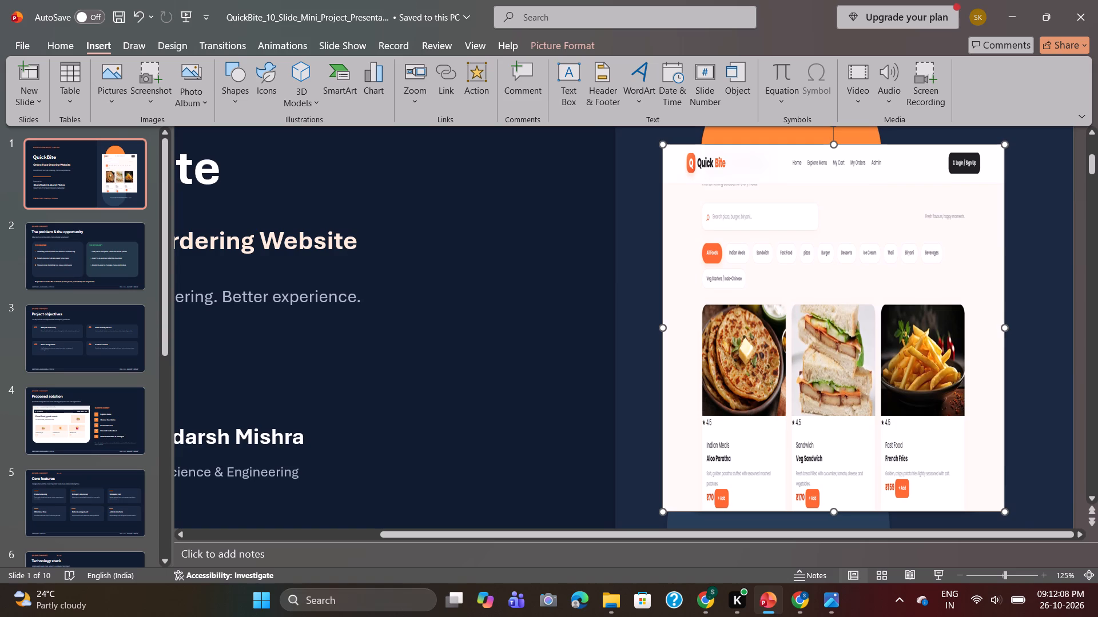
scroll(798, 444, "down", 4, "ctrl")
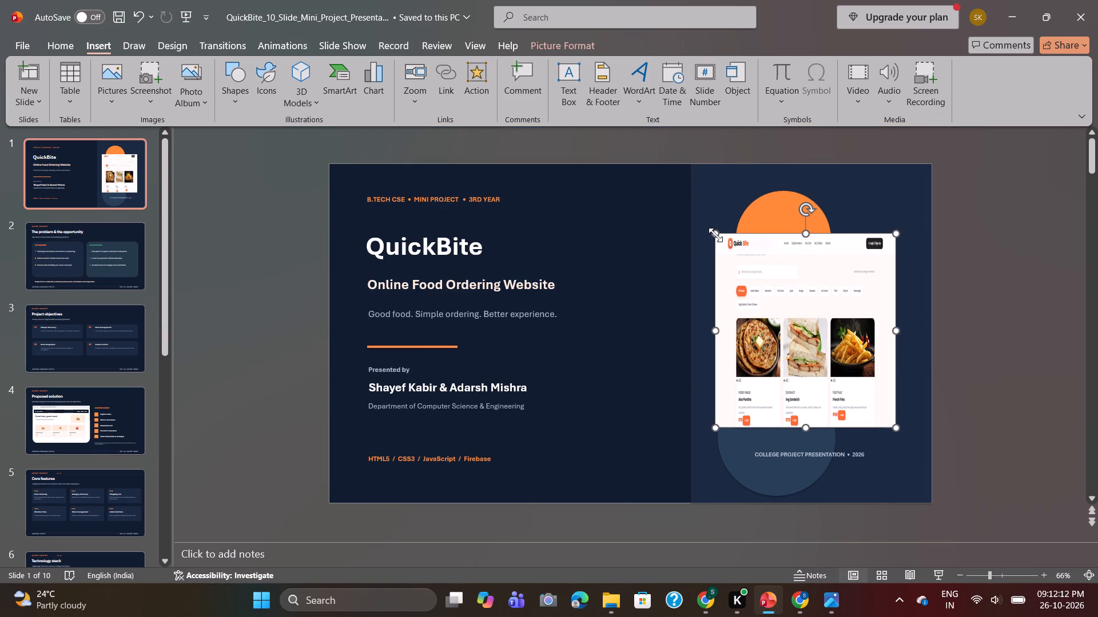
Apply a 3 pt soft edge to the website screenshot on slide 1.
right_click(766, 306)
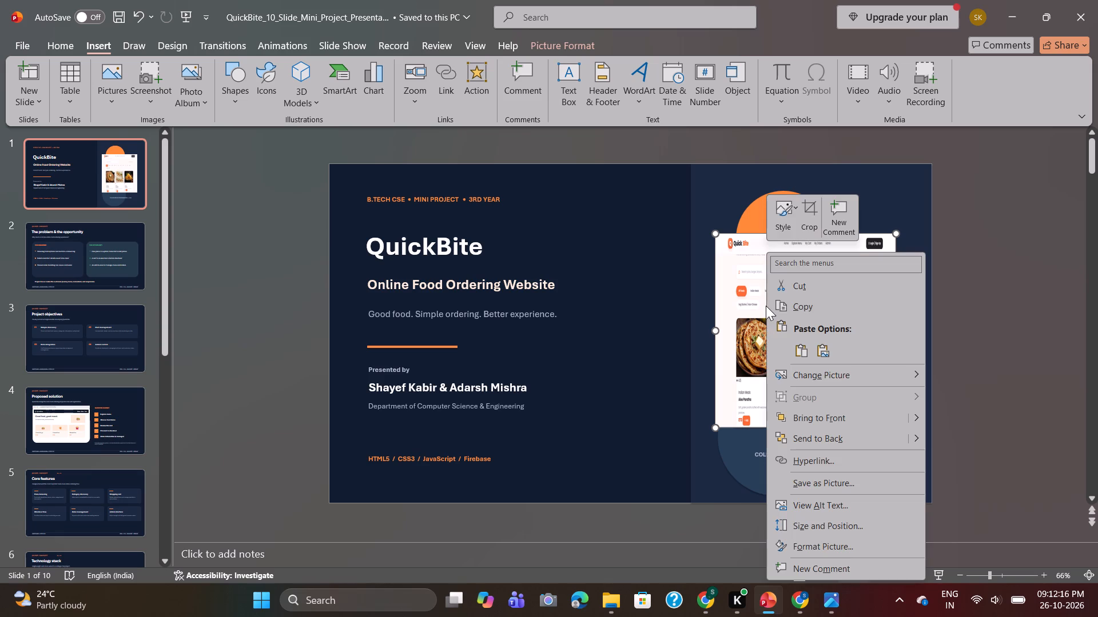
left_click(843, 530)
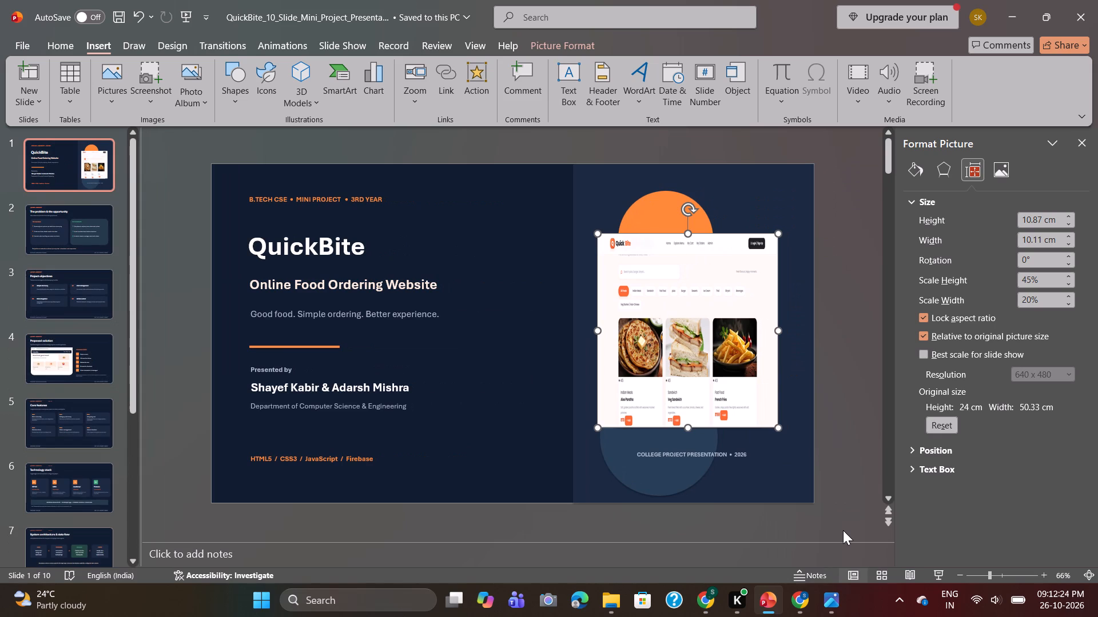
left_click(952, 174)
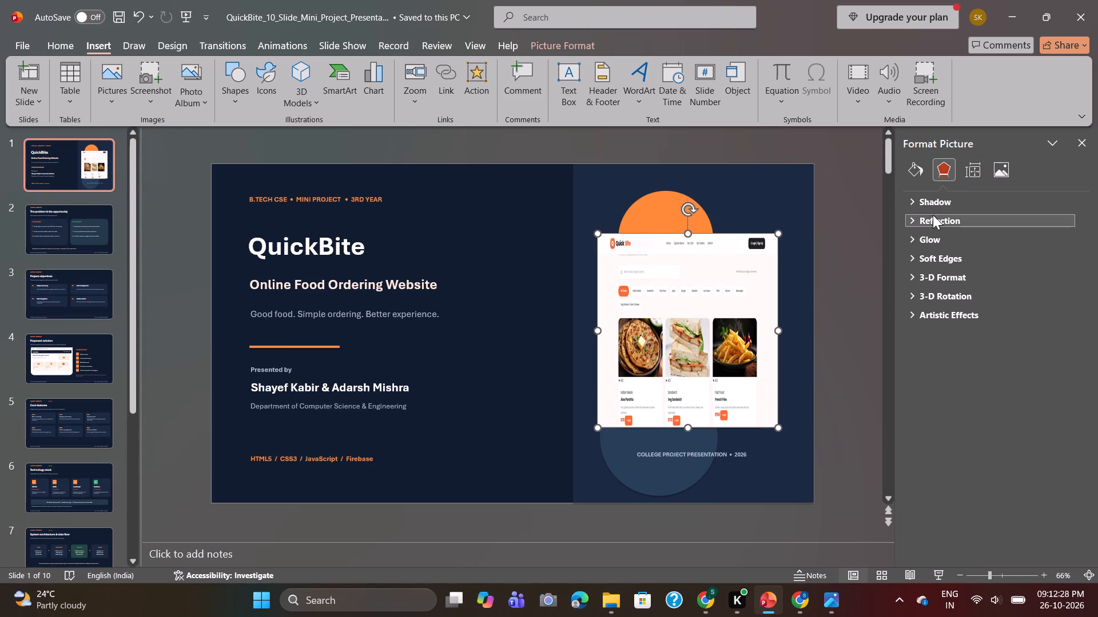
left_click(956, 263)
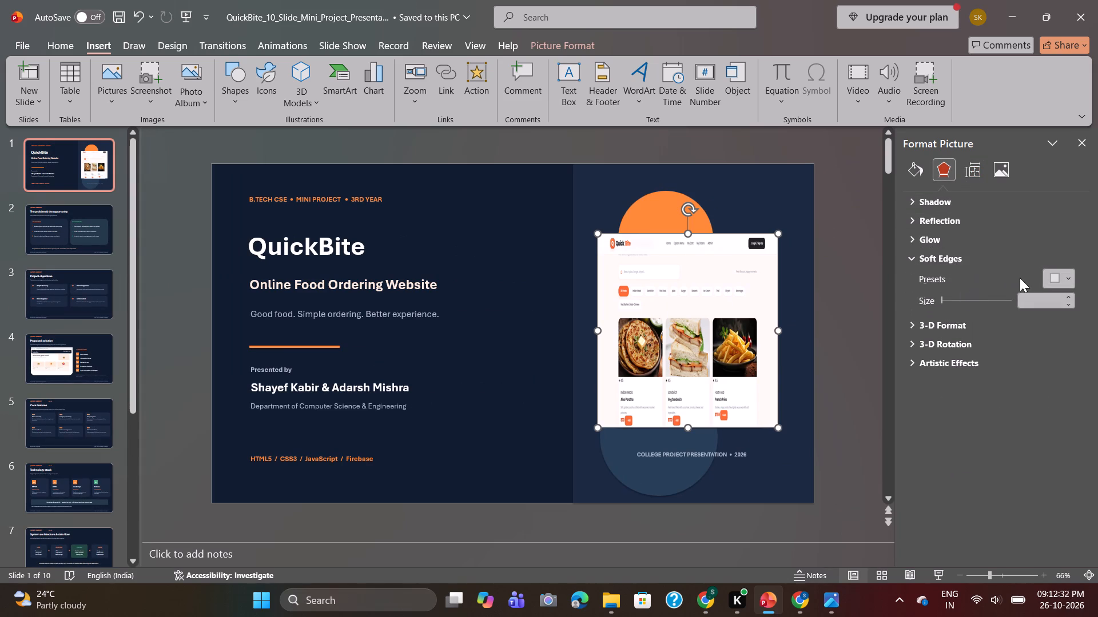
left_click(1065, 296)
left_click(1065, 296)
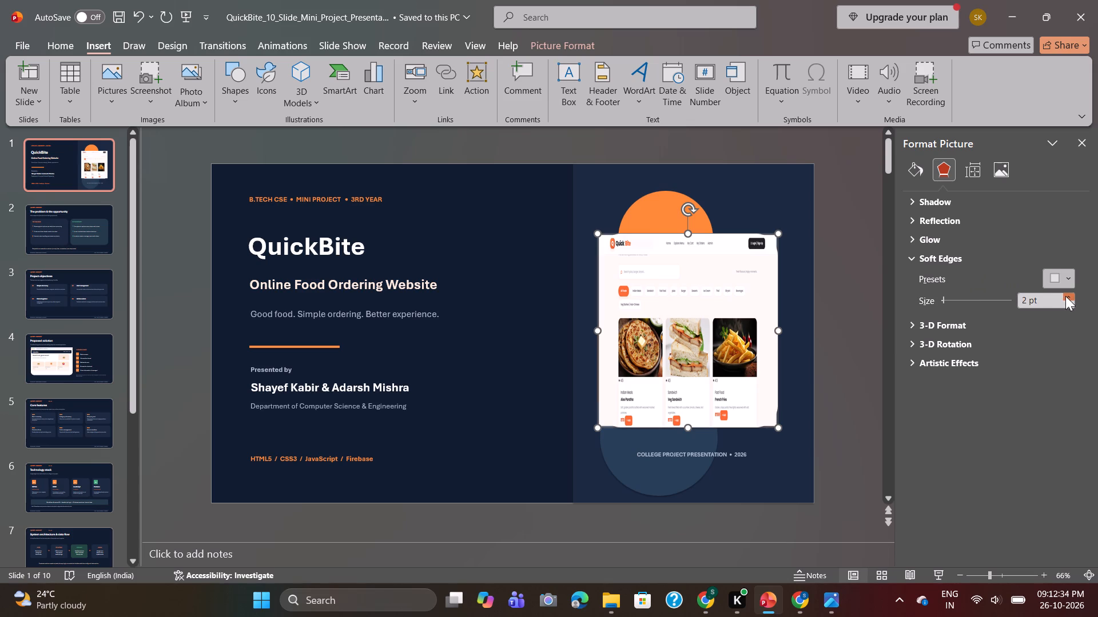
left_click(1065, 296)
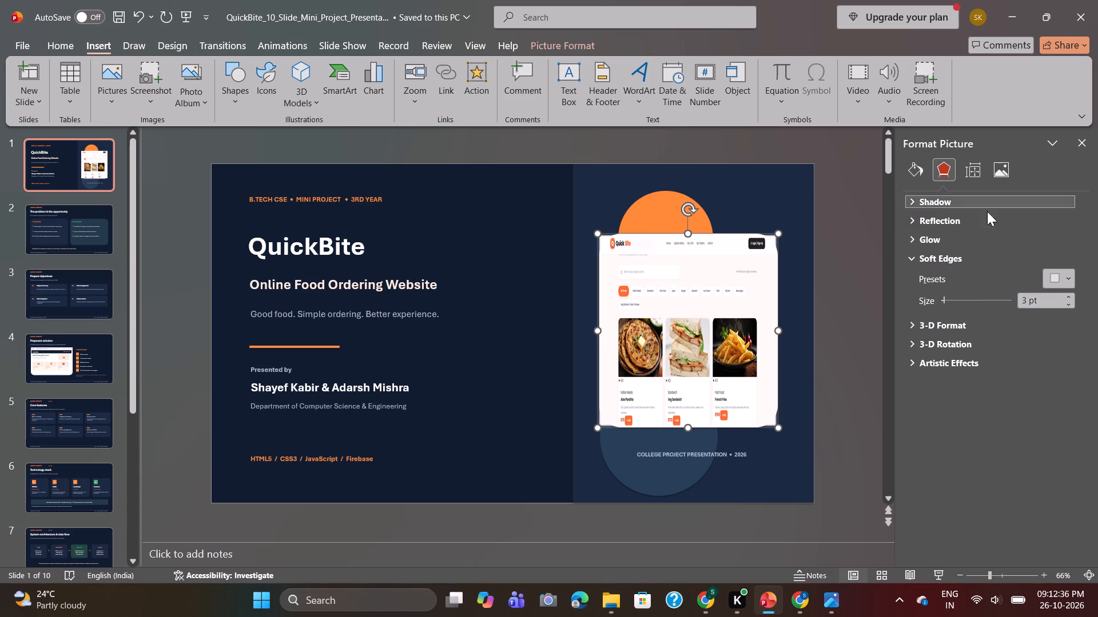
left_click(1084, 139)
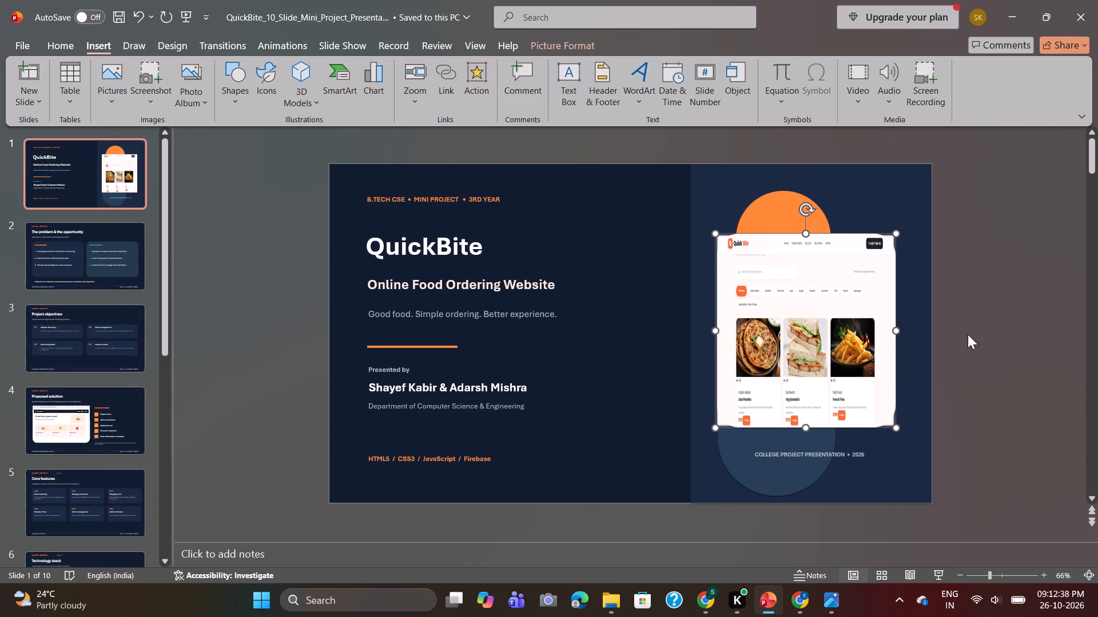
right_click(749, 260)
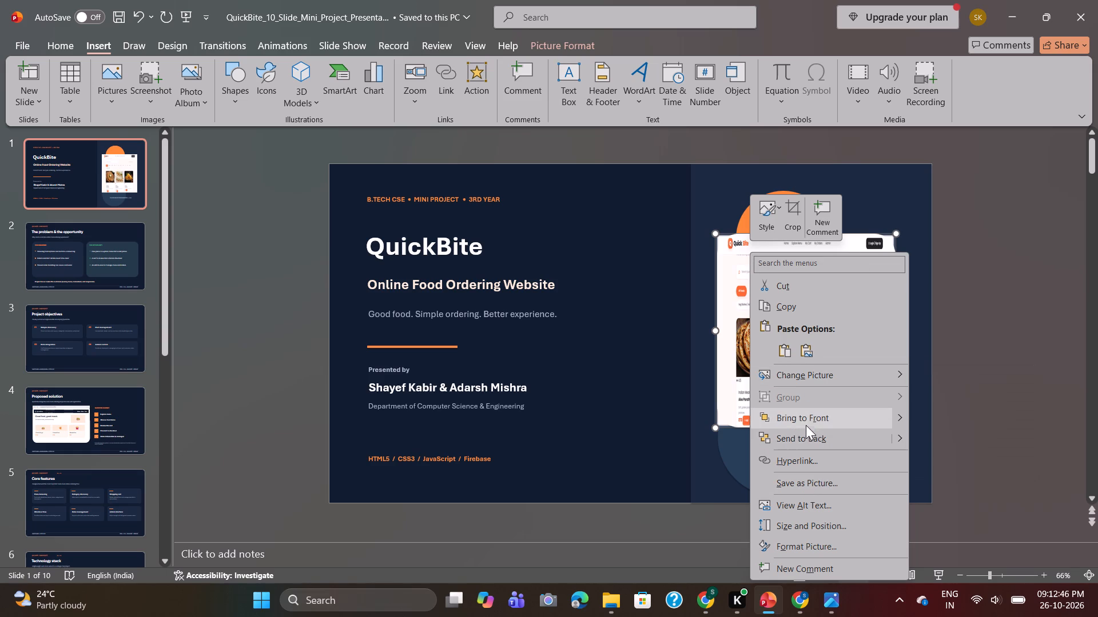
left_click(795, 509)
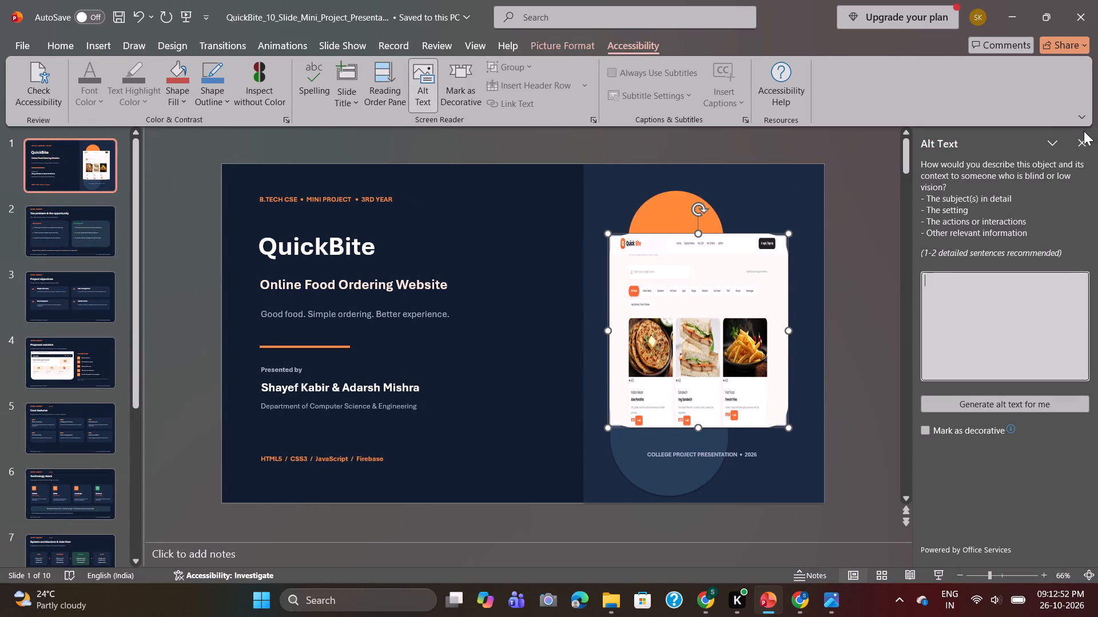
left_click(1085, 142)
Open the editing options for the website screenshot on slide 1.
right_click(829, 348)
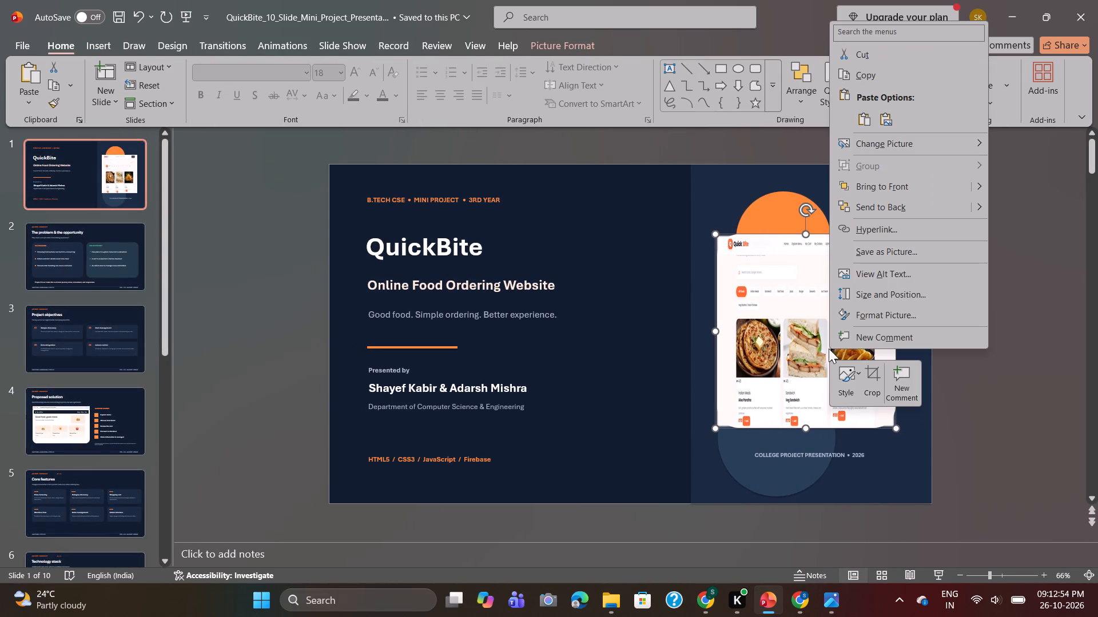
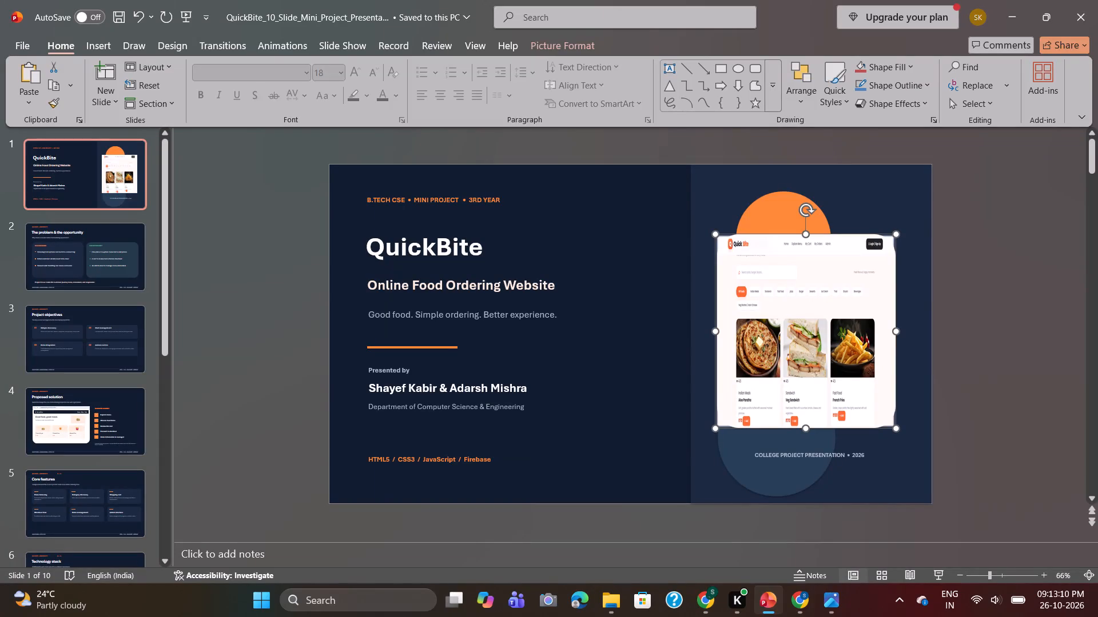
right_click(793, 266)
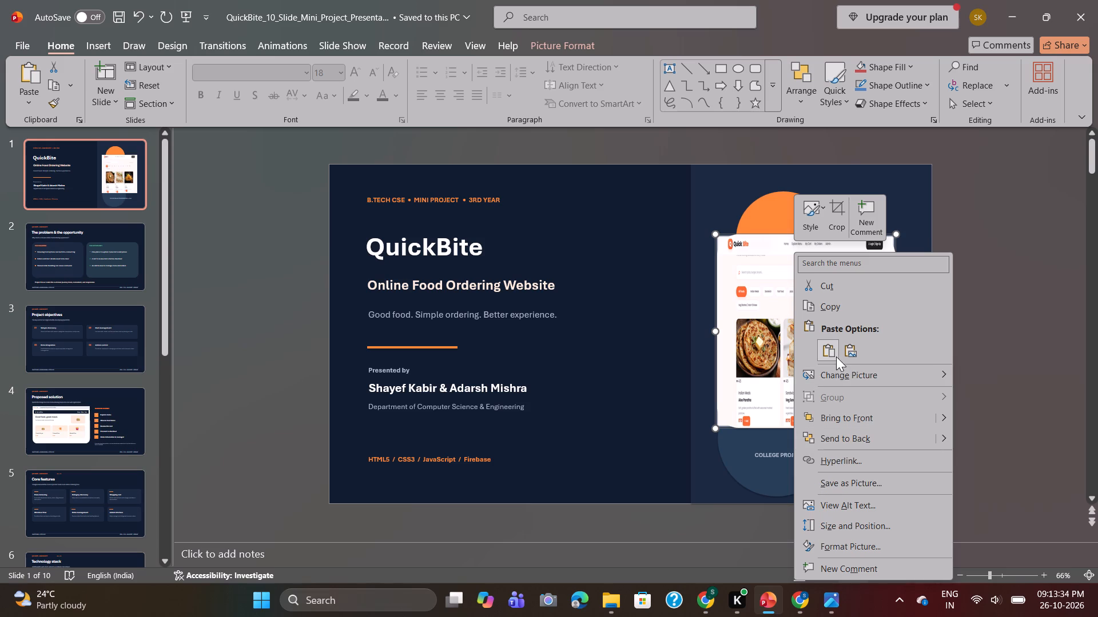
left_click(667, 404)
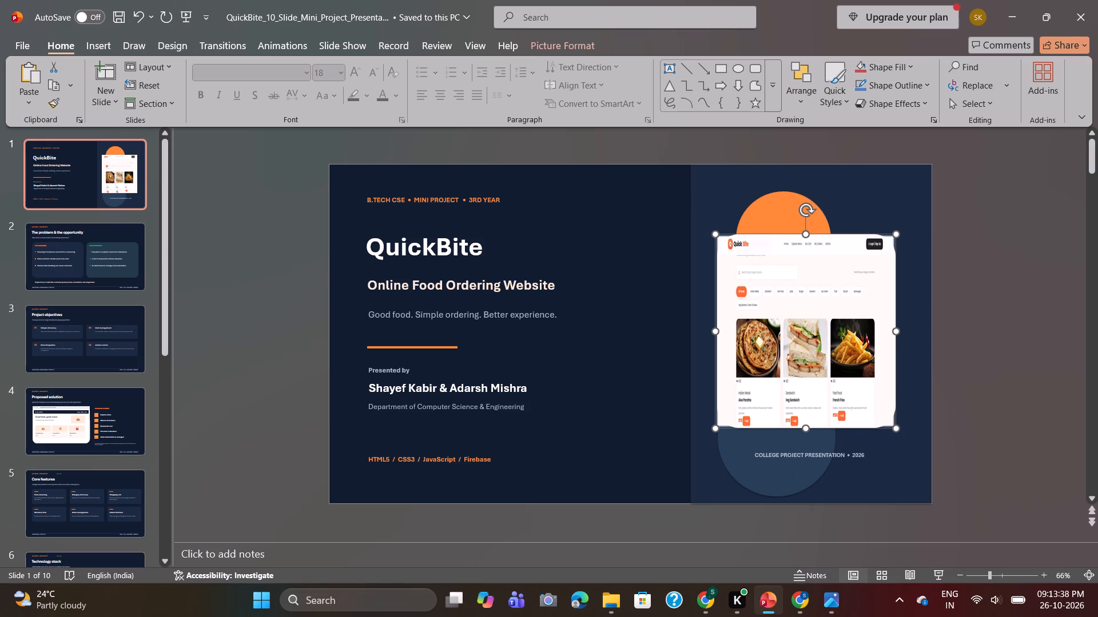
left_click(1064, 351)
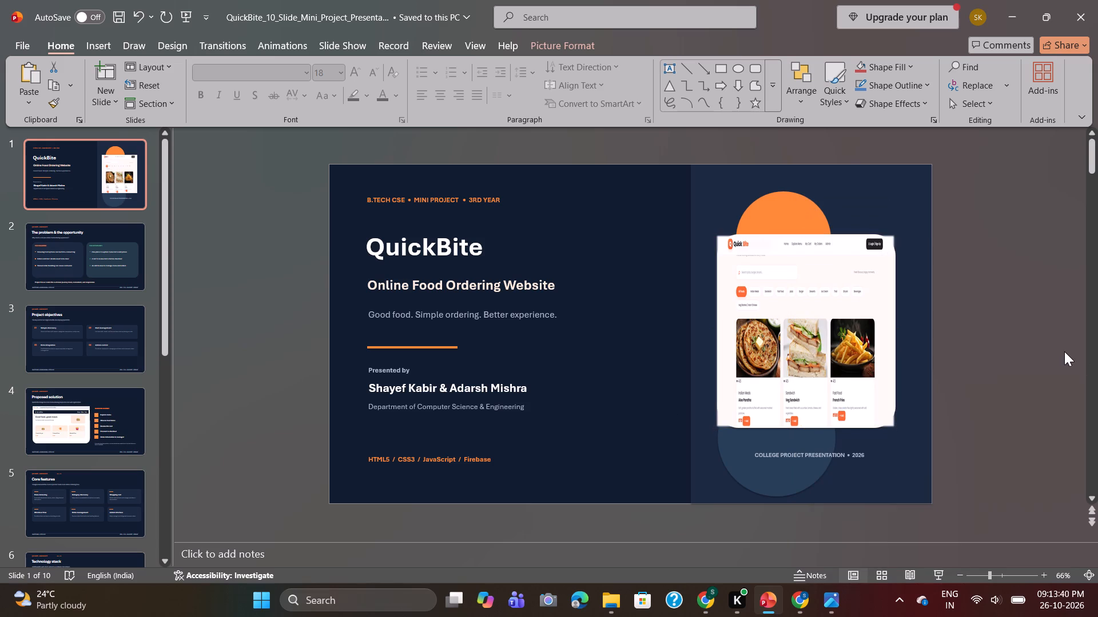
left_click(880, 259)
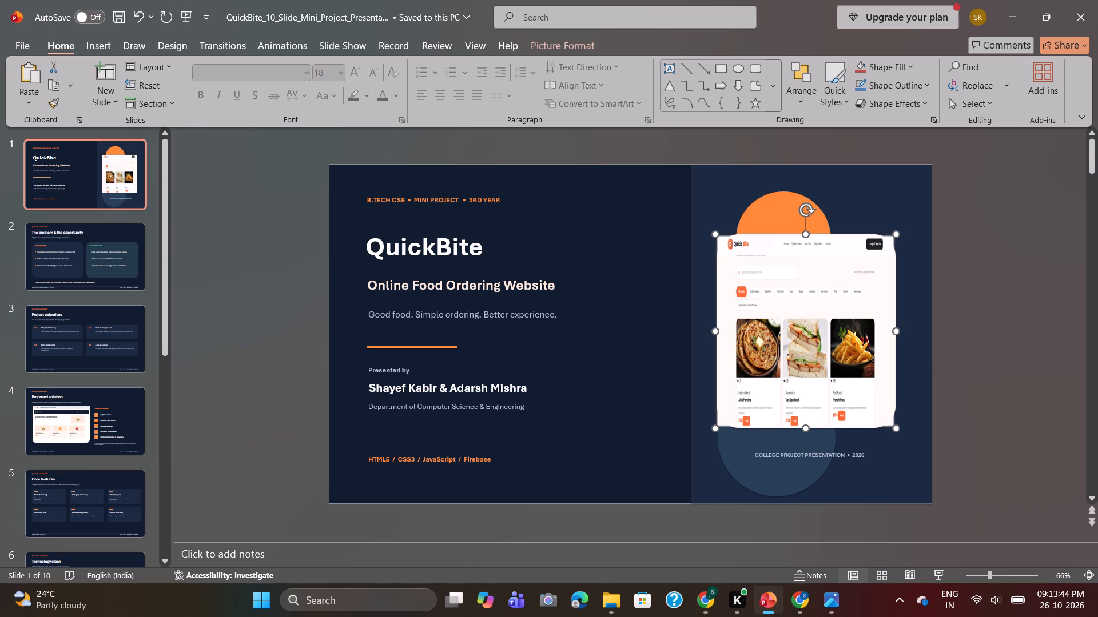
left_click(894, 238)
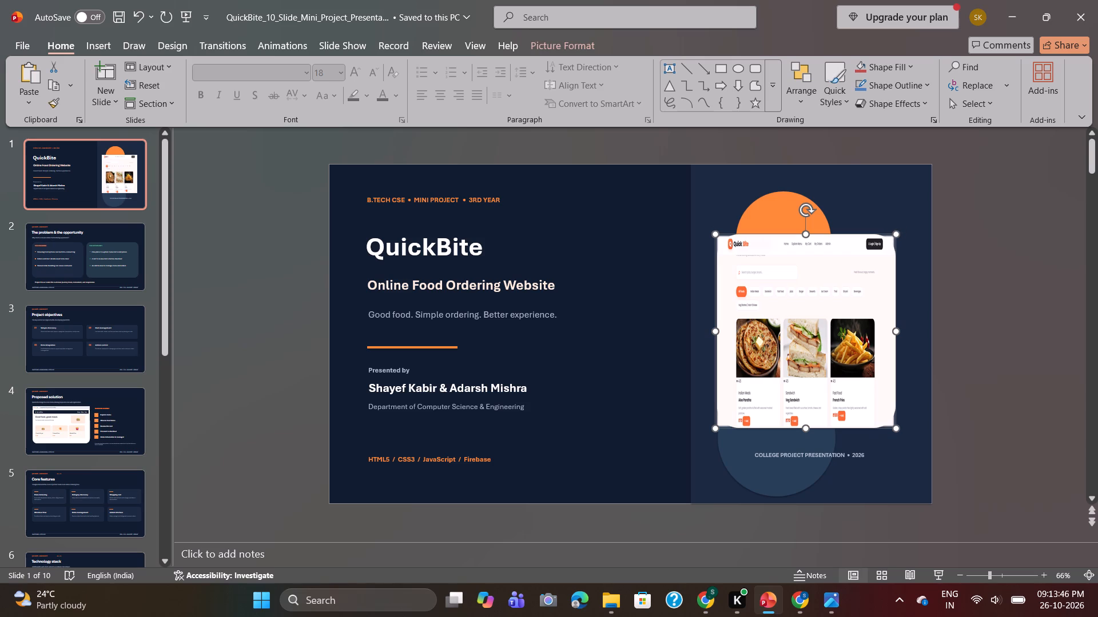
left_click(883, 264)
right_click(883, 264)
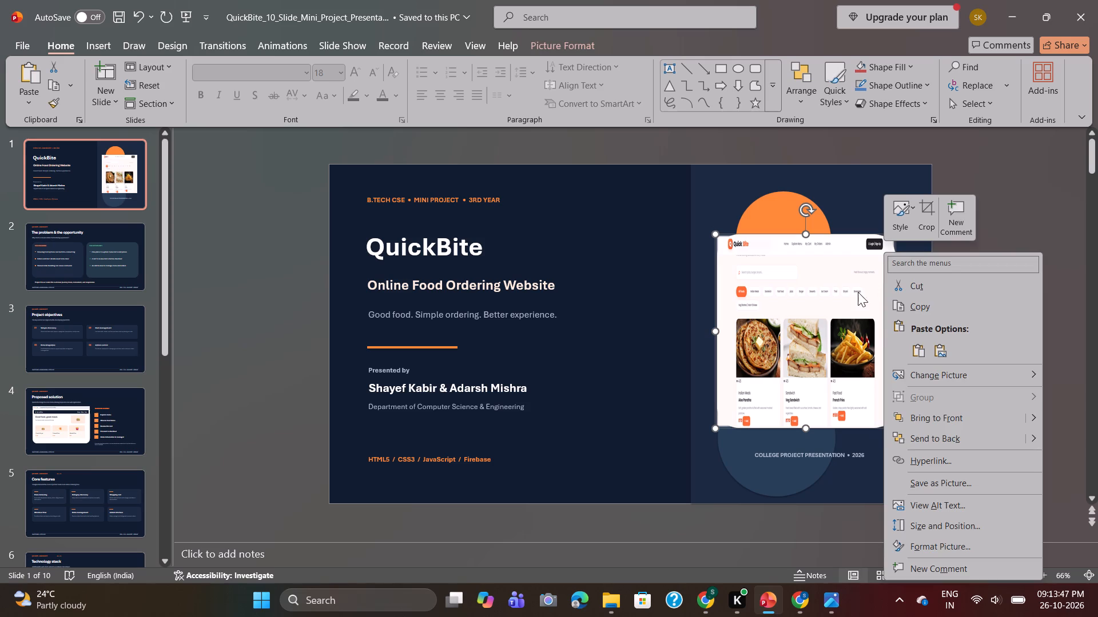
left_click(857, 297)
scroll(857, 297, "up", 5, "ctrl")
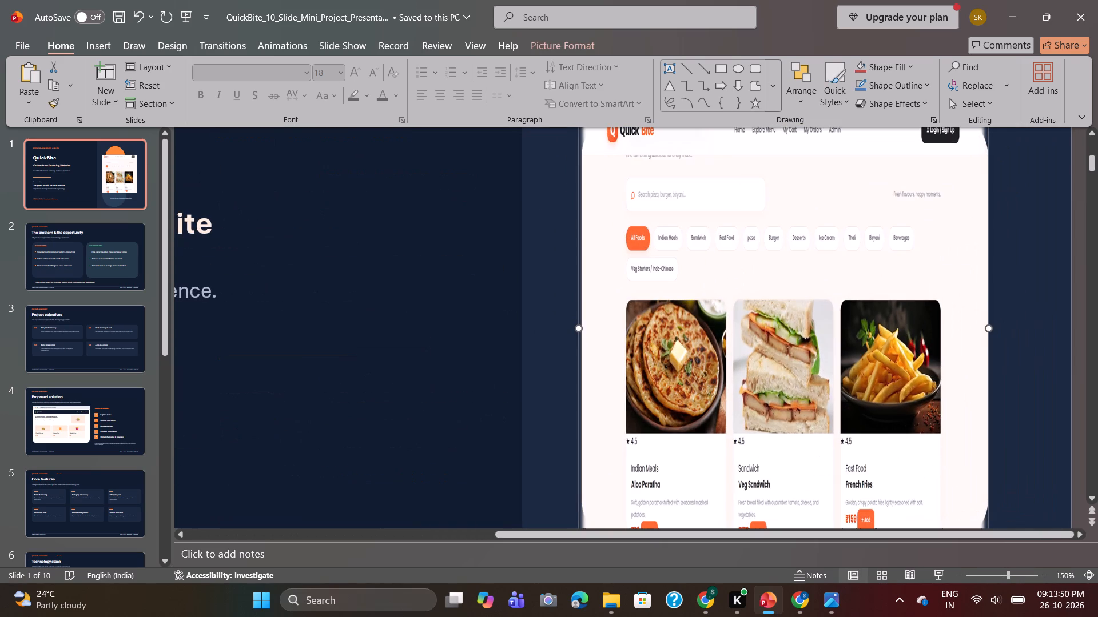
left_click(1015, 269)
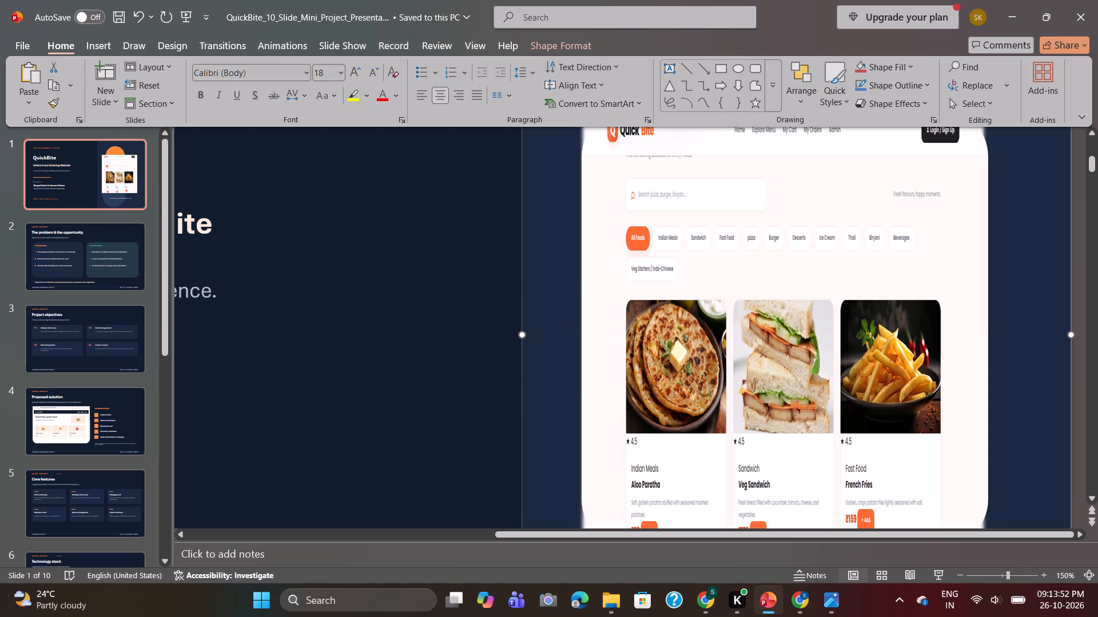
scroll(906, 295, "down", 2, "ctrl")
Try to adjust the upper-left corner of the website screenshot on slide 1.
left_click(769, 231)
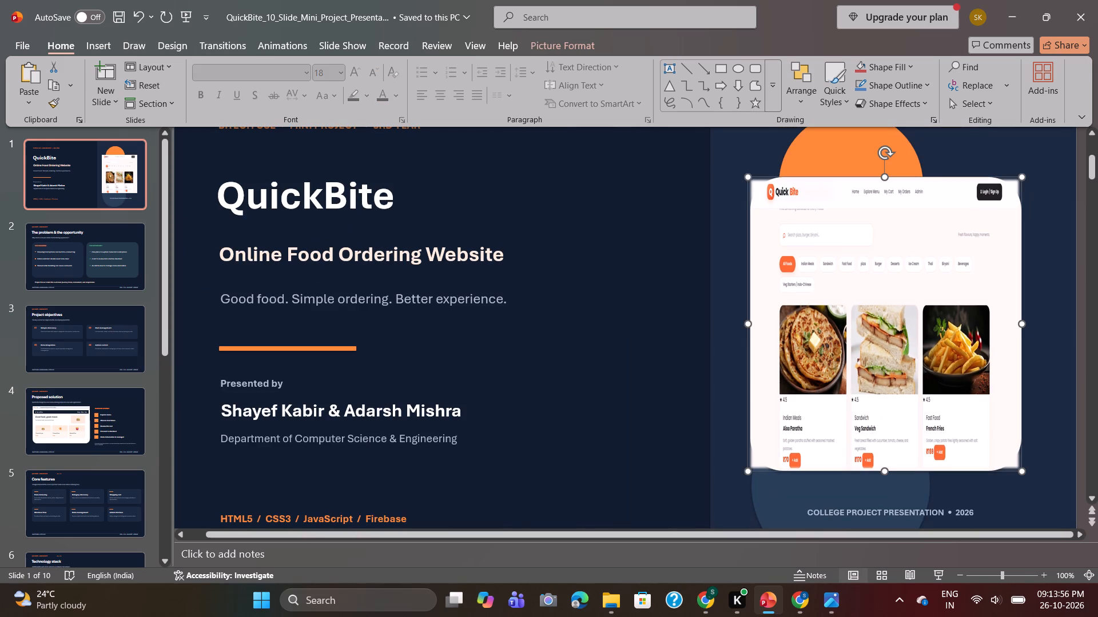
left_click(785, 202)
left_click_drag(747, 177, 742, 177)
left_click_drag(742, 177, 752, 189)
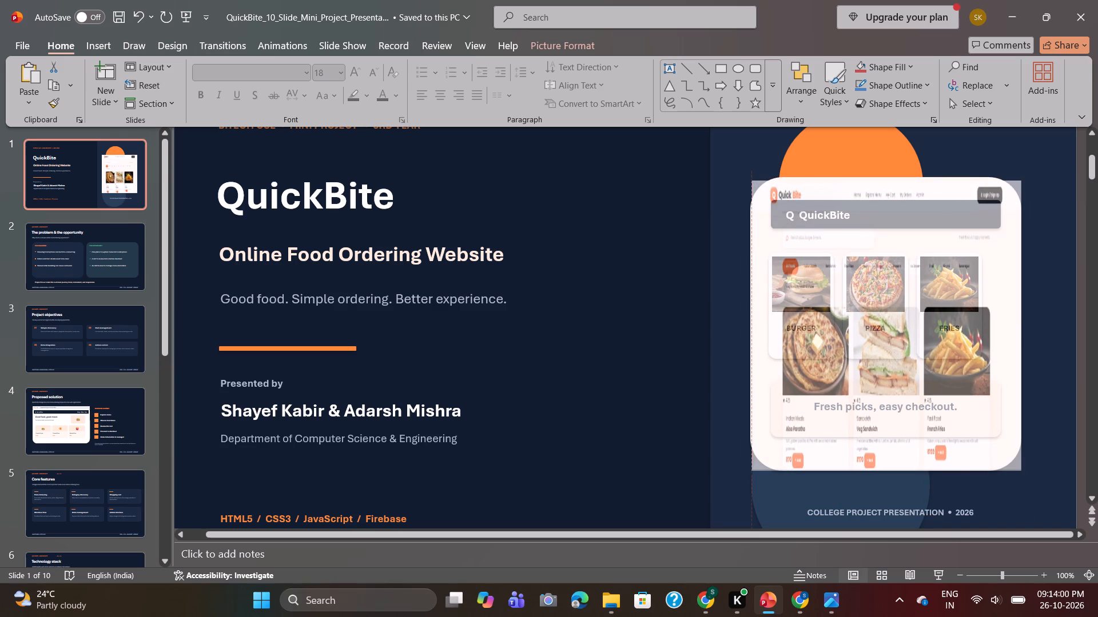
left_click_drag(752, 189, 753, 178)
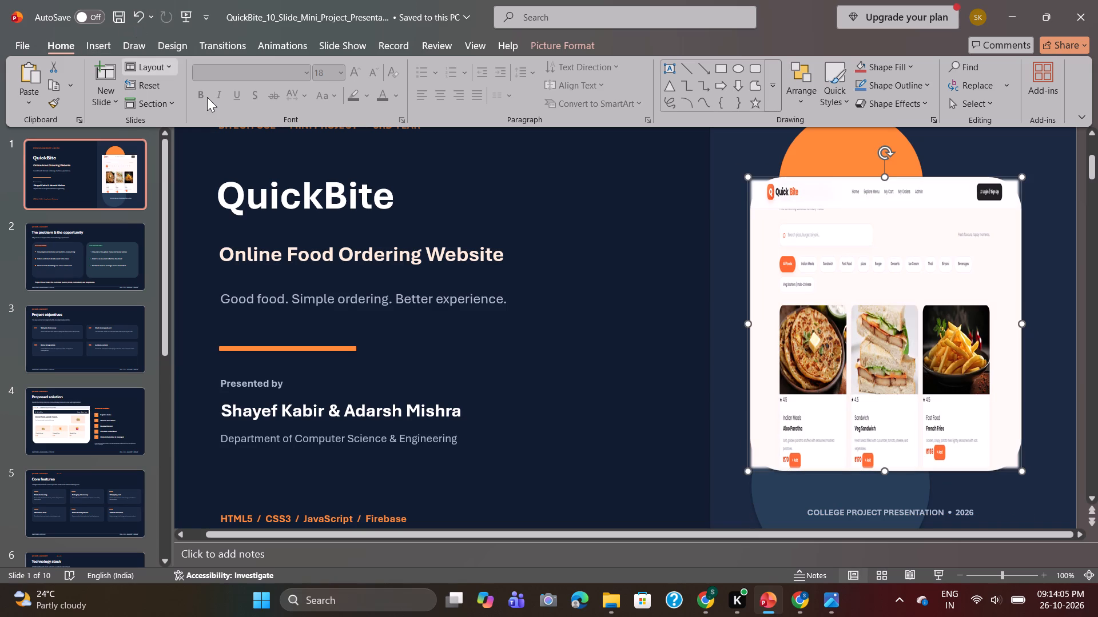
Undo the recent corner adjustments and the soft edge on slide 1's website screenshot.
key("ctrl+z")
key("ctrl+z")
key("ctrl+z")
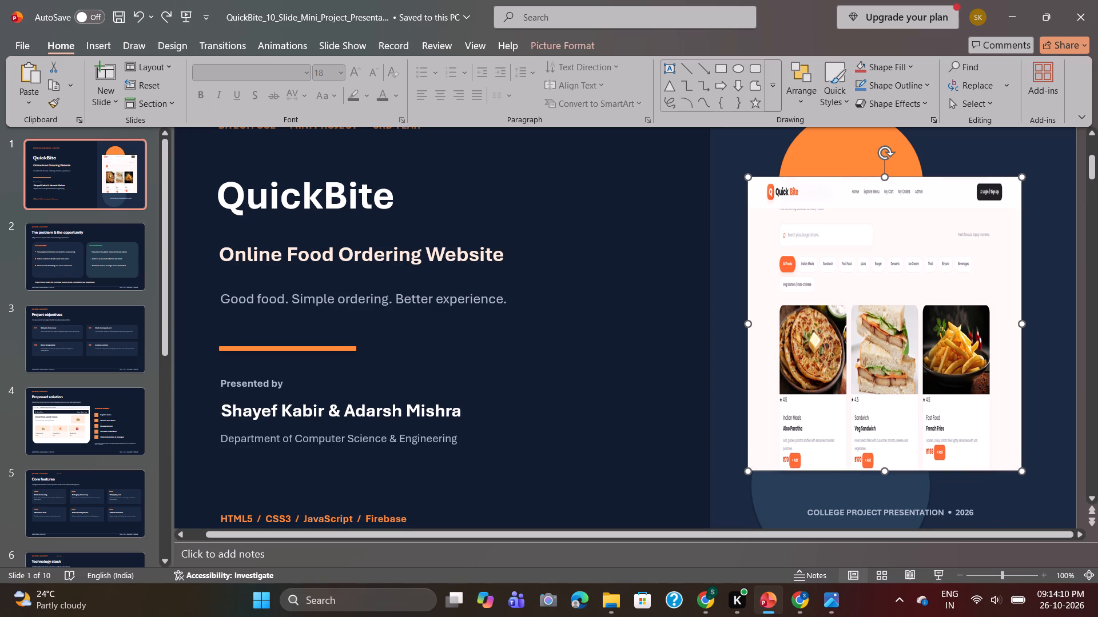
Inspect the square-edged website screenshot on slide 1 and look through the slides up to the Proposed solution mockup.
left_click(725, 265)
scroll(884, 297, "down", 2, "ctrl")
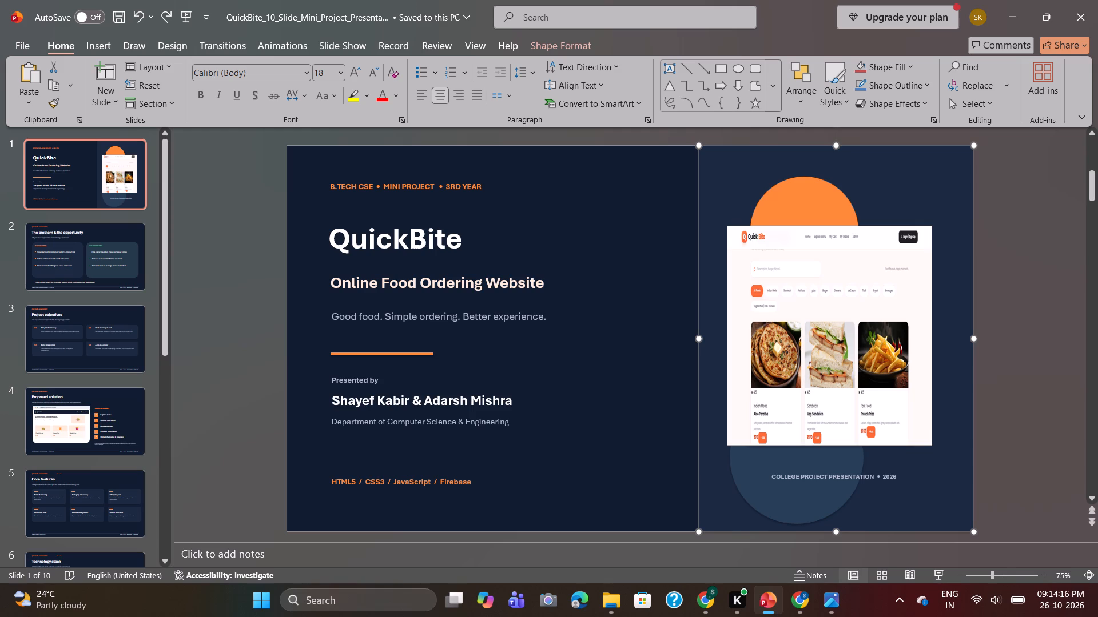
scroll(956, 458, "up", 6, "ctrl")
scroll(956, 458, "down", 1, "ctrl")
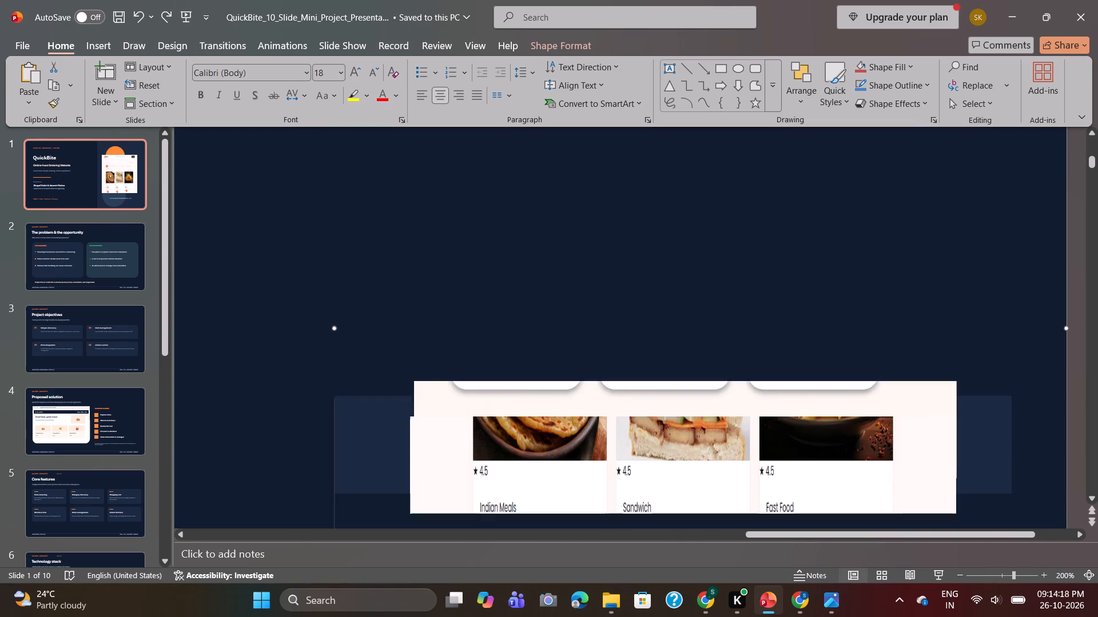
scroll(956, 458, "down", 3, "ctrl")
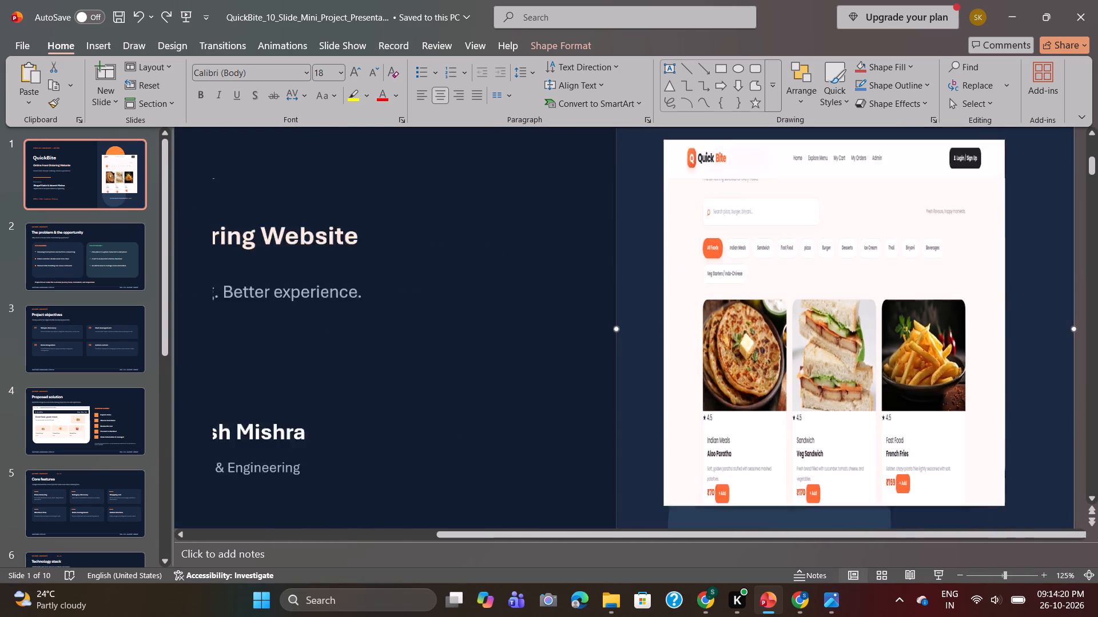
scroll(956, 458, "down", 2, "ctrl")
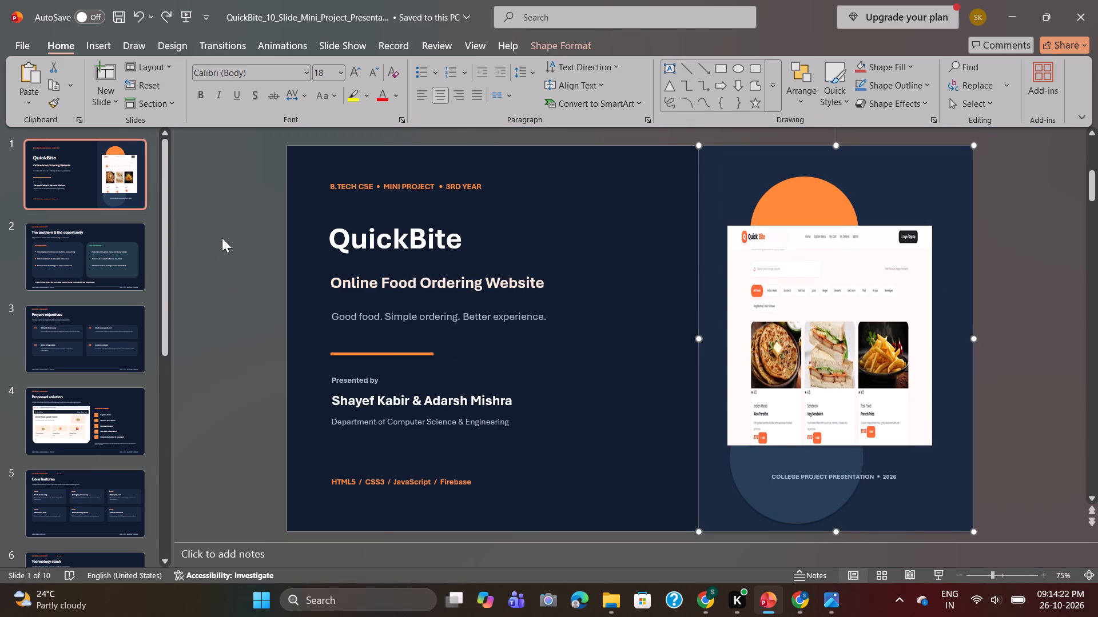
left_click(112, 265)
left_click(93, 338)
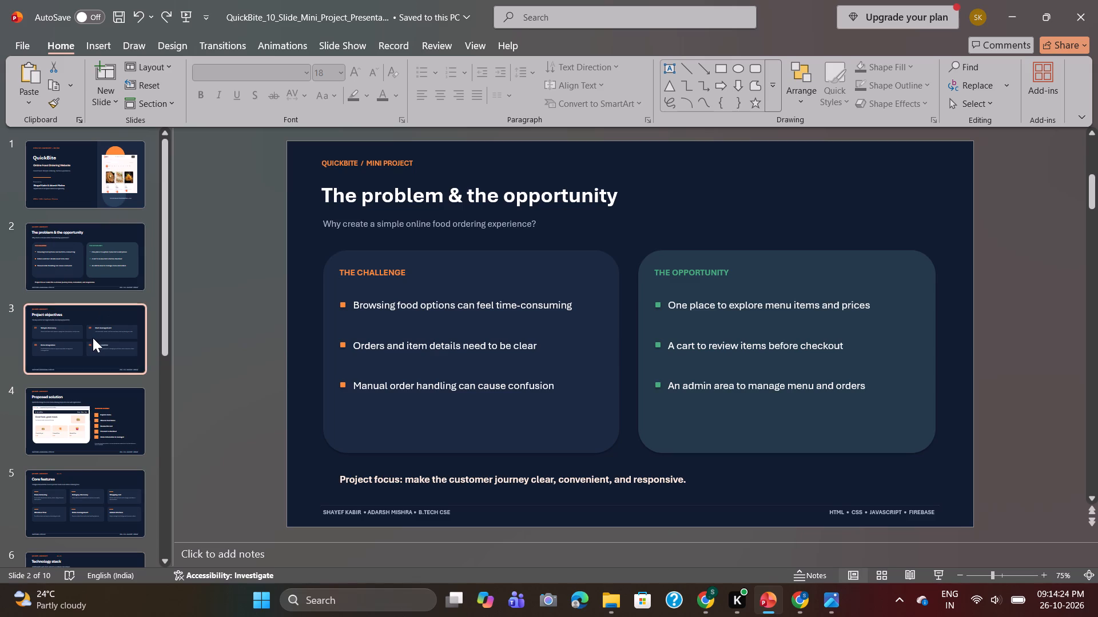
left_click(93, 423)
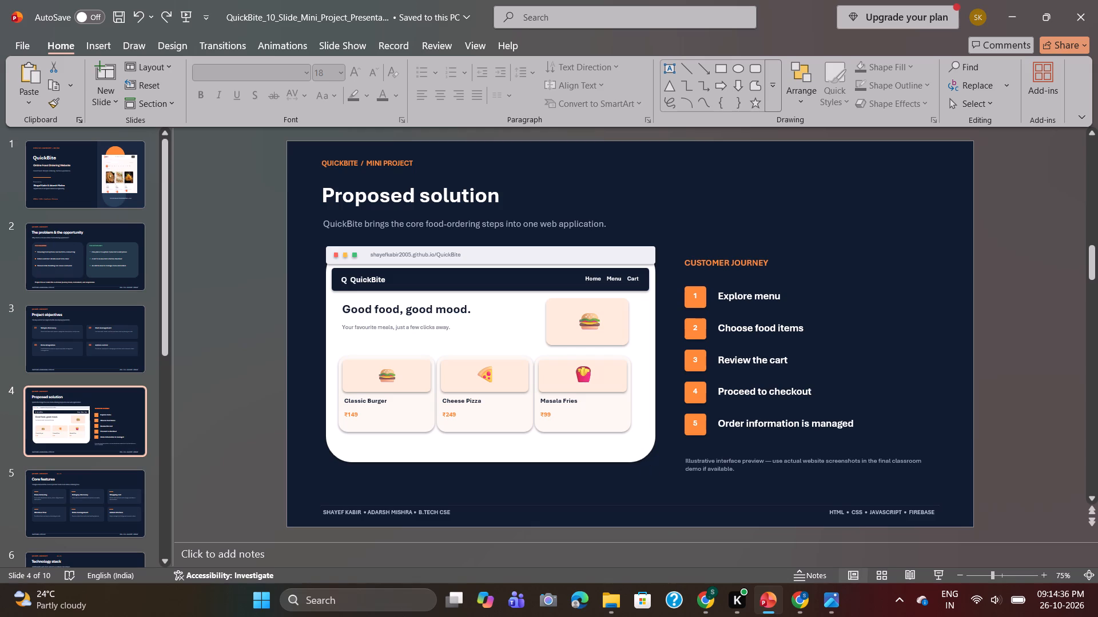
In Chrome, frame the QuickBite menu with the first row of food cards fully in view and capture a full-screen screenshot.
left_click(789, 599)
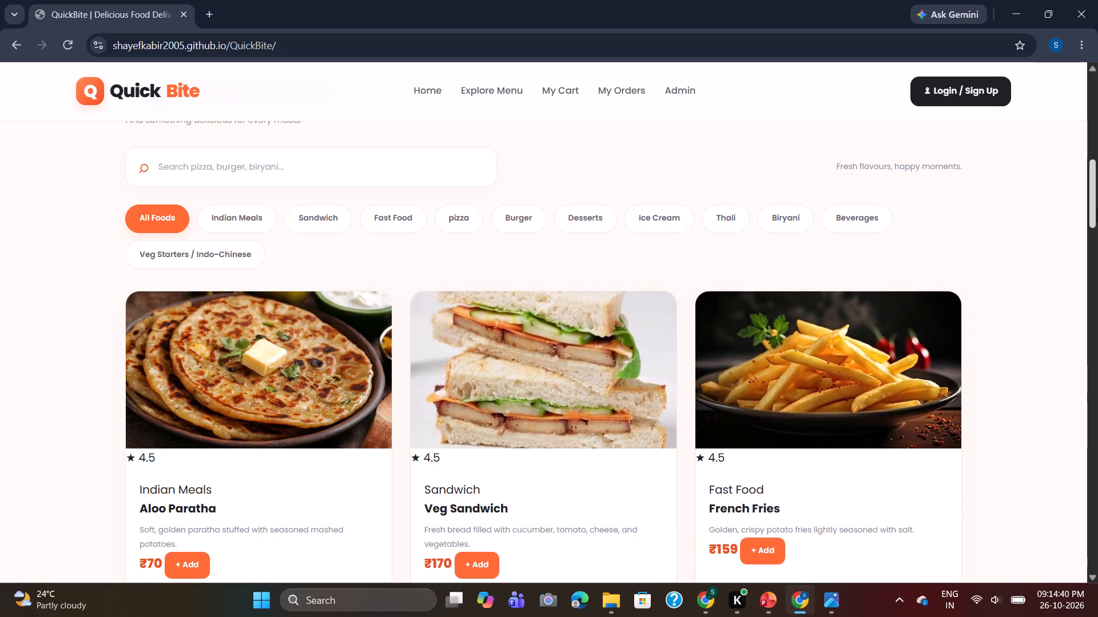
left_click_drag(1097, 208, 486, 101)
left_click(487, 90)
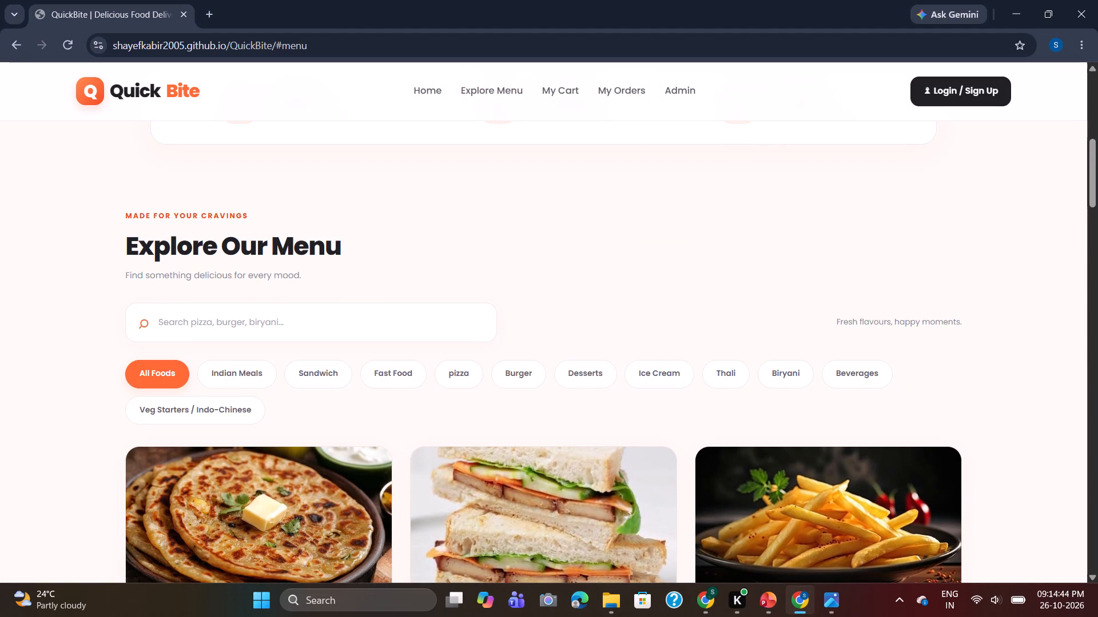
left_click_drag(1097, 195, 1097, 217)
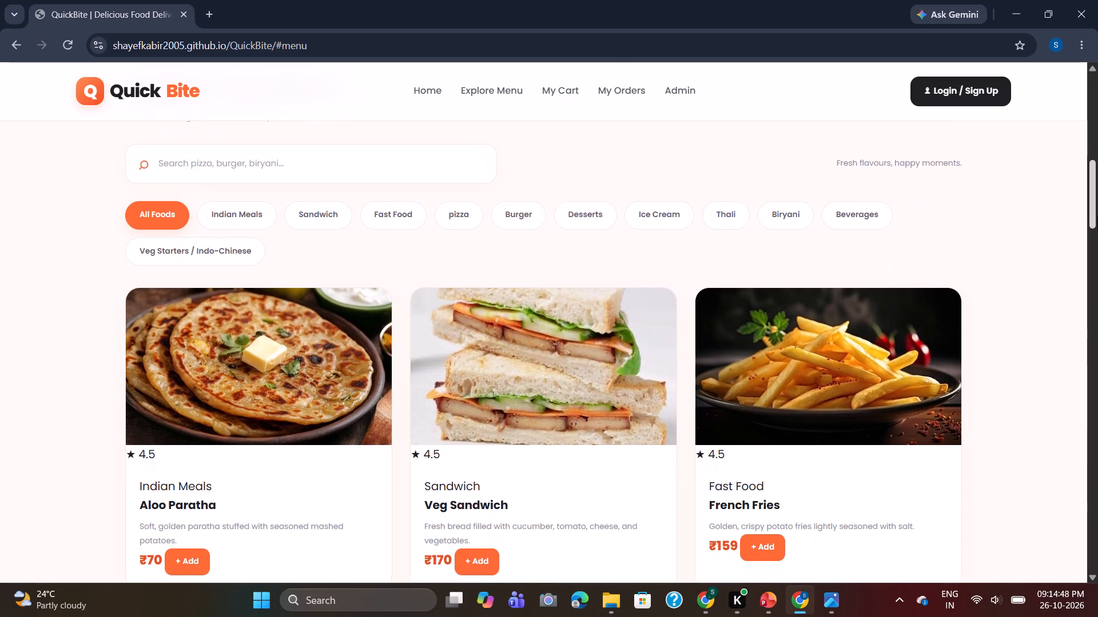
left_click_drag(1097, 217, 1091, 239)
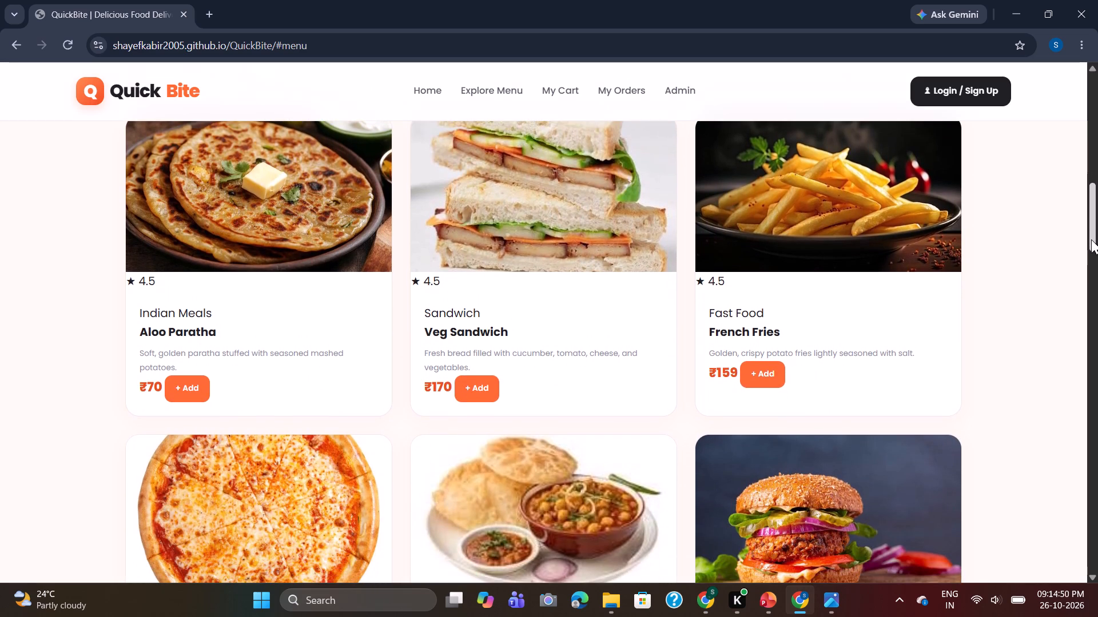
left_click_drag(1091, 239, 1091, 243)
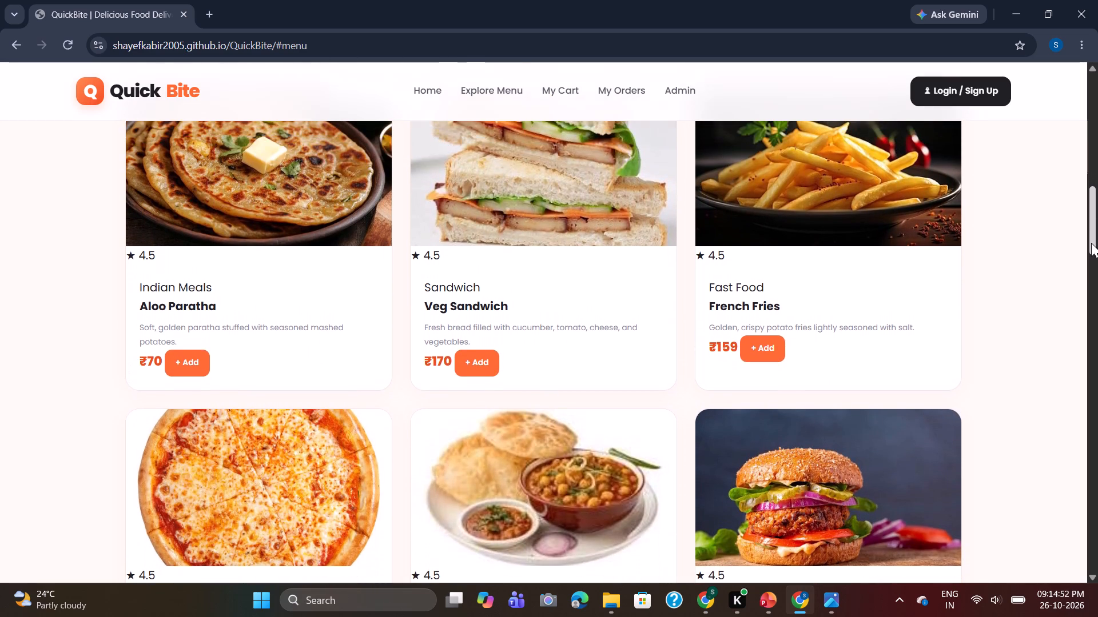
left_click_drag(1091, 243, 1090, 239)
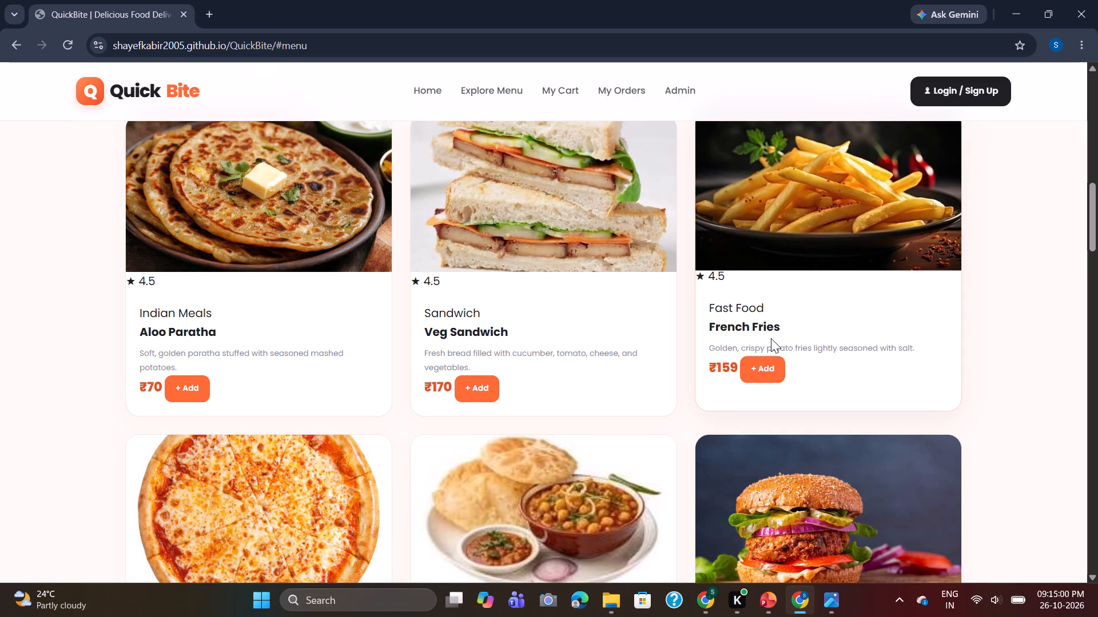
left_click(490, 95)
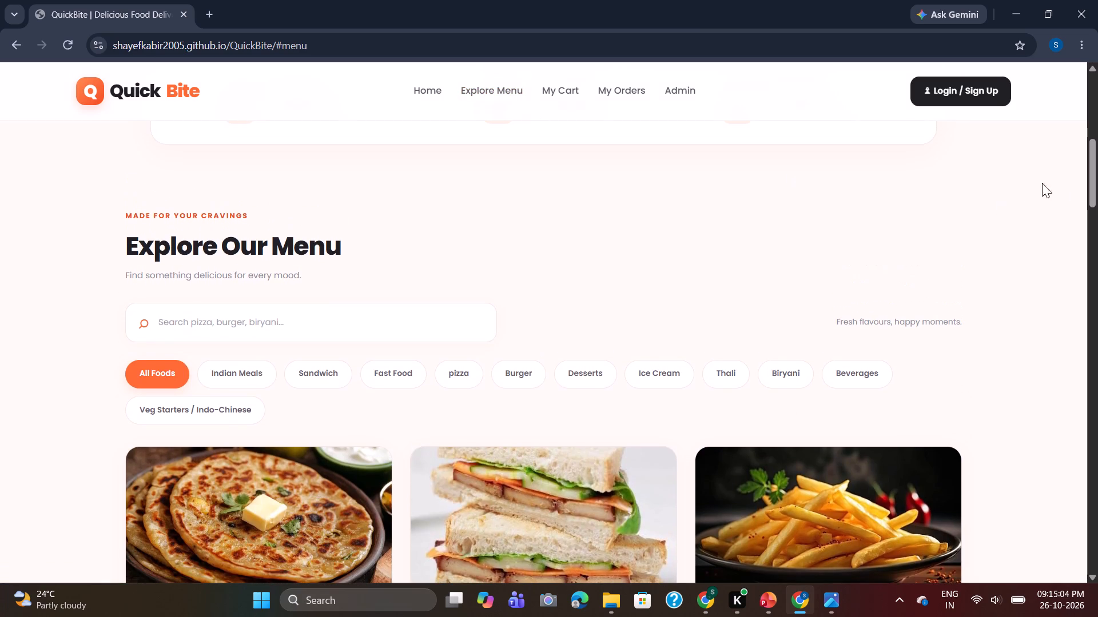
left_click_drag(1097, 198, 1097, 241)
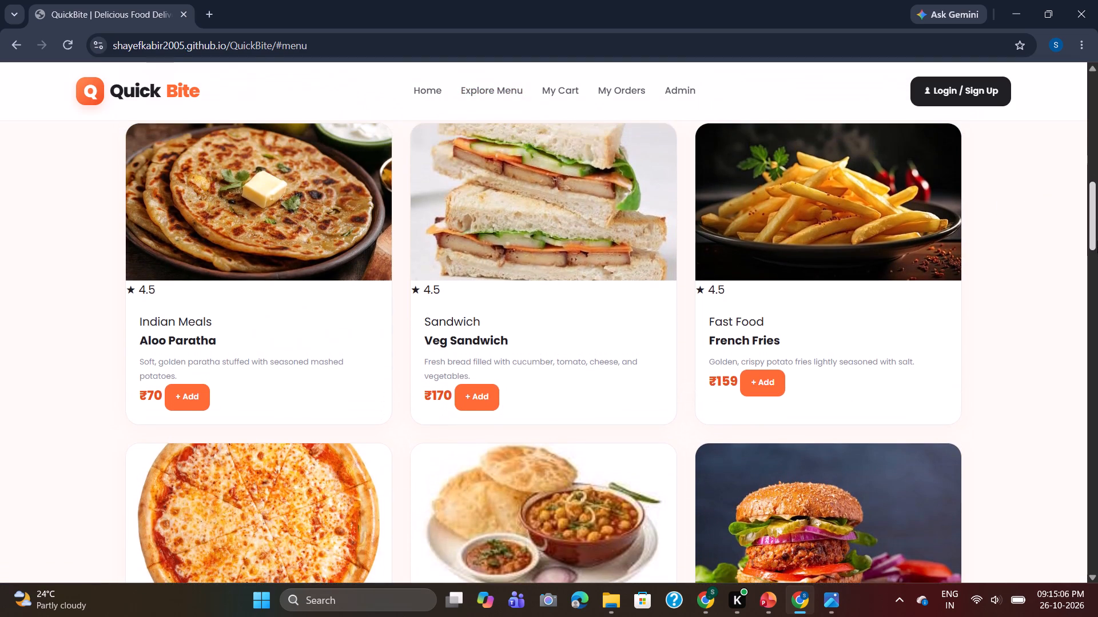
left_click_drag(1097, 241, 1096, 239)
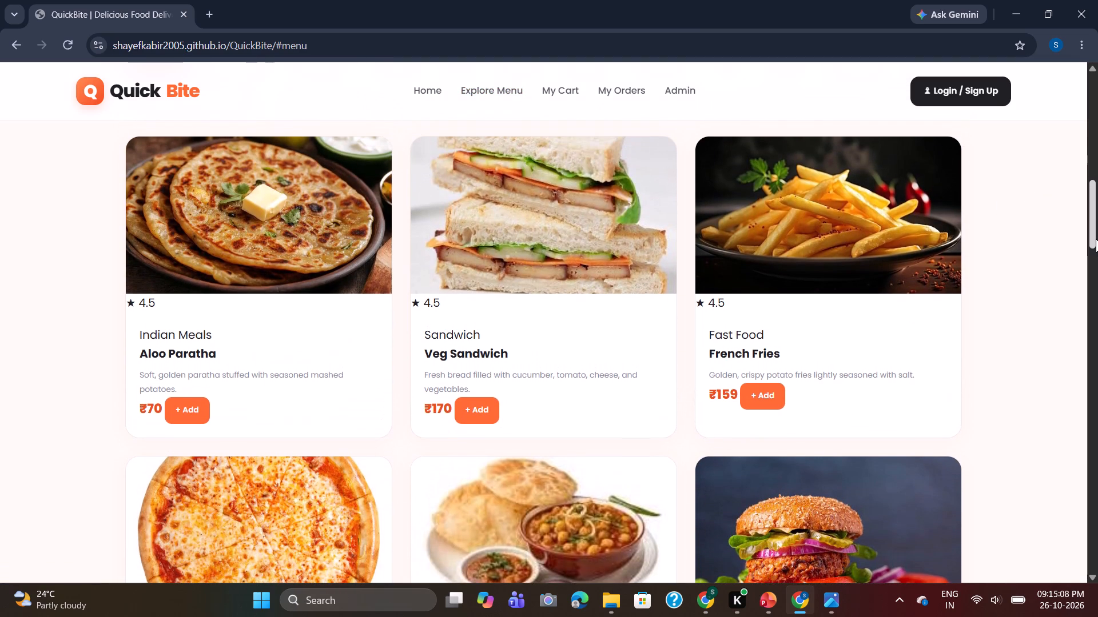
left_click_drag(1096, 239, 1096, 240)
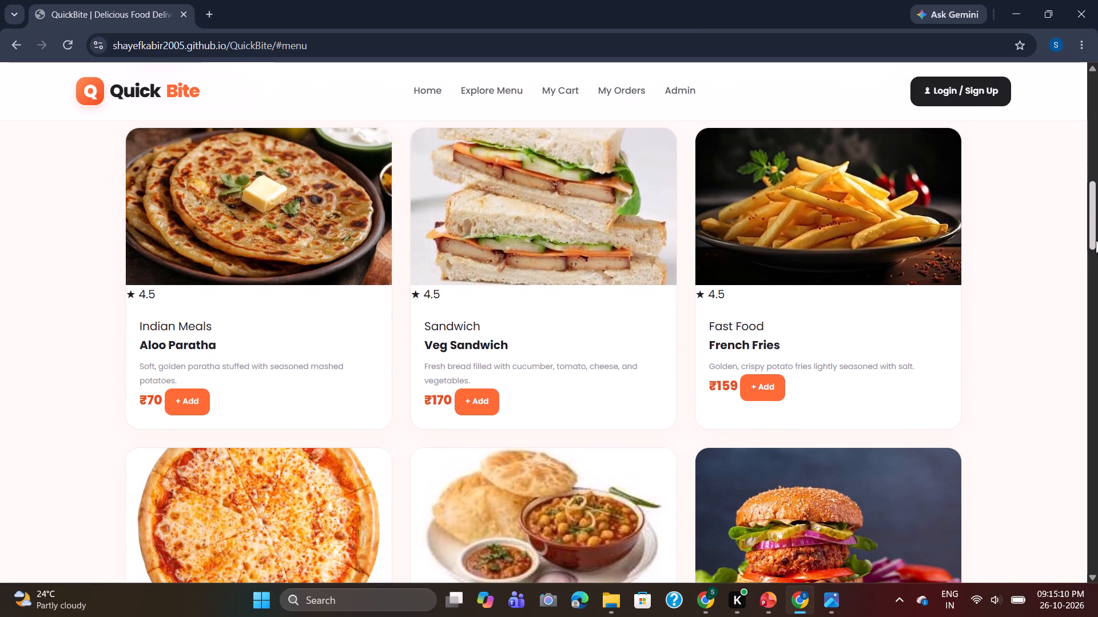
left_click_drag(1096, 240, 1095, 240)
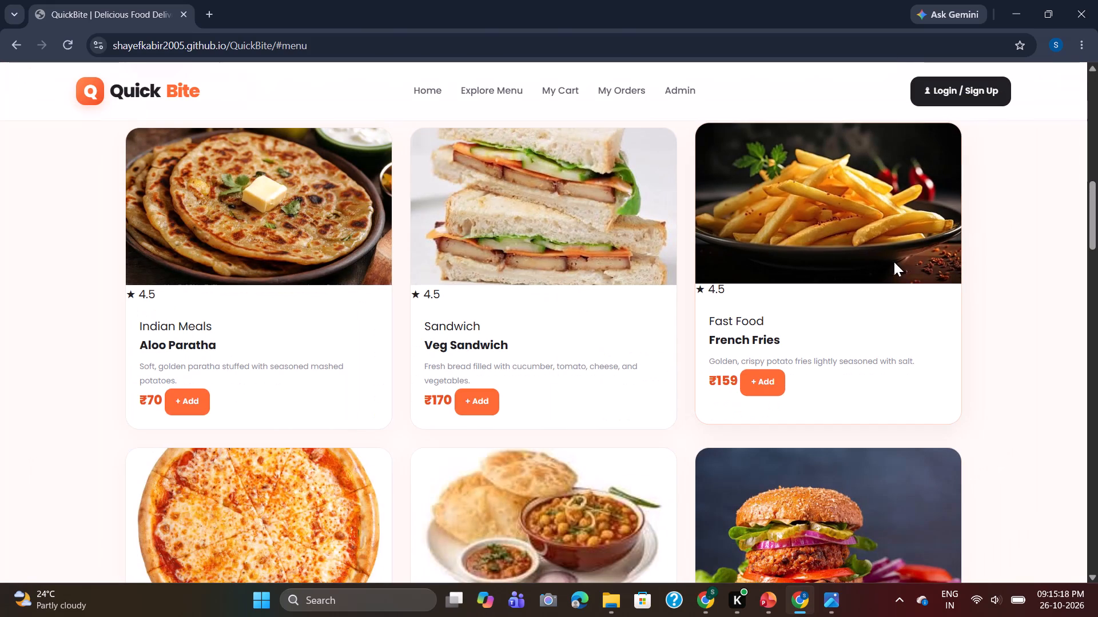
key("super+Print")
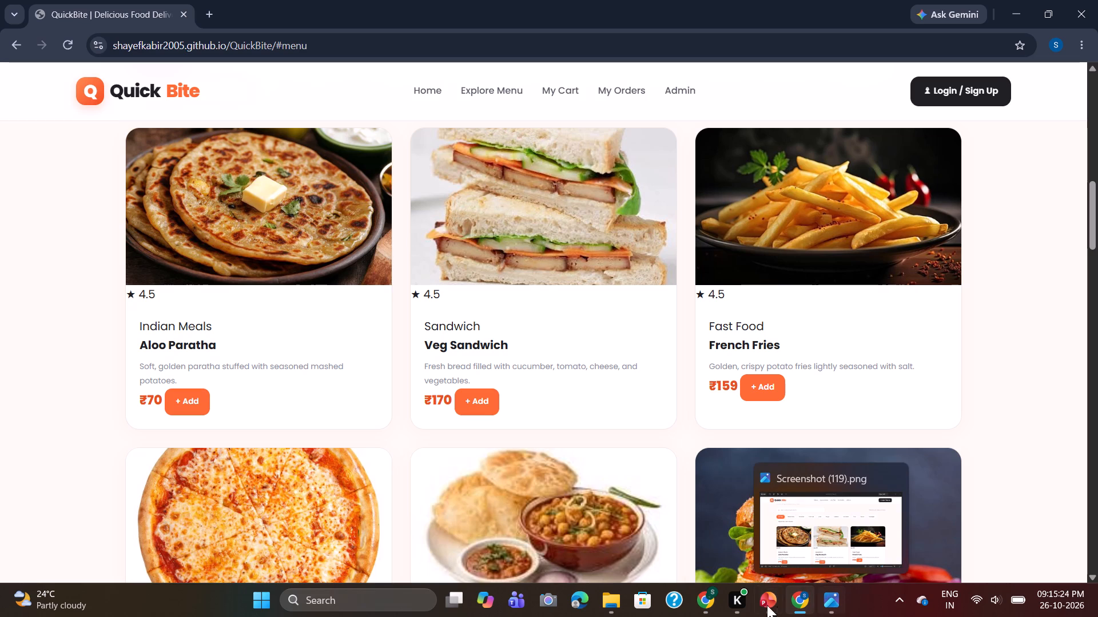
Delete Screenshot (119) from the Screenshots folder in File Explorer.
left_click(619, 599)
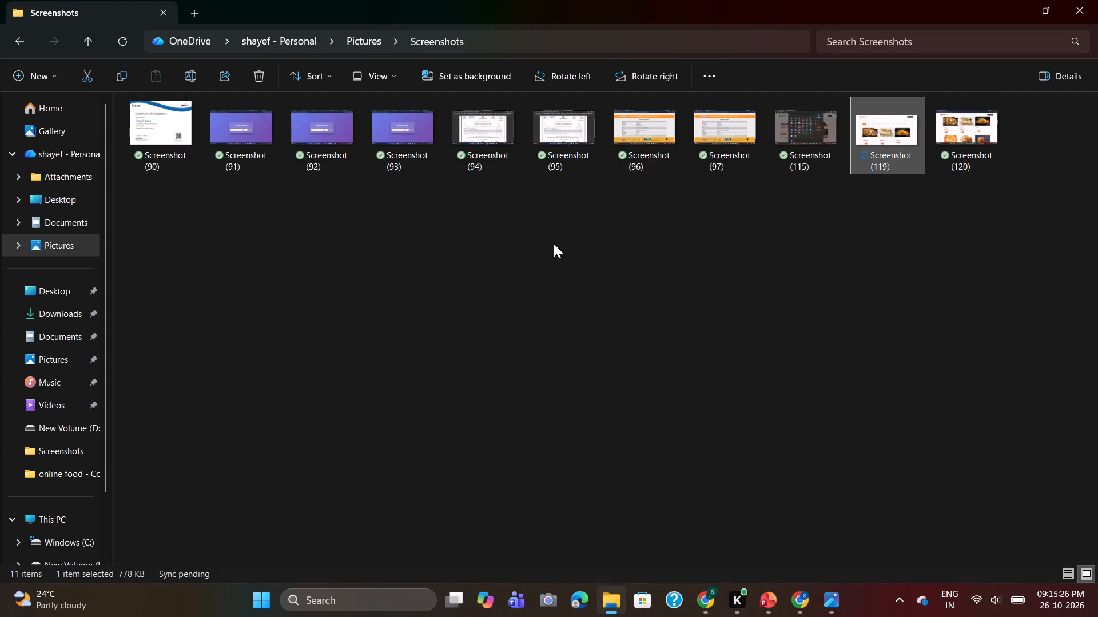
right_click(910, 164)
left_click(876, 9)
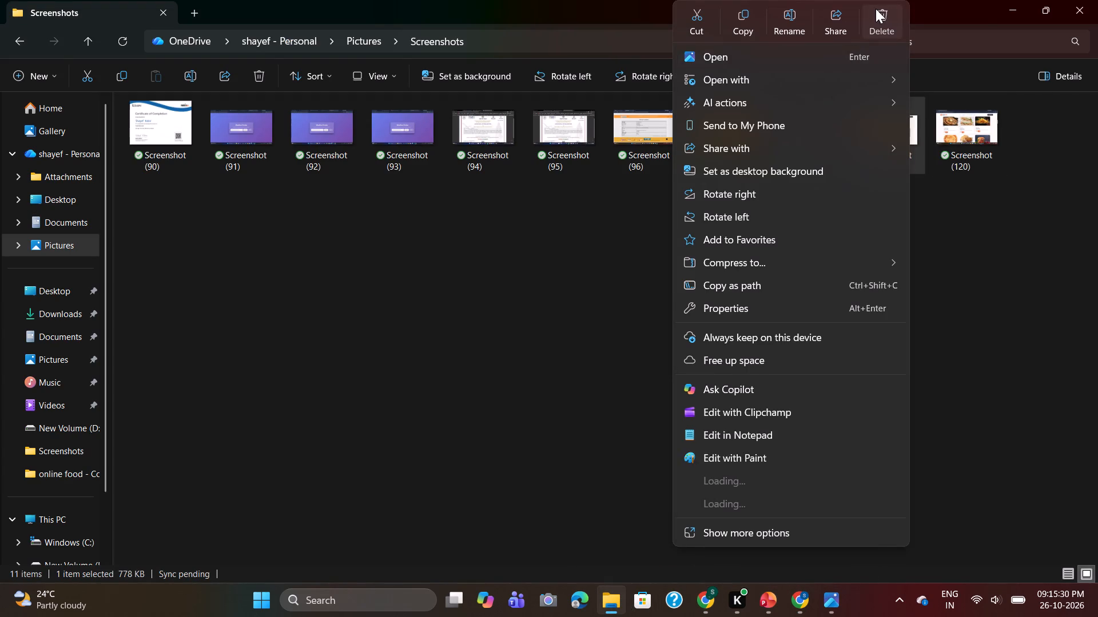
Open Screenshot (120) in the image viewer.
double_click(878, 138)
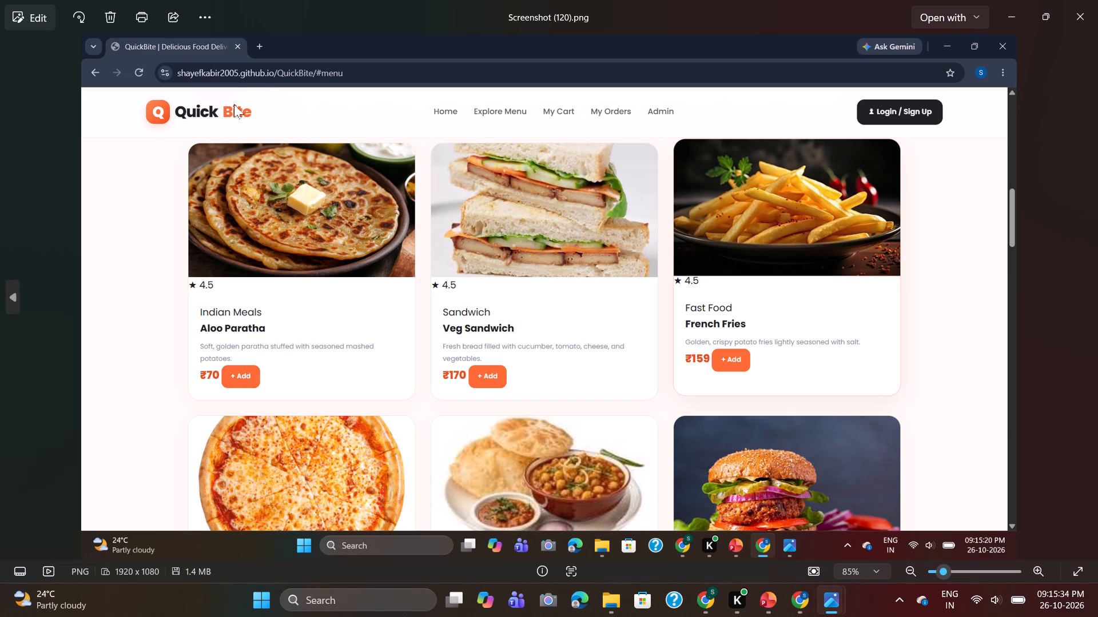
Crop Screenshot (120) to the QuickBite page area, about 1902 x 903, excluding browser bars, scrollbar and taskbar, and save over the original.
left_click(45, 14)
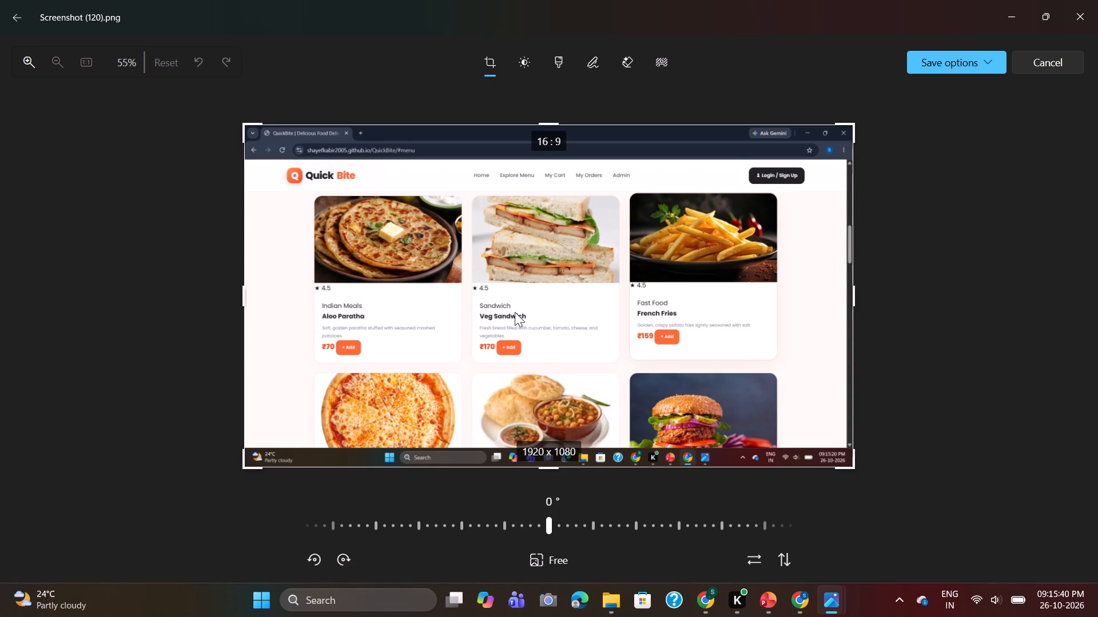
left_click_drag(553, 467, 553, 454)
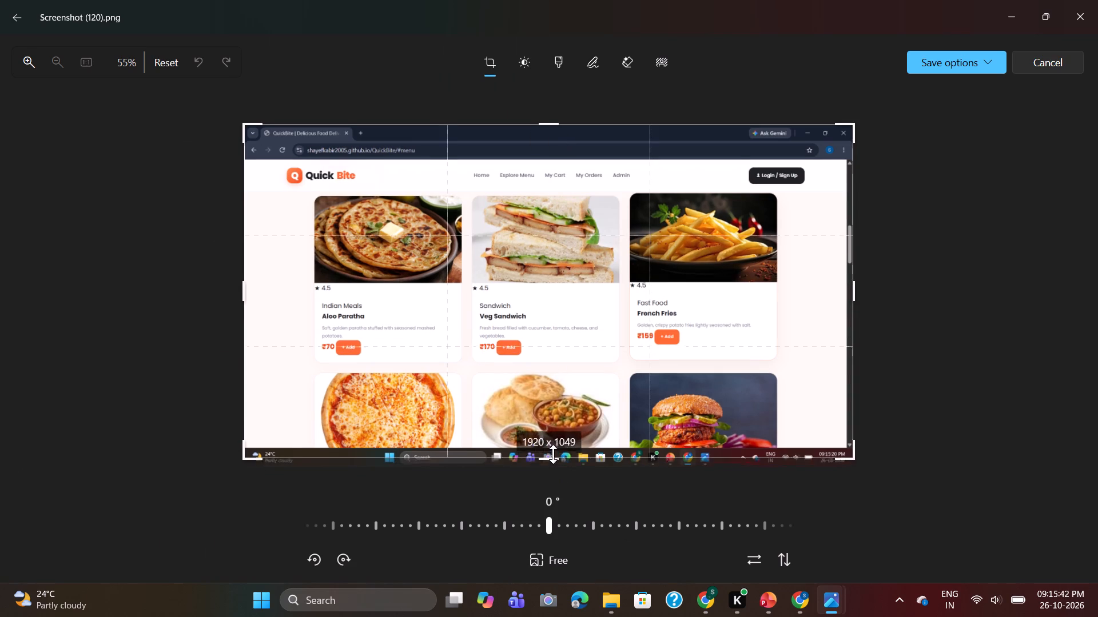
left_click_drag(553, 454, 554, 450)
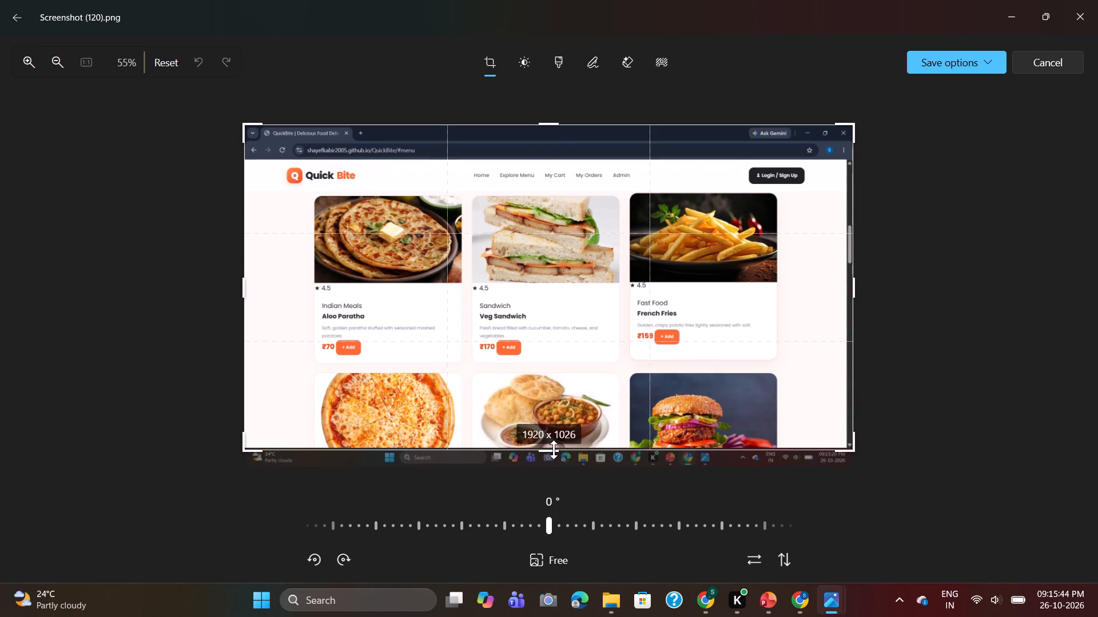
left_click_drag(554, 450, 554, 447)
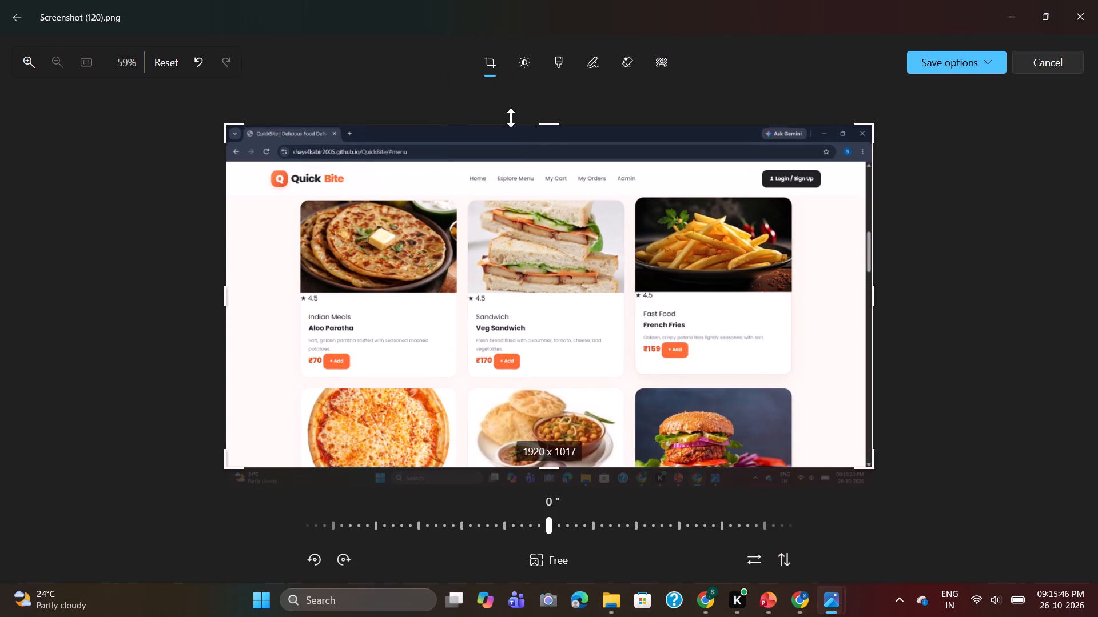
left_click_drag(558, 124, 565, 162)
left_click_drag(916, 297, 909, 297)
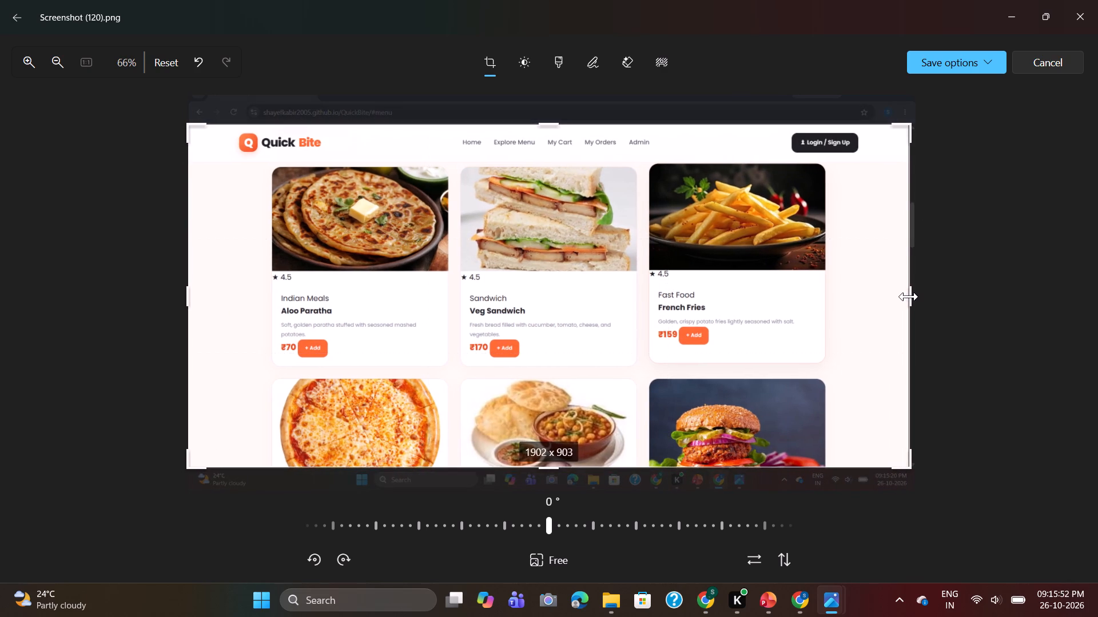
left_click(994, 60)
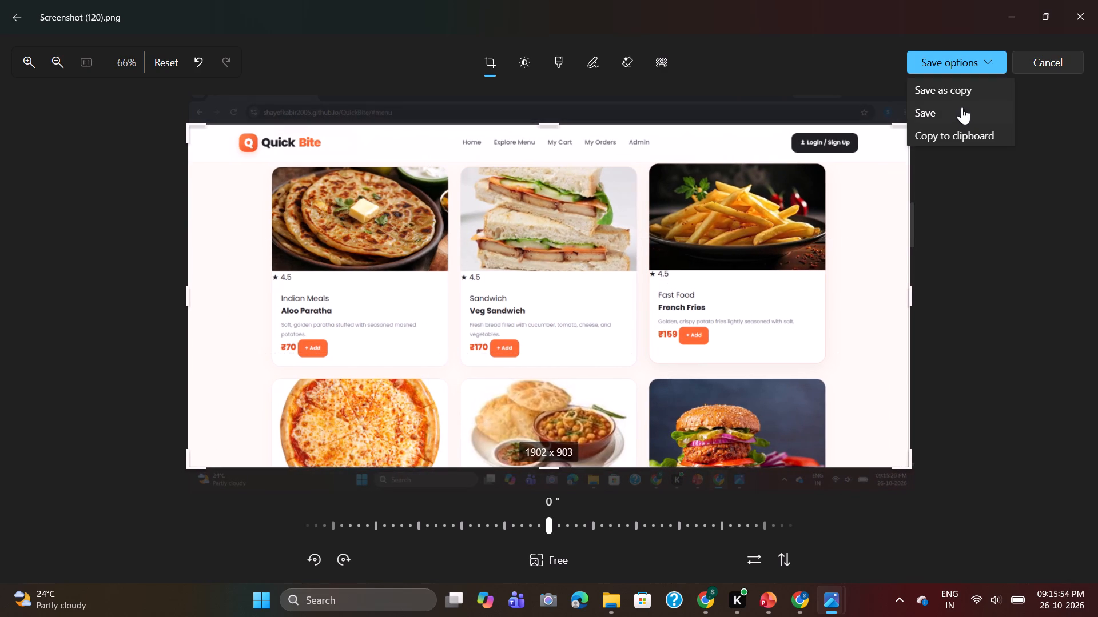
left_click(956, 112)
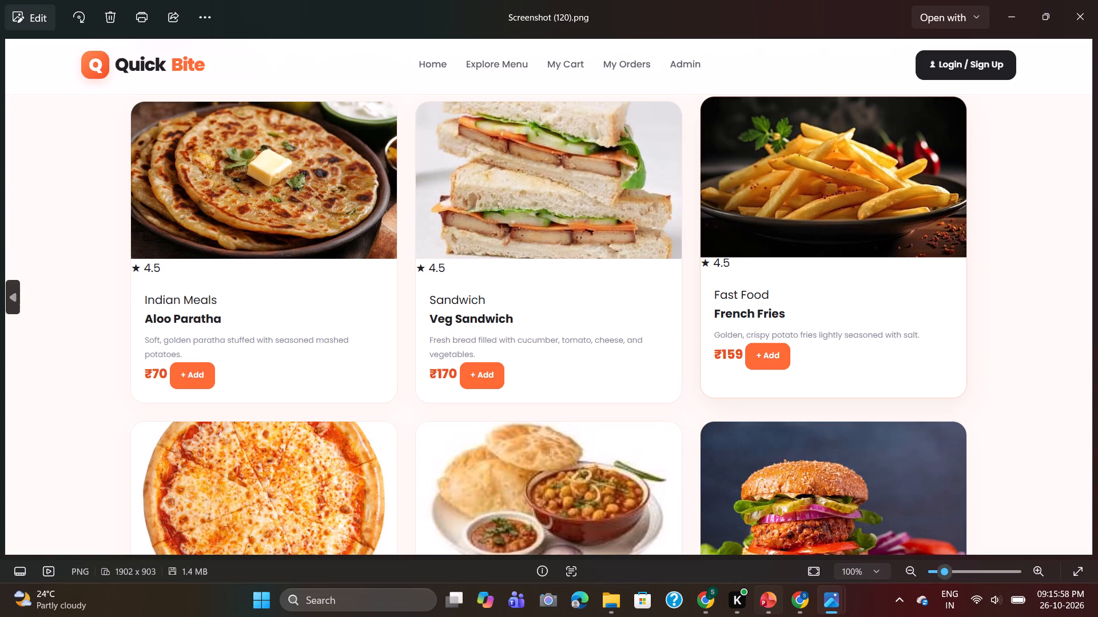
In PowerPoint, insert the cropped Screenshot (120) from the Screenshots folder onto the Proposed solution slide.
left_click(765, 616)
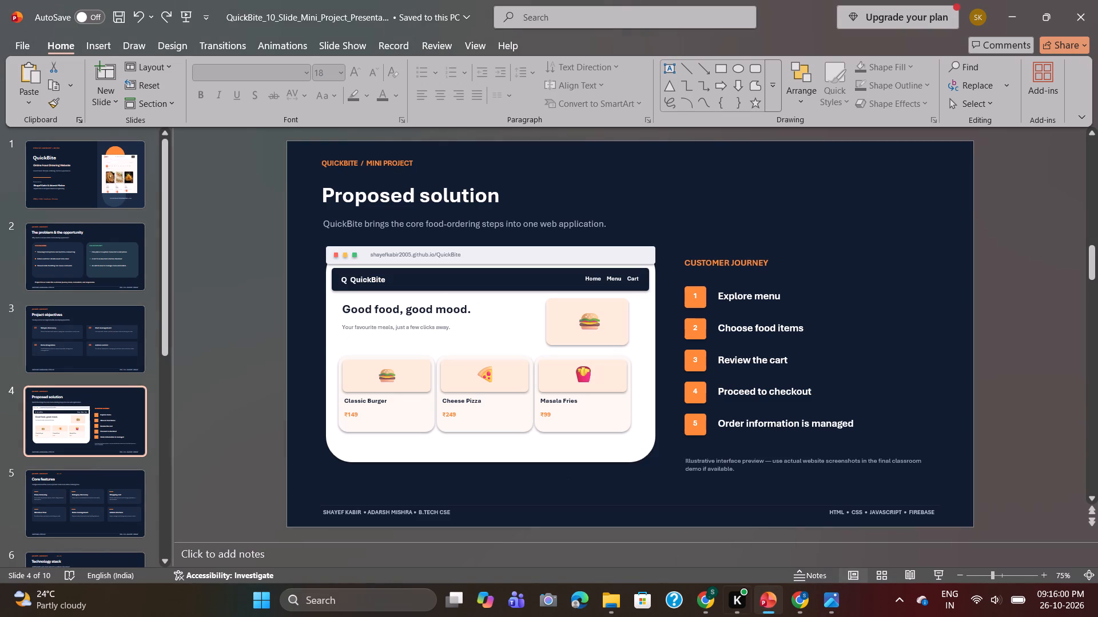
left_click(477, 324)
left_click(458, 275)
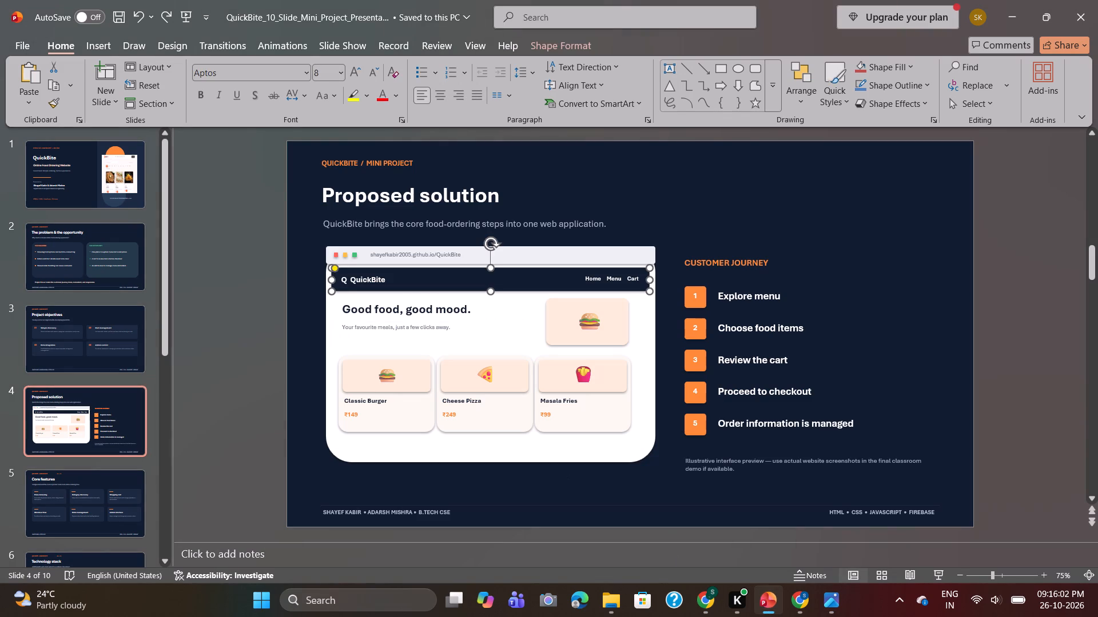
left_click(435, 304)
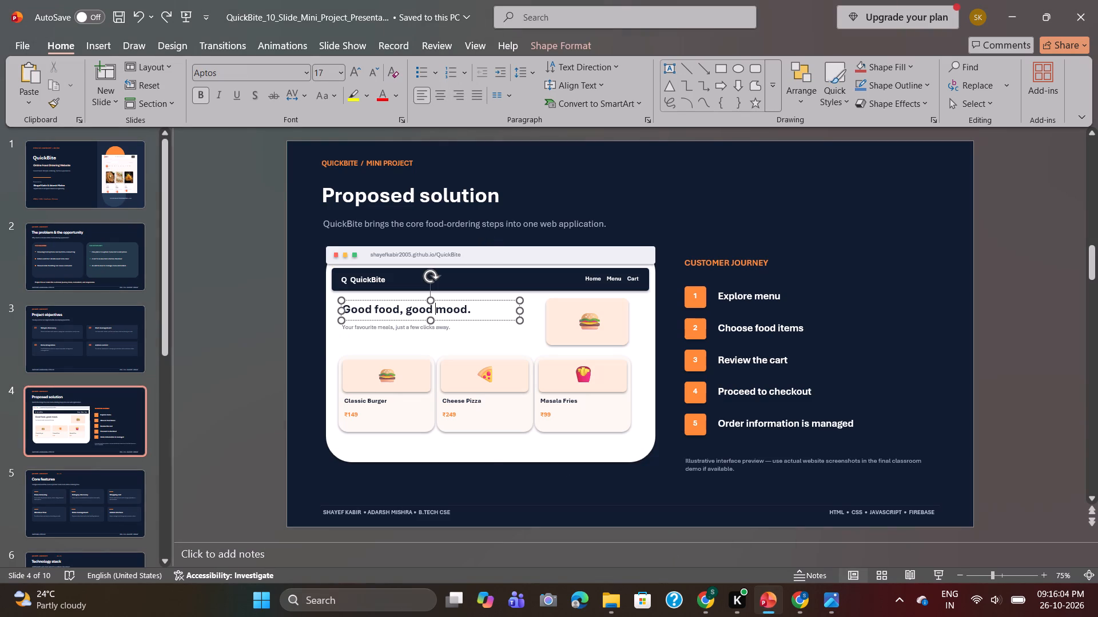
left_click(491, 440)
right_click(491, 440)
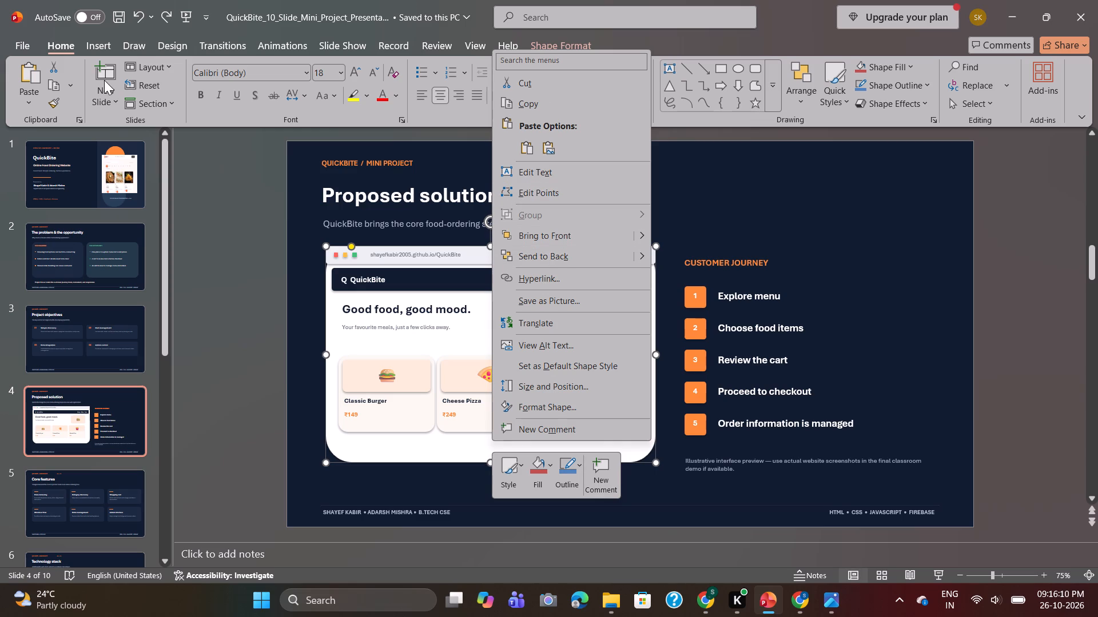
left_click(96, 38)
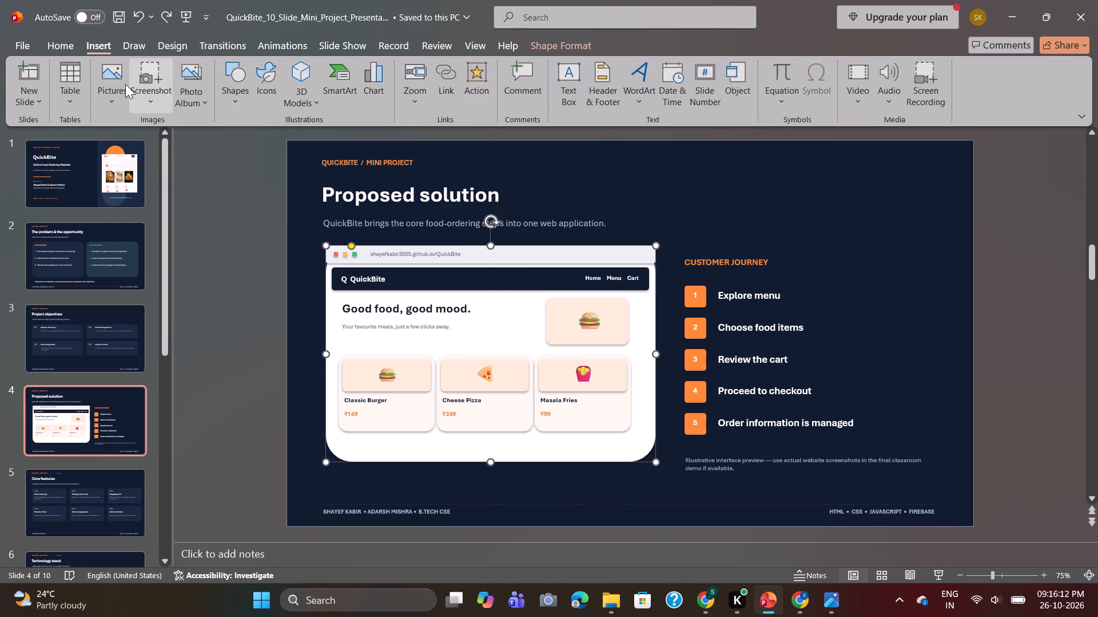
left_click(121, 85)
left_click(129, 151)
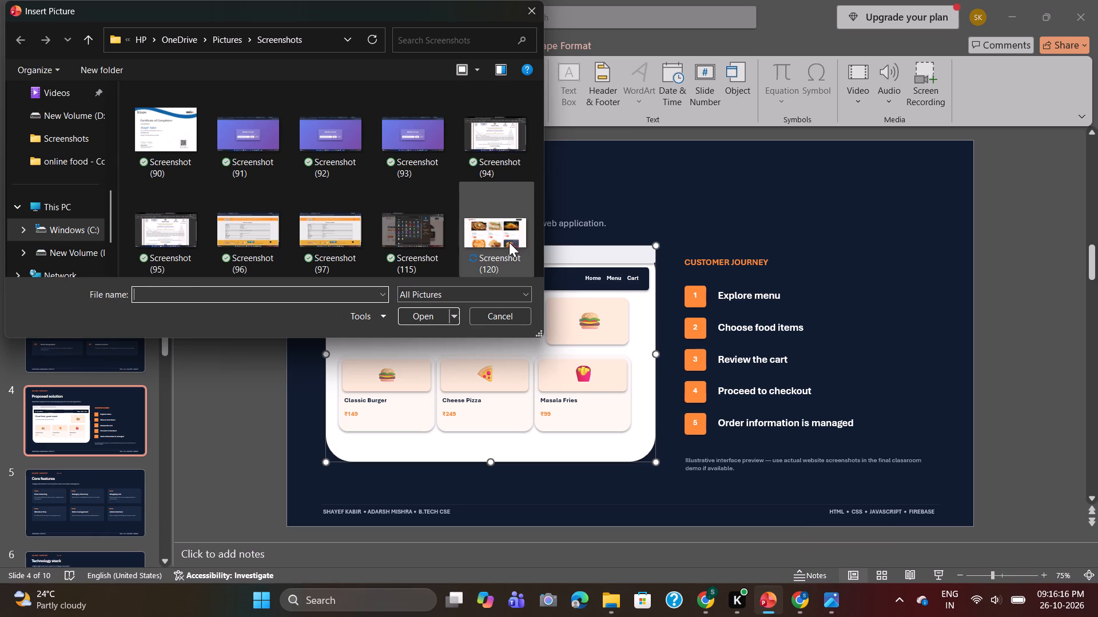
left_click(509, 242)
left_click(421, 315)
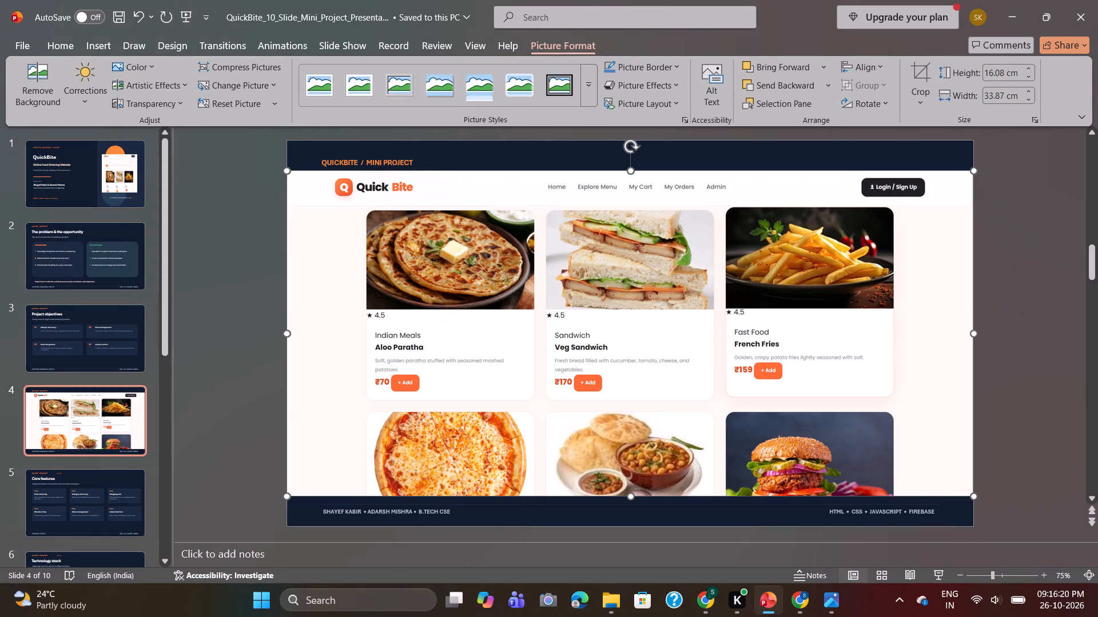
Resize the website screenshot on slide 4 to about 10.65 cm high and 16.26 cm wide so it exactly covers the mockup.
left_click_drag(976, 335, 816, 355)
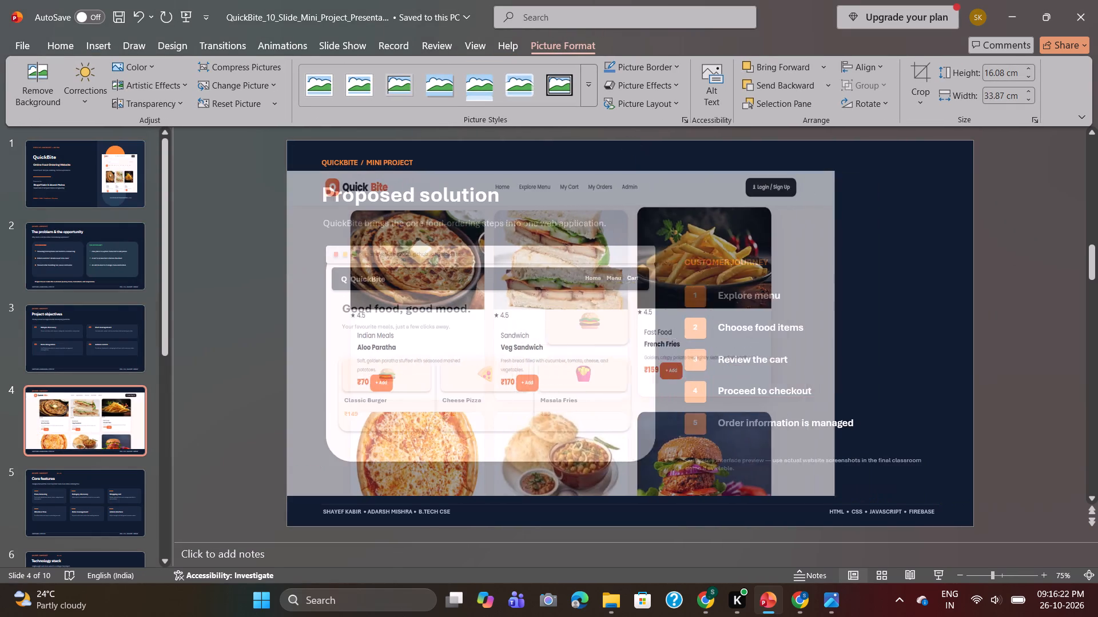
left_click_drag(816, 355, 686, 355)
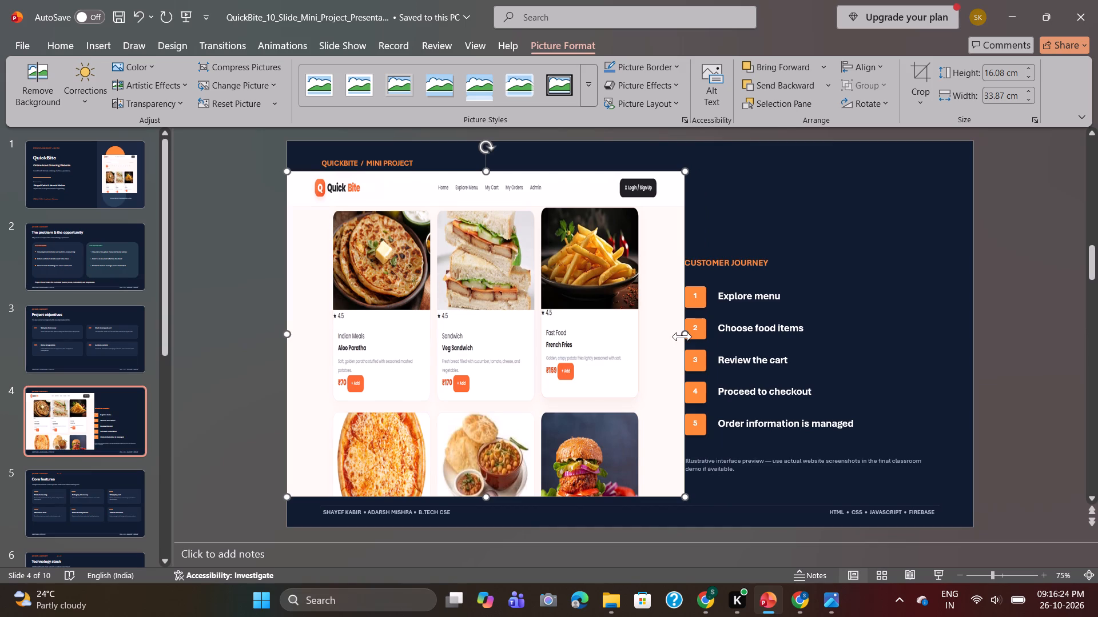
left_click_drag(682, 336, 657, 337)
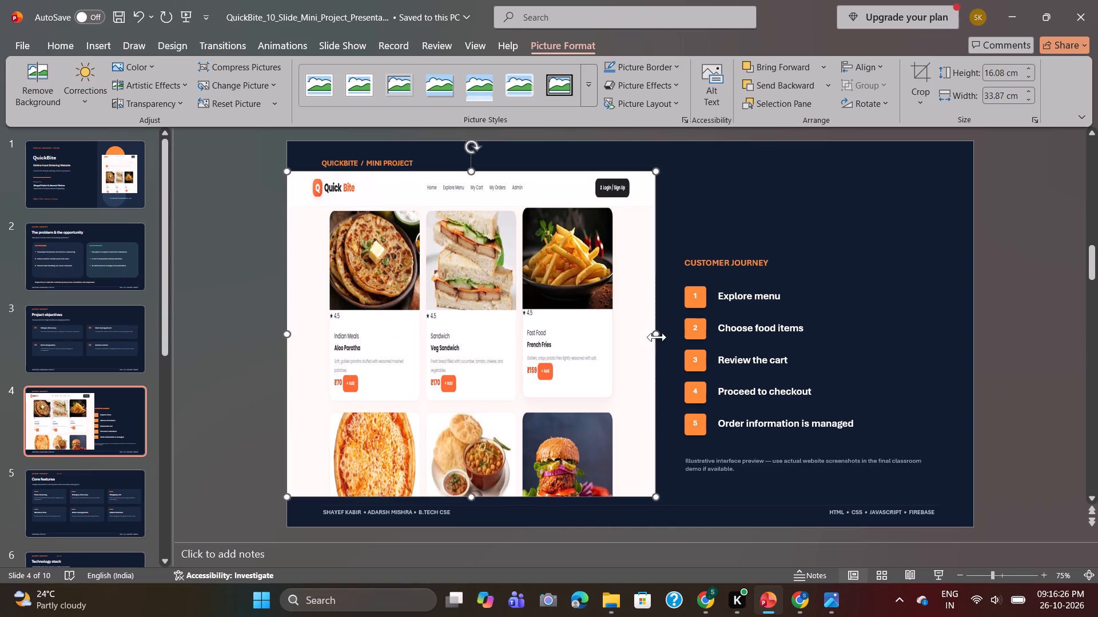
left_click_drag(288, 335, 315, 339)
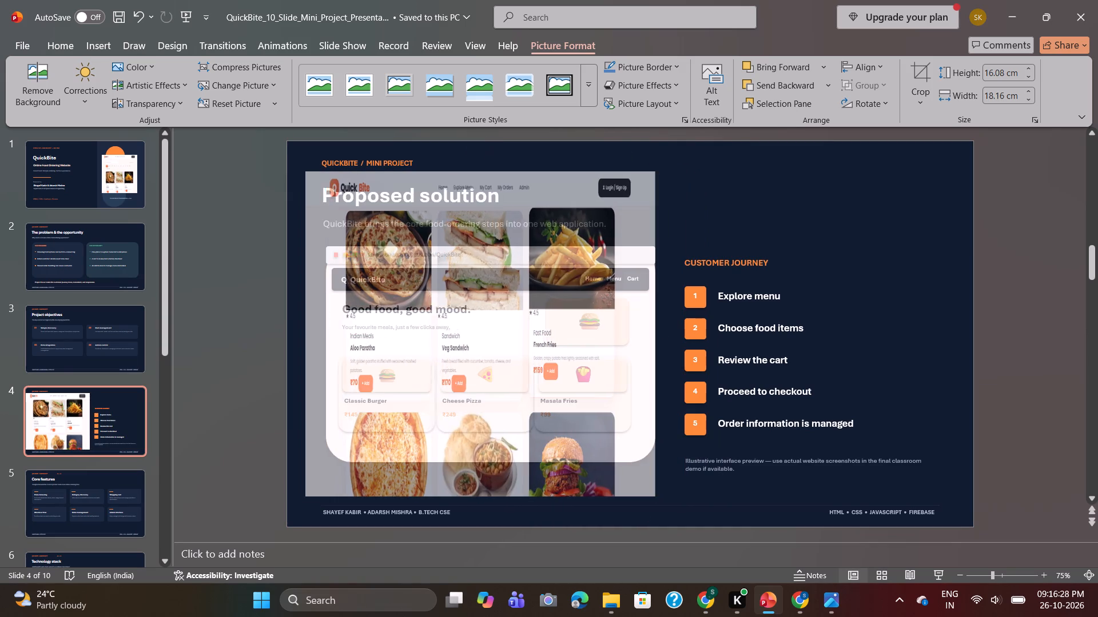
left_click_drag(315, 339, 325, 339)
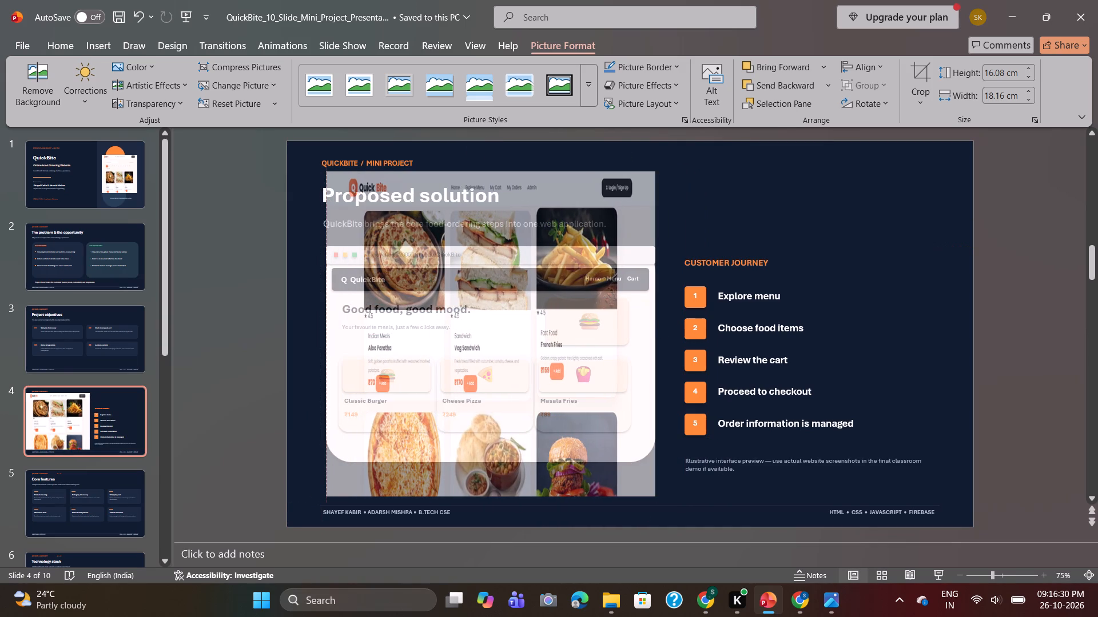
left_click_drag(325, 339, 325, 339)
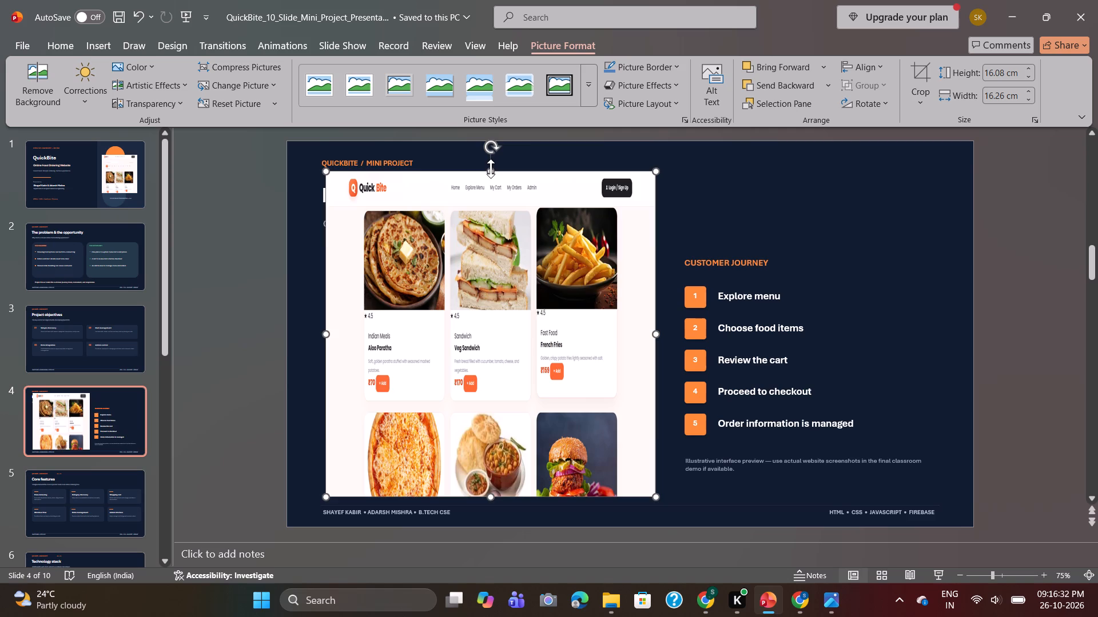
left_click_drag(491, 169, 486, 245)
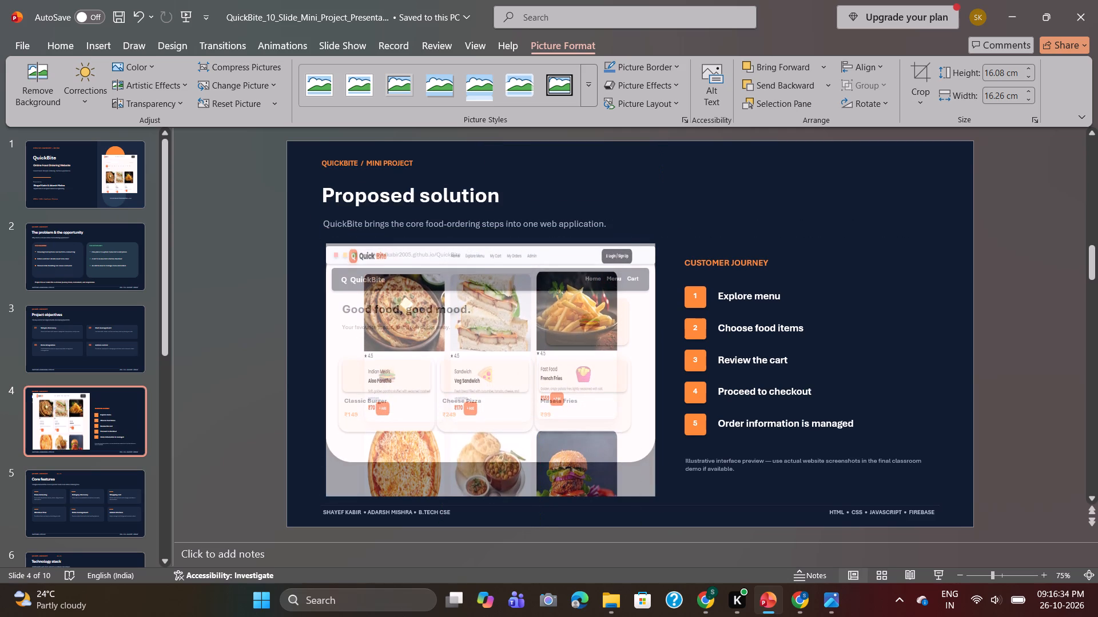
left_click_drag(486, 245, 486, 247)
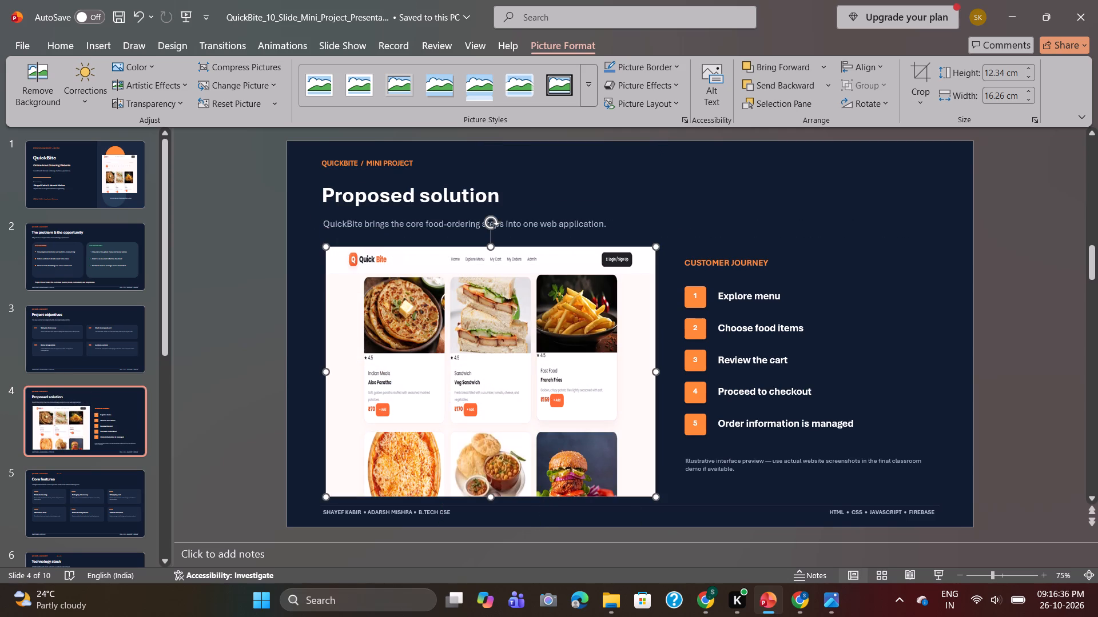
left_click_drag(492, 497, 498, 444)
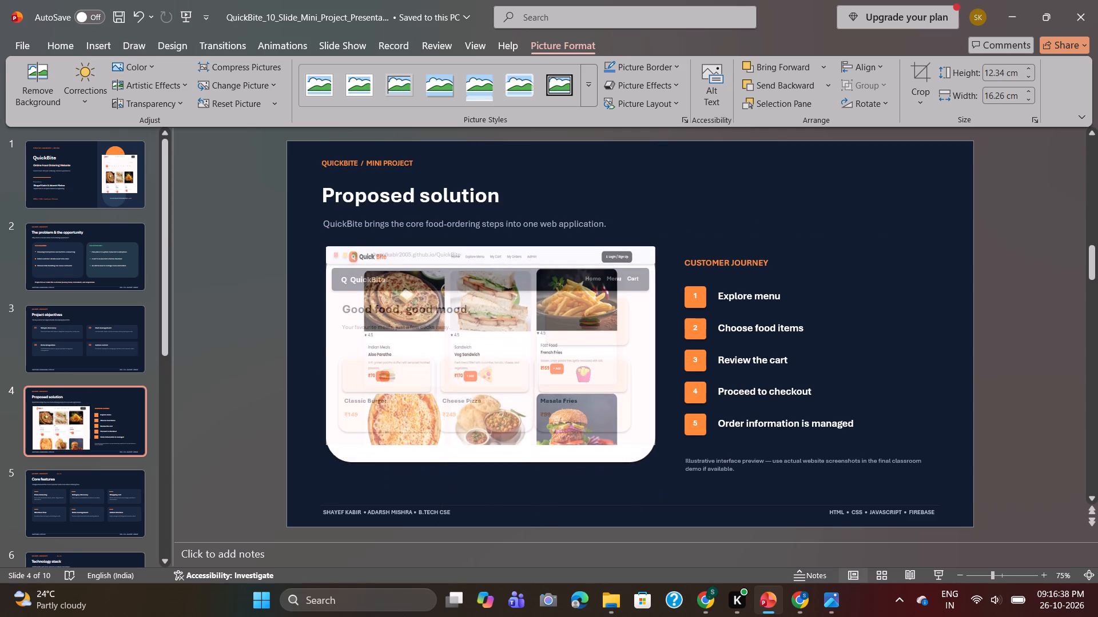
left_click_drag(498, 444, 498, 463)
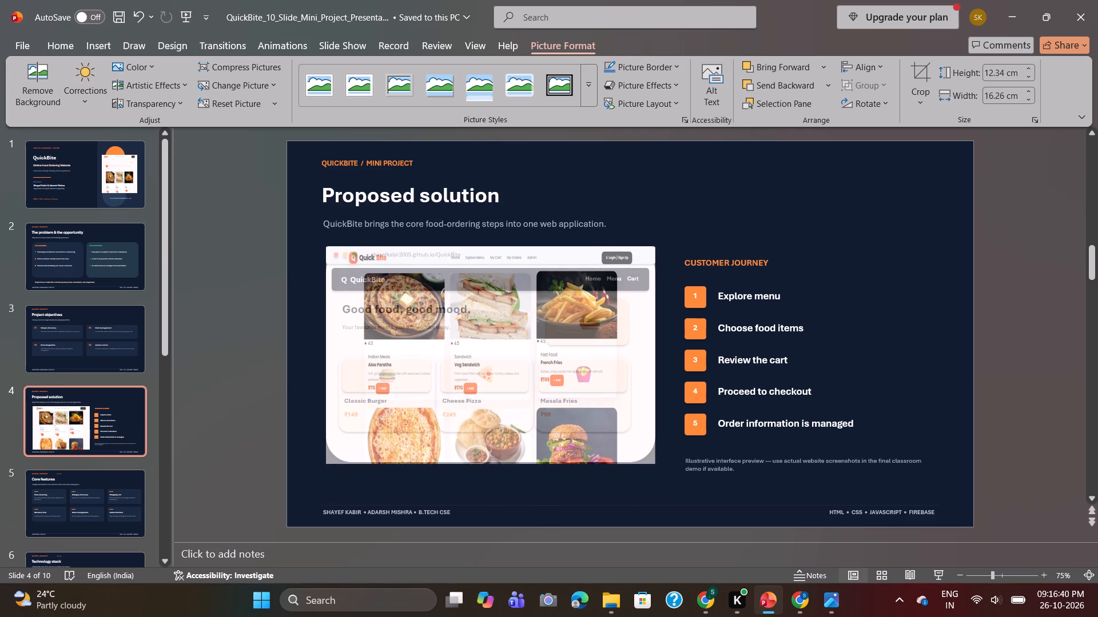
left_click_drag(498, 463, 496, 463)
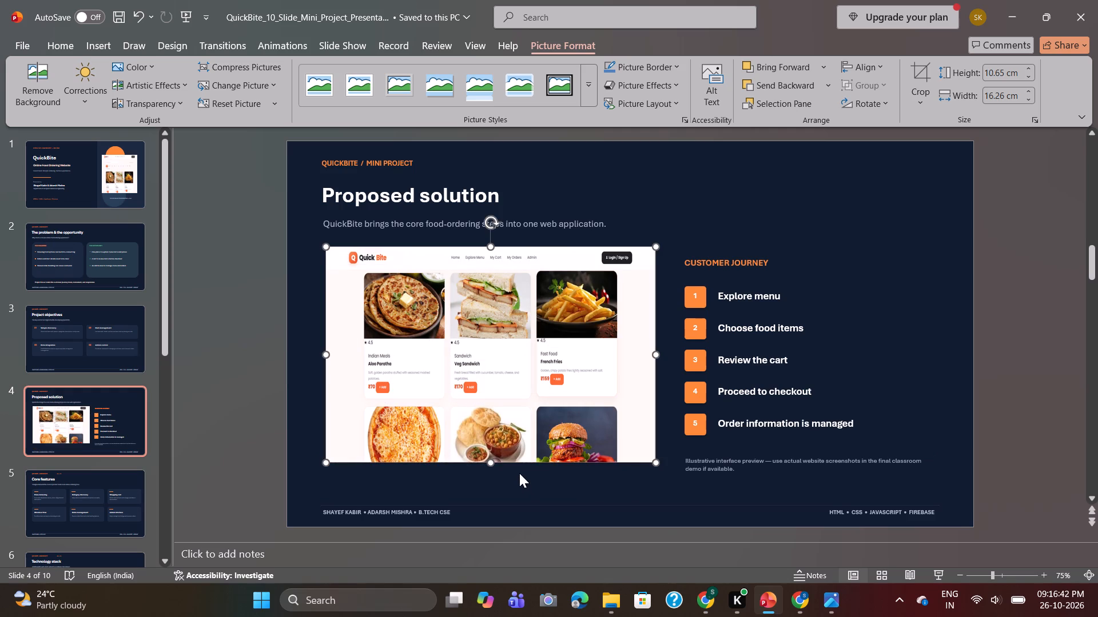
left_click(528, 478)
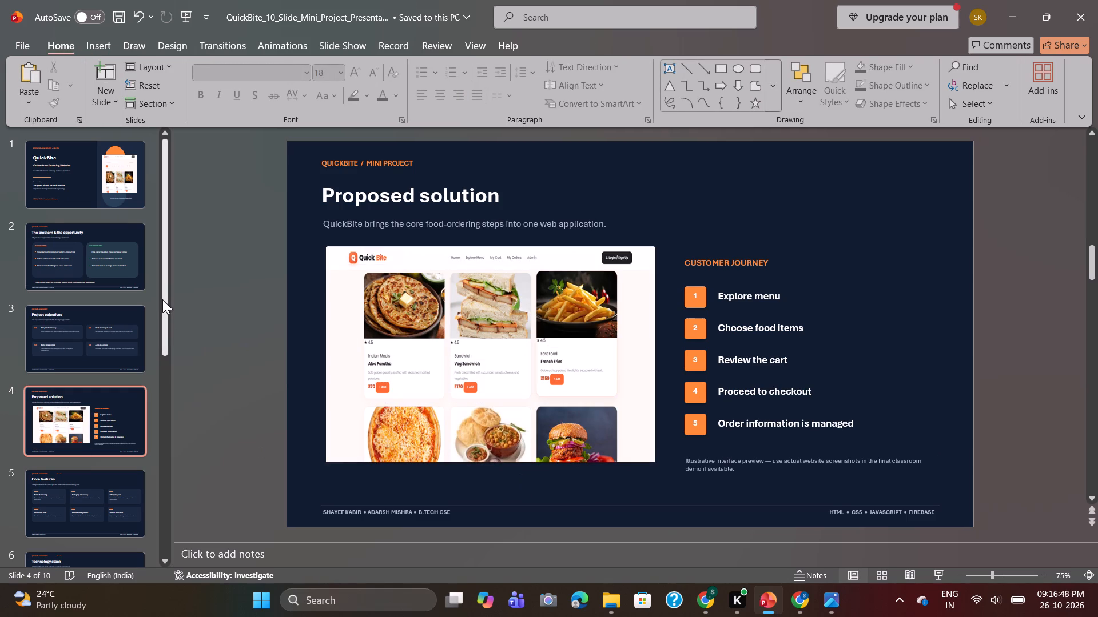
Remove the "05 — 10" page number from the header of the Core features slide.
left_click_drag(162, 299, 163, 347)
left_click(110, 406)
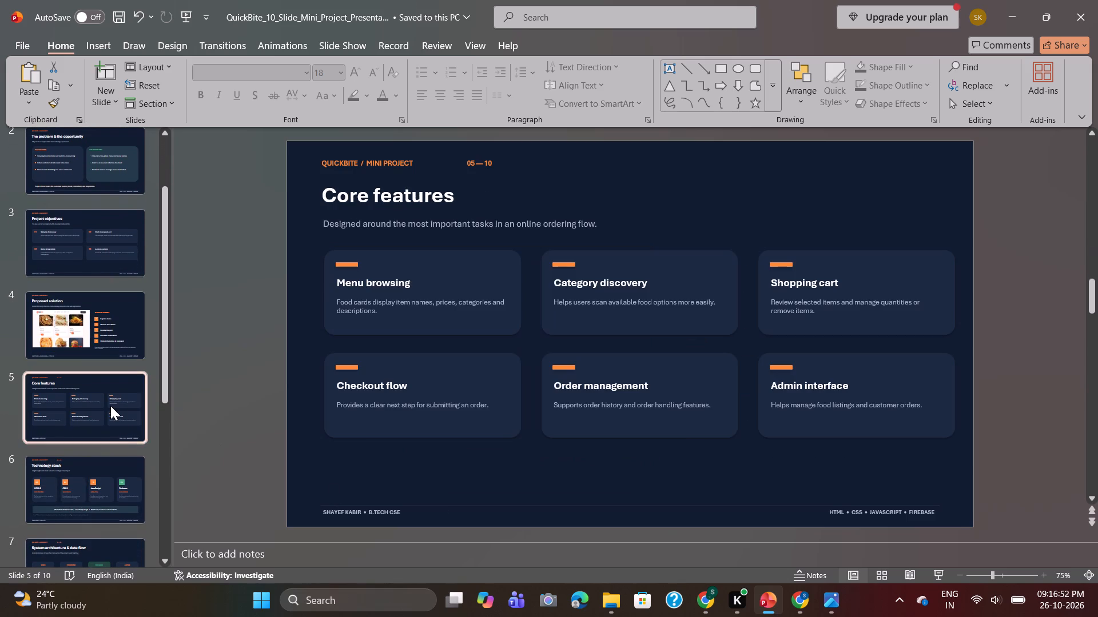
left_click(491, 165)
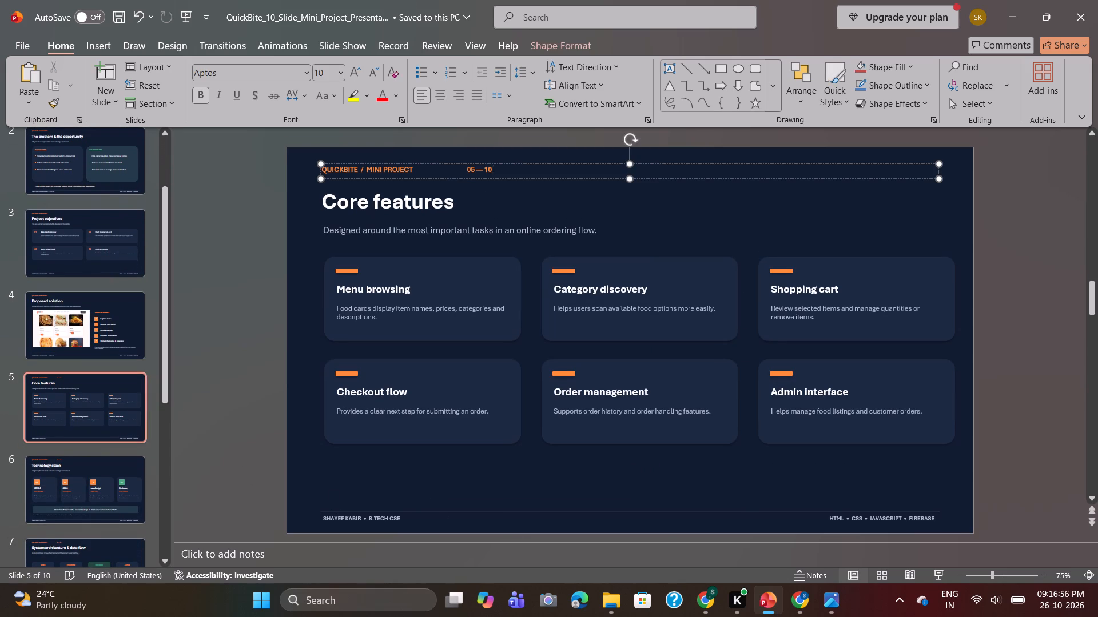
key("BackSpace")
key("BackSpace")
key("BackSpace")
key("BackSpace")
key("BackSpace")
key("BackSpace")
key("BackSpace")
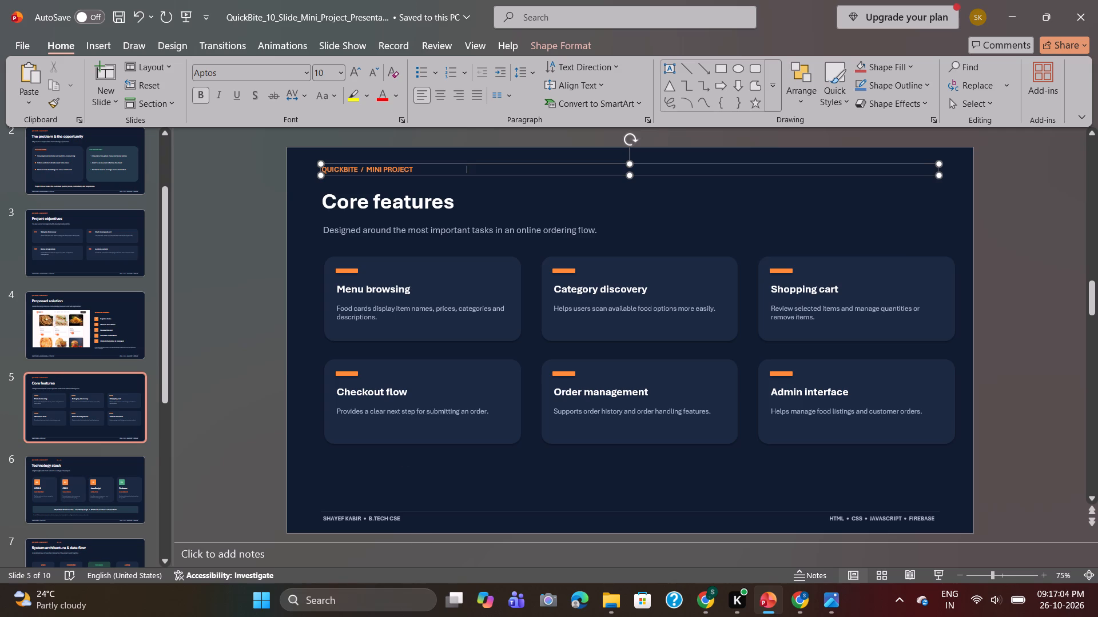
Delete the entire single-presenter B.Tech CSE text from the footer of the Core features slide.
left_click(384, 520)
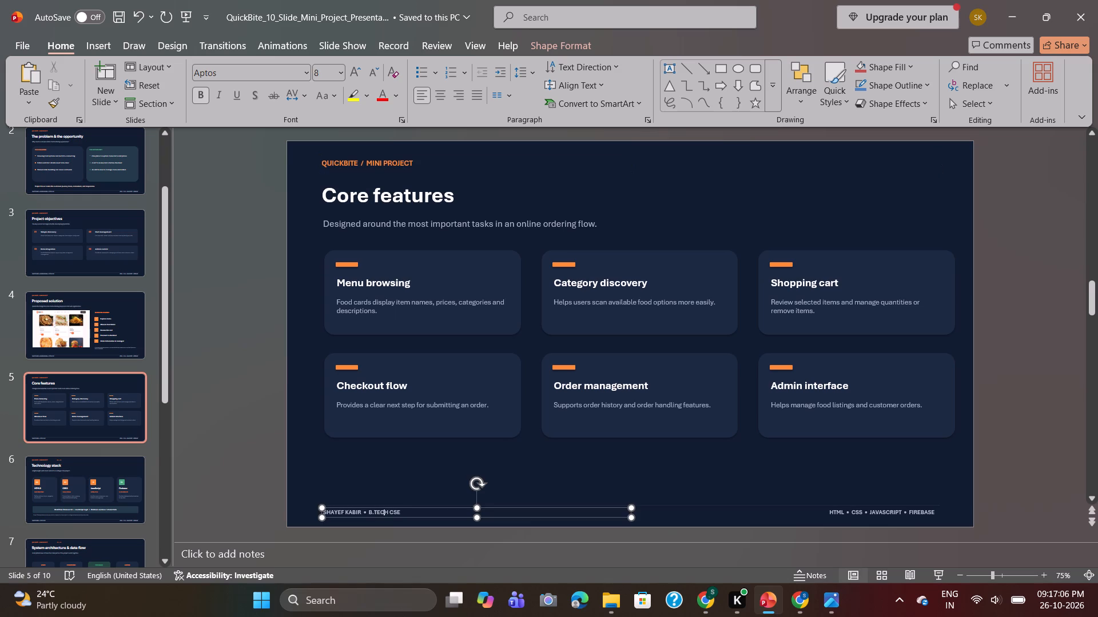
left_click(416, 516)
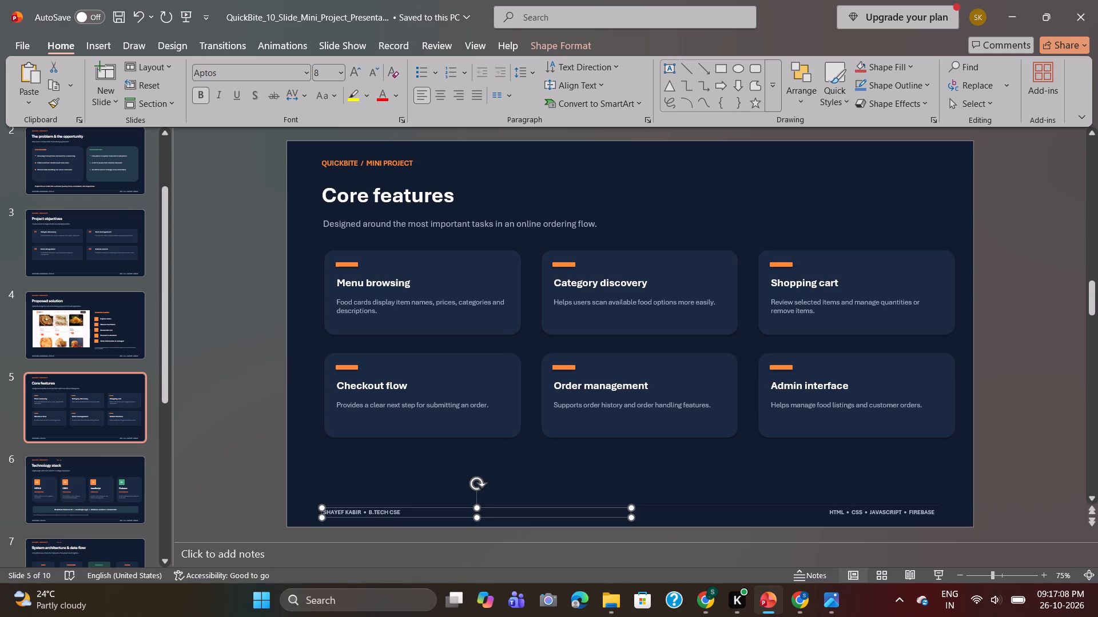
left_click(396, 512)
key("Right")
key("BackSpace")
key("BackSpace")
key("BackSpace")
key("BackSpace")
key("BackSpace")
key("BackSpace")
key("BackSpace")
key("BackSpace")
key("BackSpace")
key("BackSpace")
key("BackSpace")
key("BackSpace")
key("BackSpace")
key("BackSpace")
key("BackSpace")
key("BackSpace")
key("BackSpace")
key("BackSpace")
key("BackSpace")
key("BackSpace")
key("BackSpace")
key("BackSpace")
key("BackSpace")
key("BackSpace")
key("BackSpace")
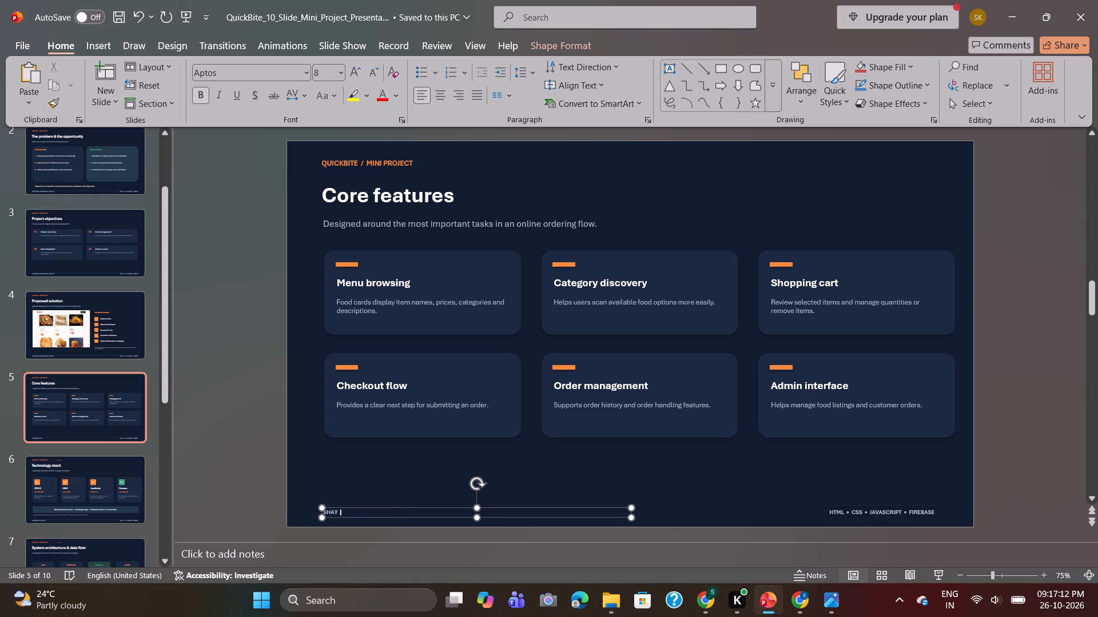
key("BackSpace")
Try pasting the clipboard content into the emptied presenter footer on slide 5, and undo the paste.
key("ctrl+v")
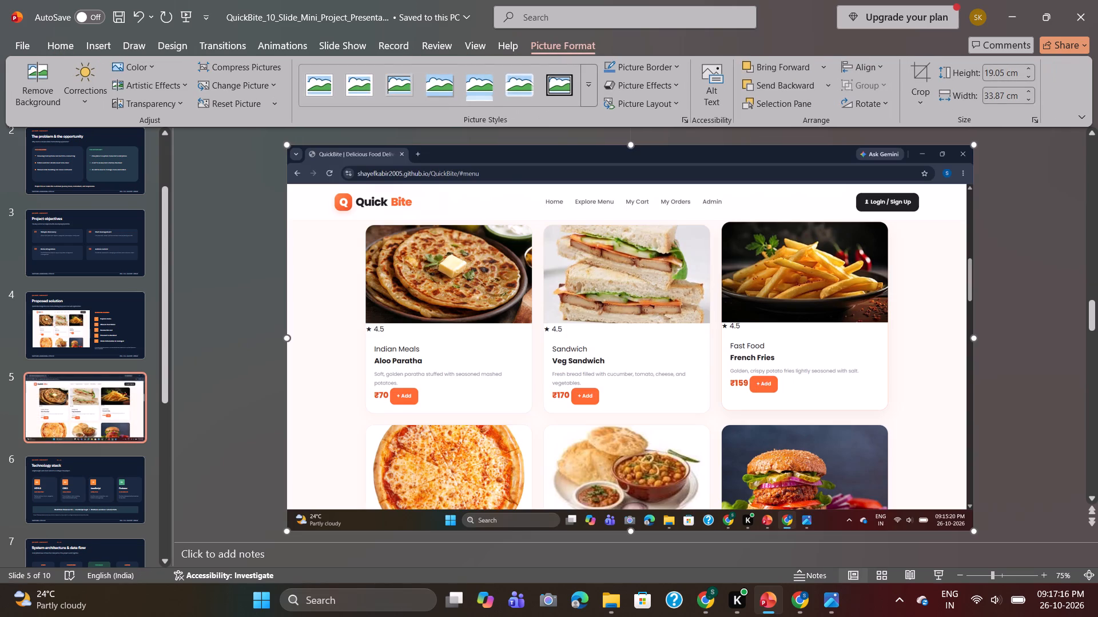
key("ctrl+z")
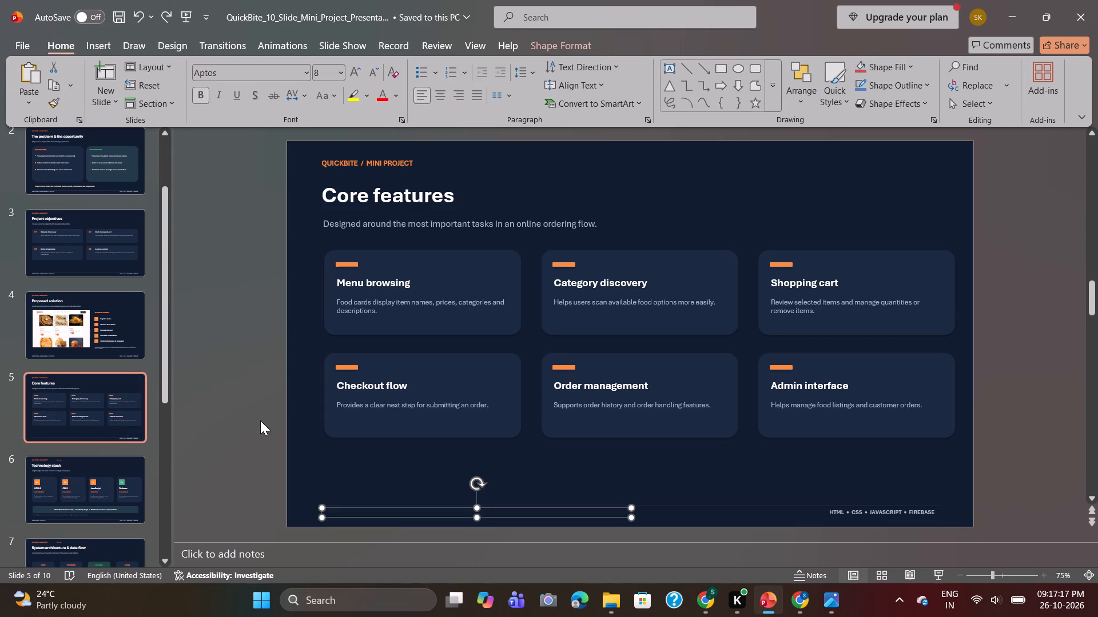
Copy the full two-presenter B.Tech CSE footer text from the Proposed solution slide.
left_click(62, 301)
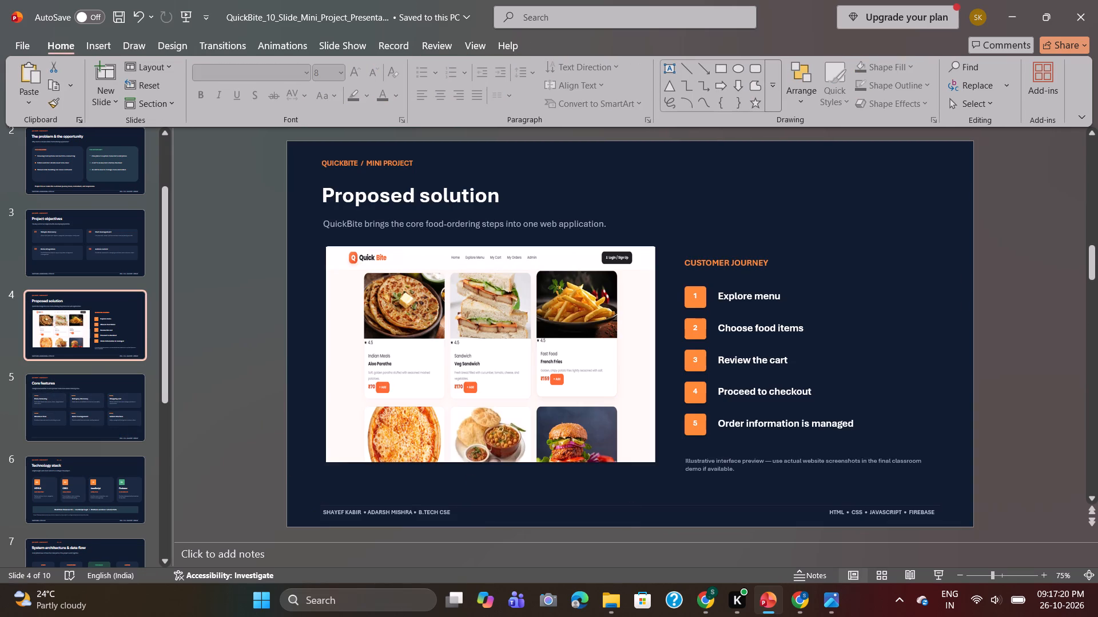
left_click(441, 512)
left_click(457, 512)
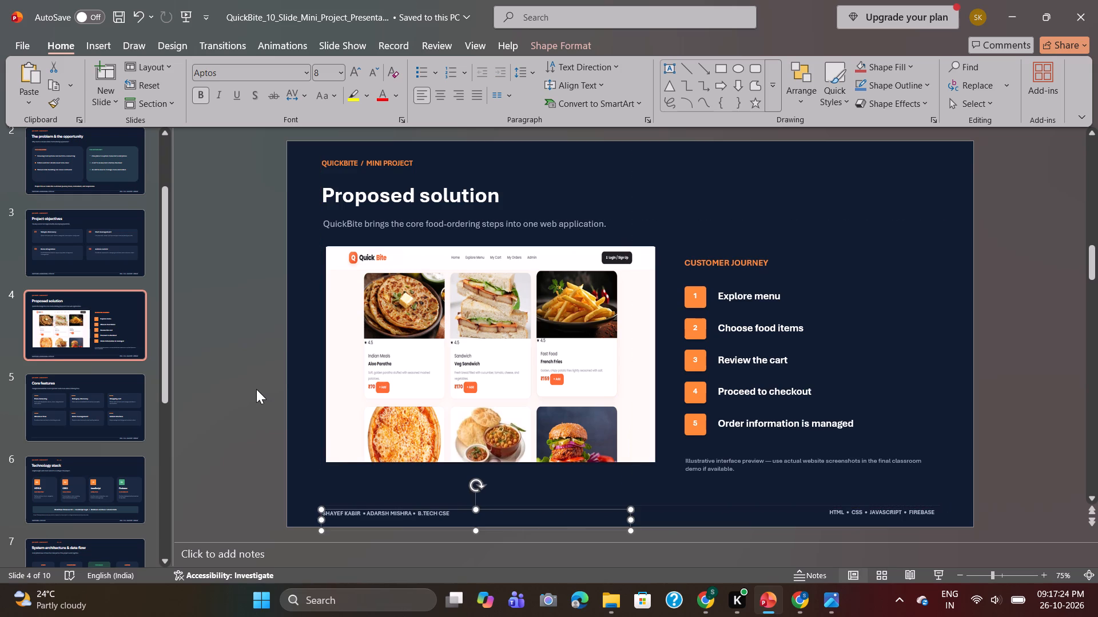
key("ctrl+z")
key("ctrl+z")
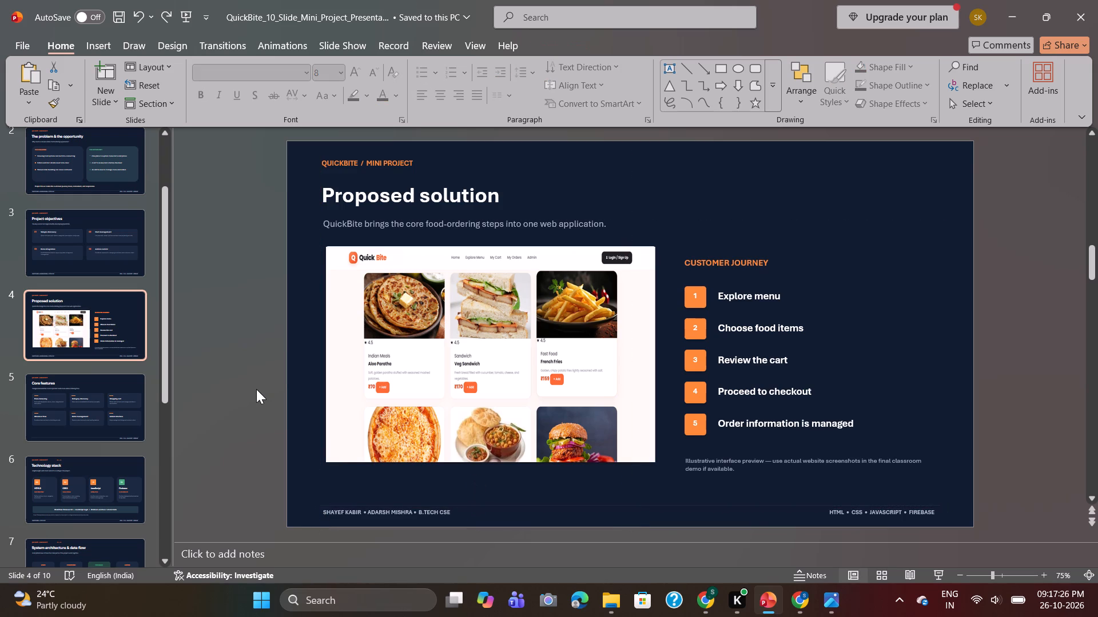
left_click(445, 512)
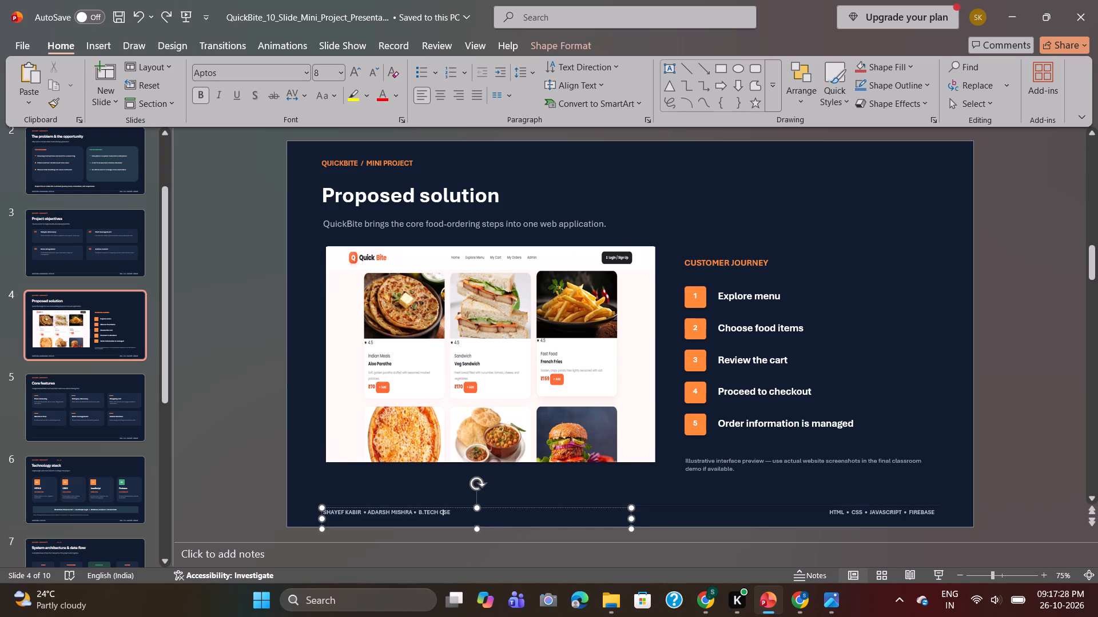
left_click(457, 511)
left_click(454, 512)
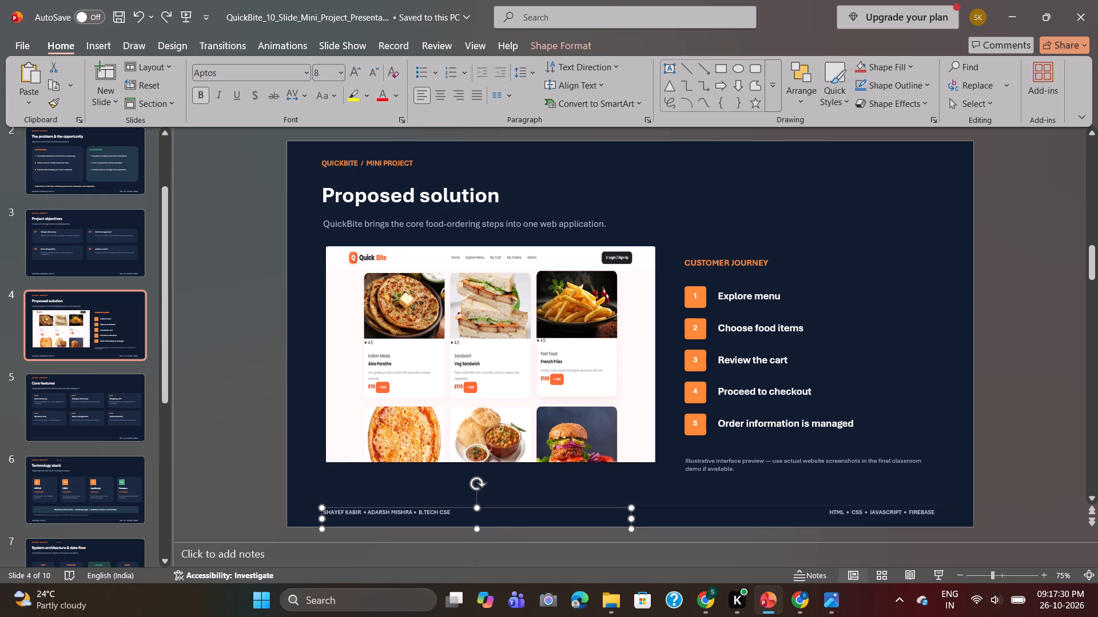
left_click(450, 510)
left_click(390, 516)
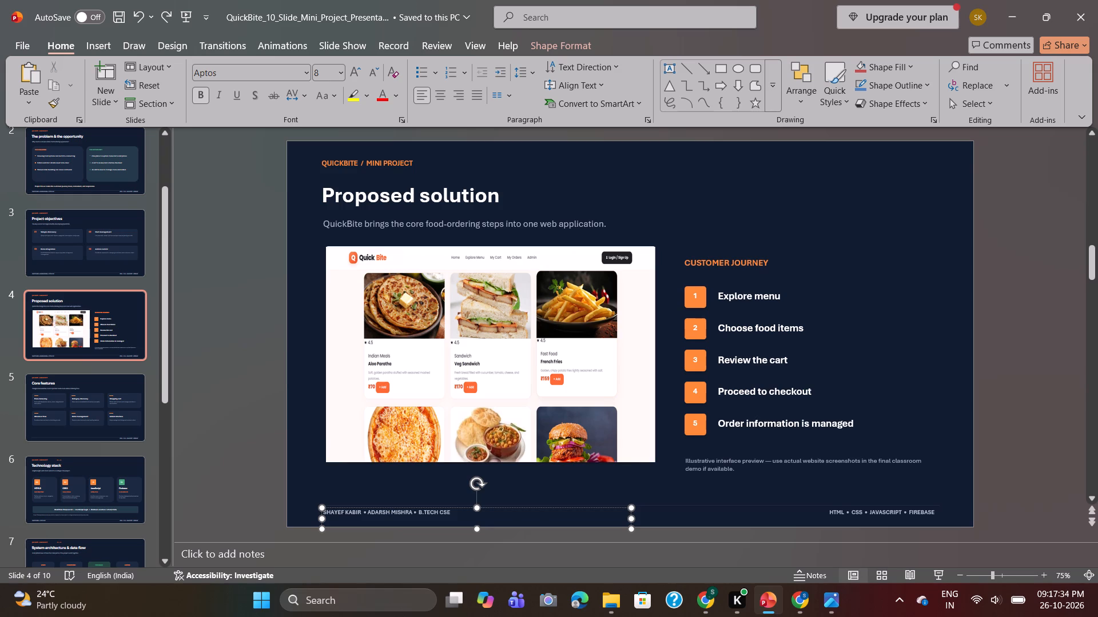
left_click(449, 512)
left_click_drag(449, 512, 327, 508, "ctrl")
key("ctrl+c")
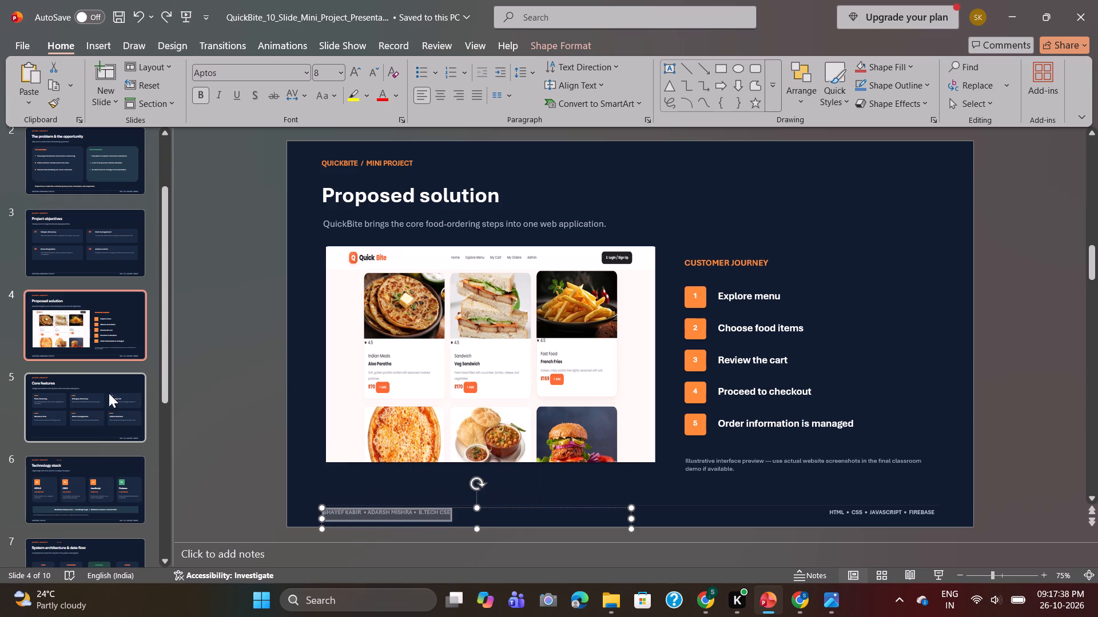
Undo the deletion of the single-presenter footer text on the Core features slide to bring its text box back.
left_click(121, 416)
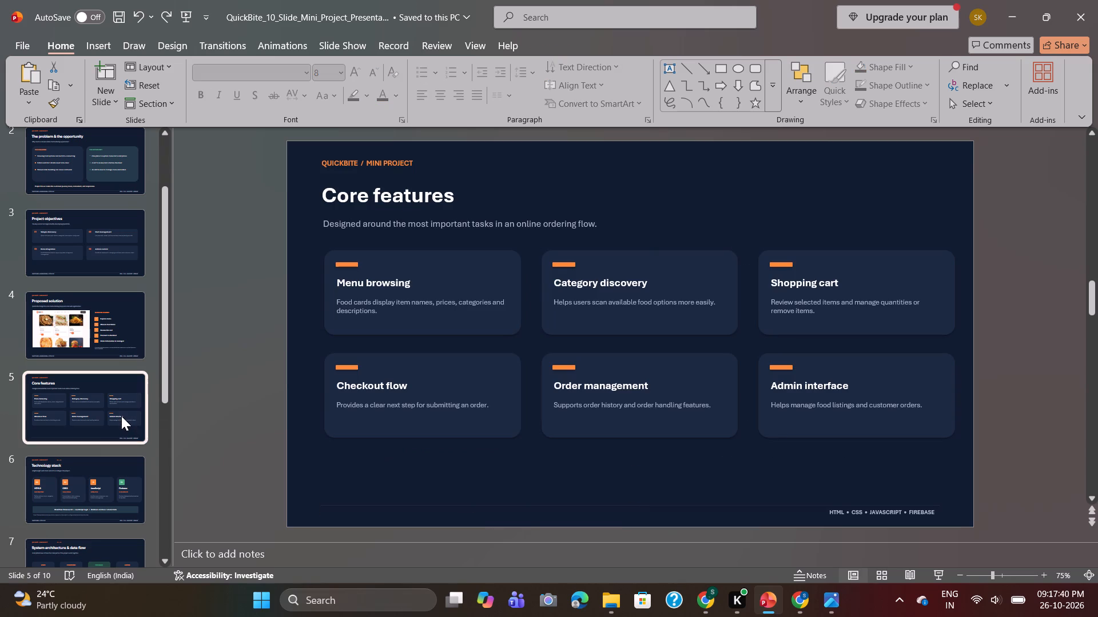
left_click(432, 499)
left_click(118, 341)
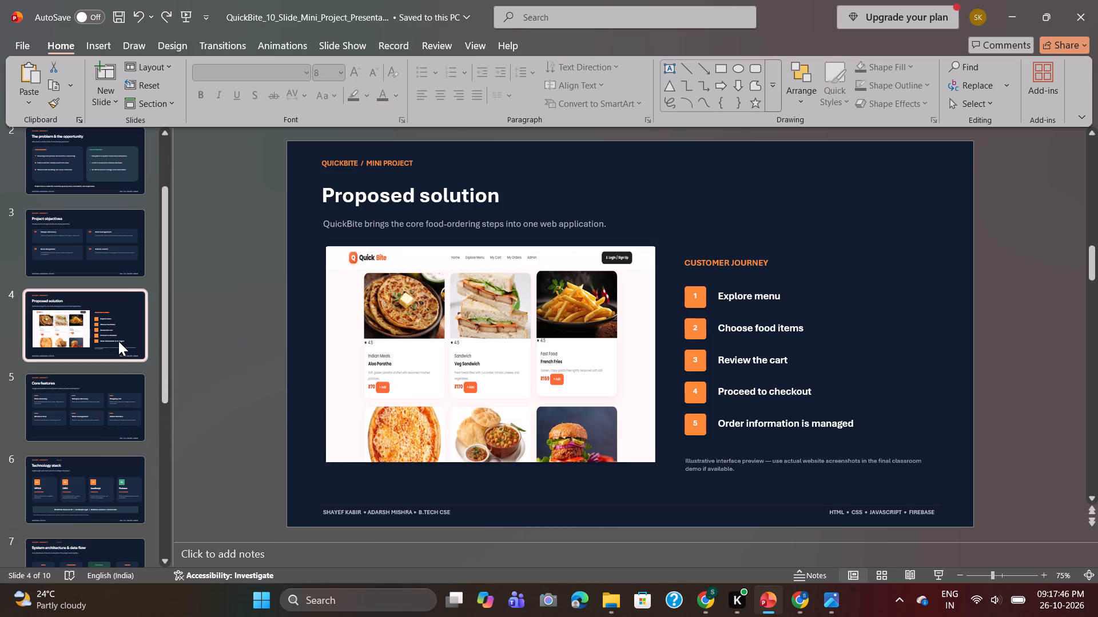
left_click(96, 392)
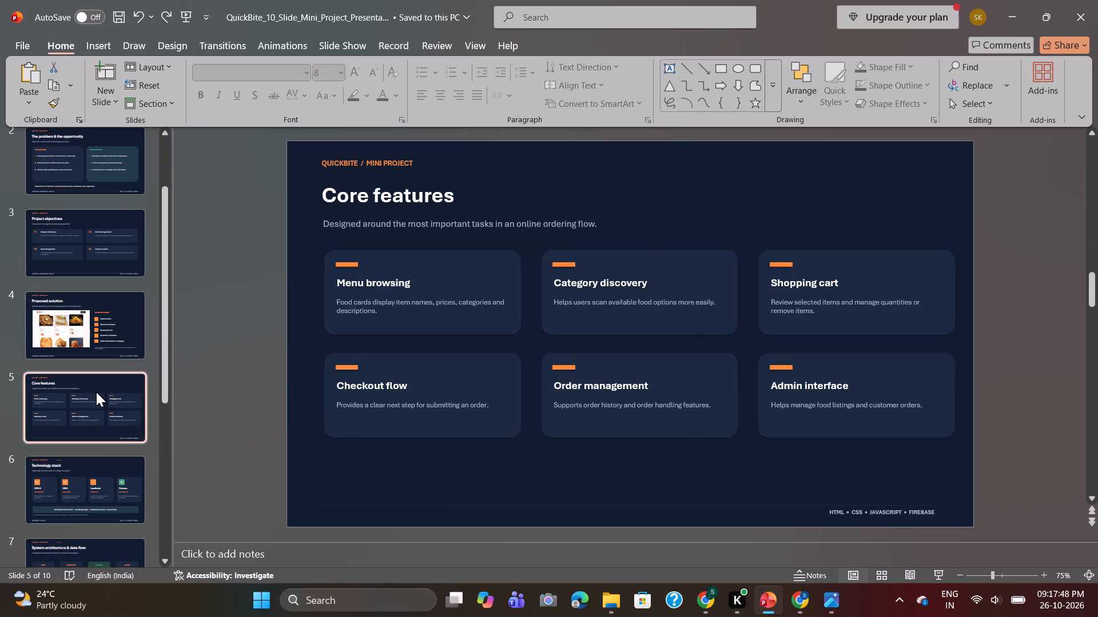
left_click(405, 491)
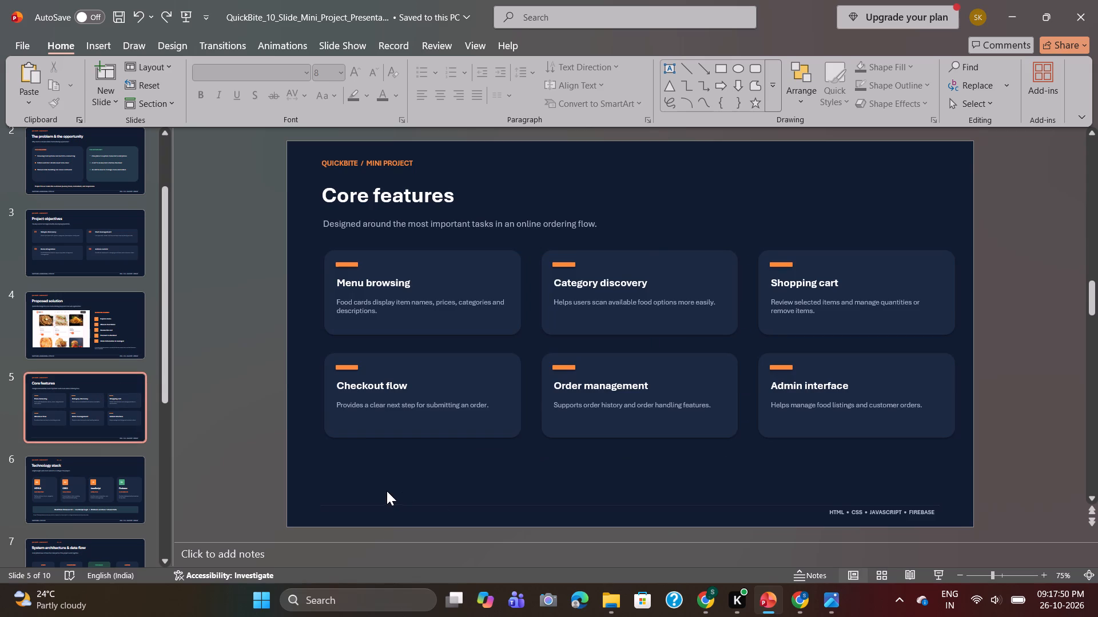
key("ctrl+z")
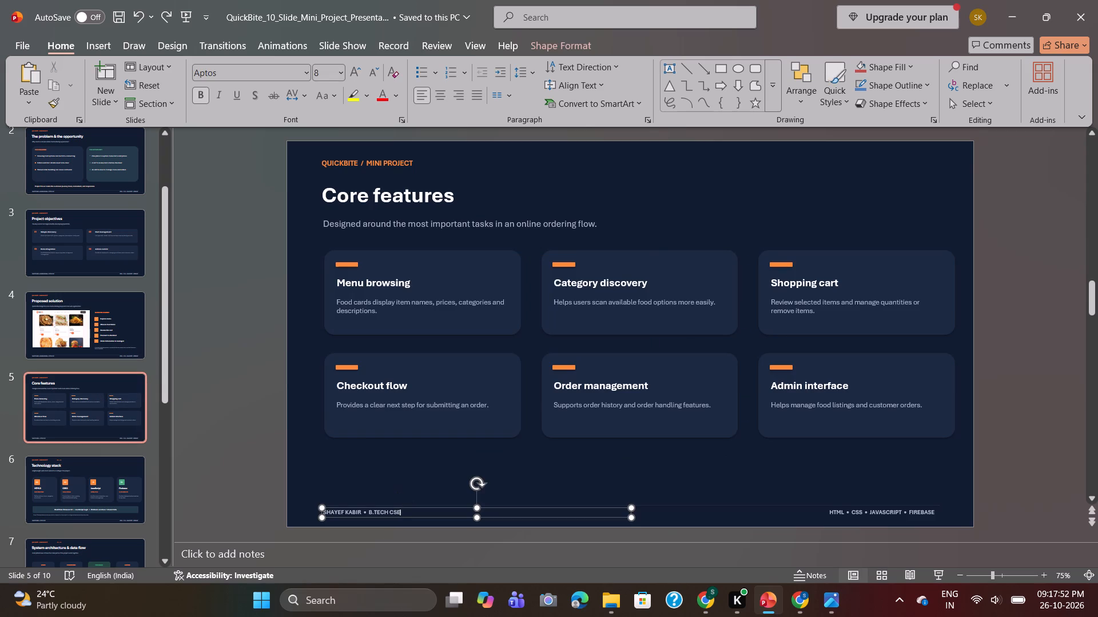
Replace the single-presenter footer text on the Core features slide with the copied two-presenter B.Tech CSE text.
key("BackSpace")
key("BackSpace")
key("BackSpace")
key("BackSpace")
key("BackSpace")
key("BackSpace")
key("BackSpace")
key("BackSpace")
key("BackSpace")
key("BackSpace")
key("BackSpace")
key("BackSpace")
key("BackSpace")
key("BackSpace")
key("BackSpace")
key("BackSpace")
key("BackSpace")
key("BackSpace")
key("BackSpace")
key("BackSpace")
key("BackSpace")
key("BackSpace")
key("BackSpace")
key("BackSpace")
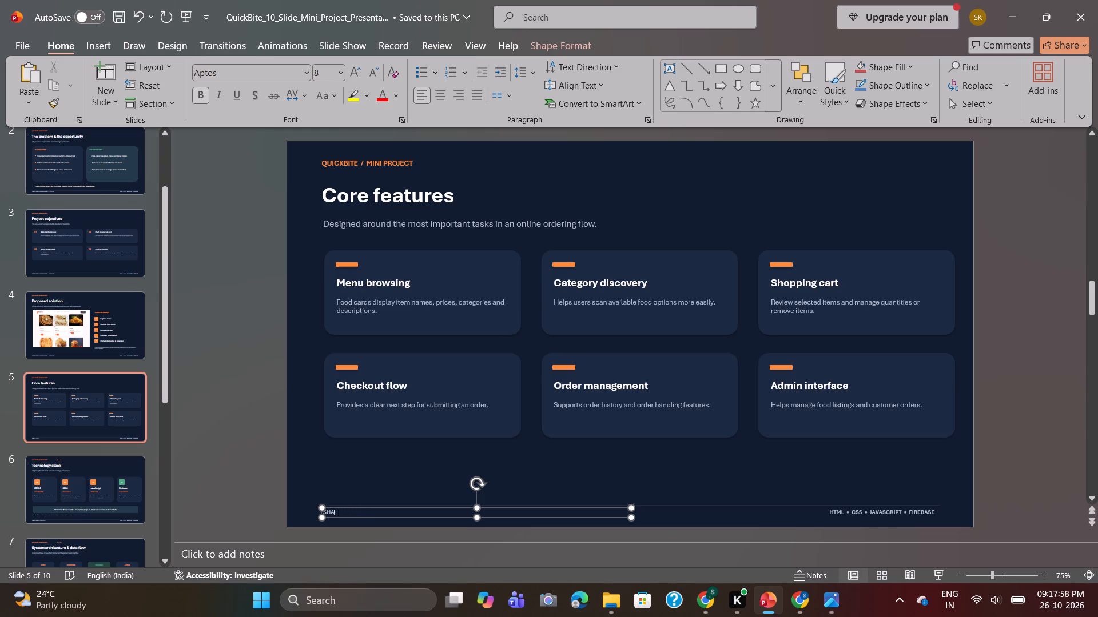
key("BackSpace")
key("BackSpace")
key("BackSpace")
key("ctrl+v")
left_click(413, 477)
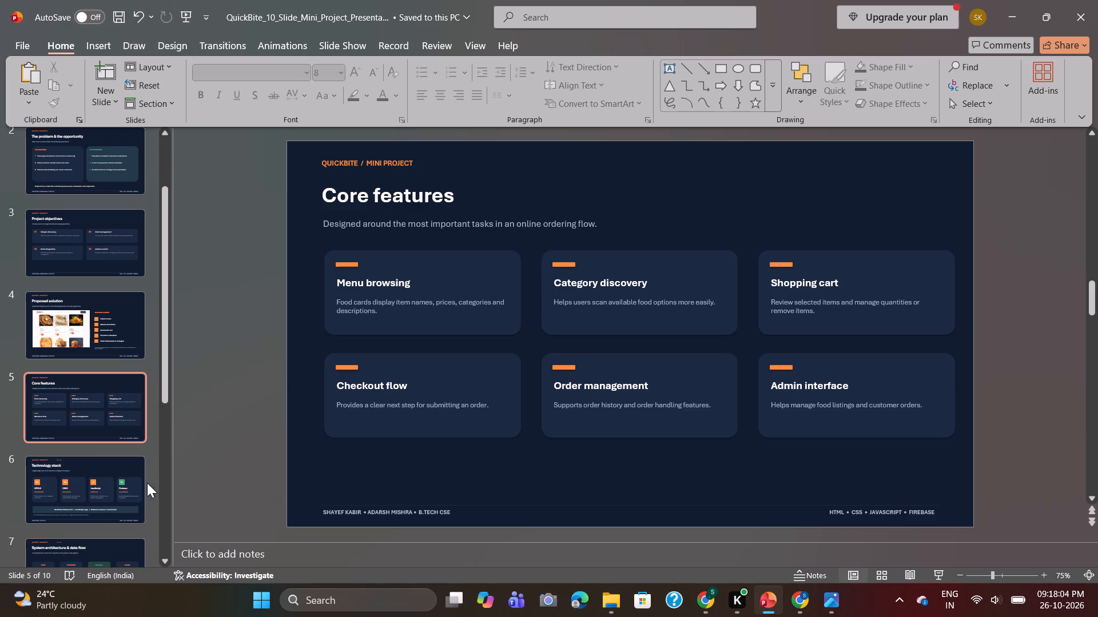
Delete the "Illustrative interface preview" note below the customer journey list on the Proposed solution slide.
left_click(112, 308)
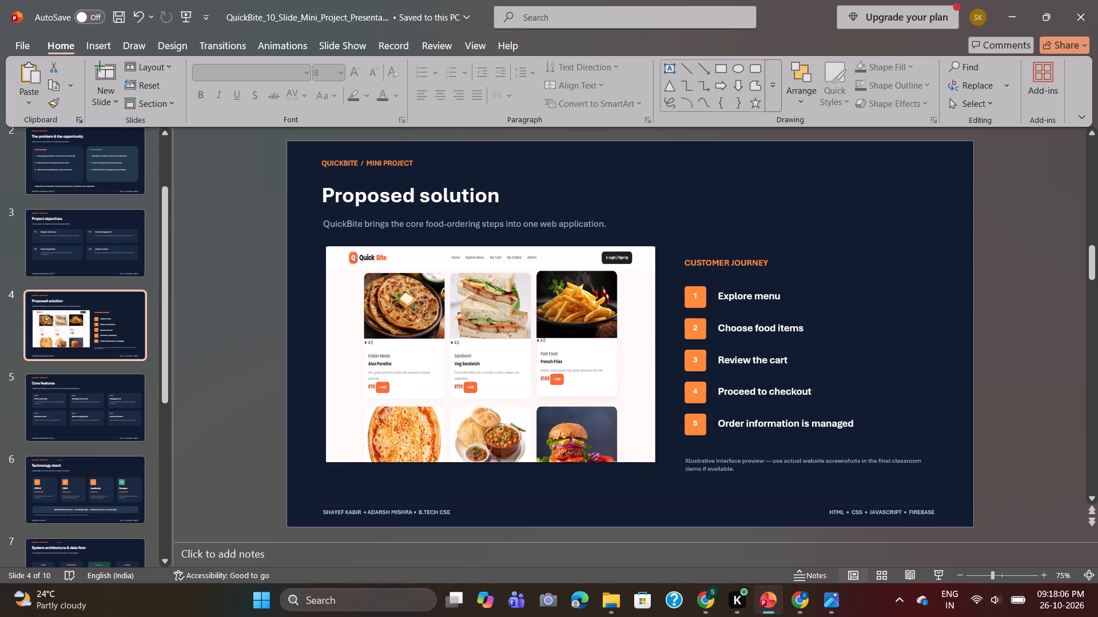
left_click(789, 465)
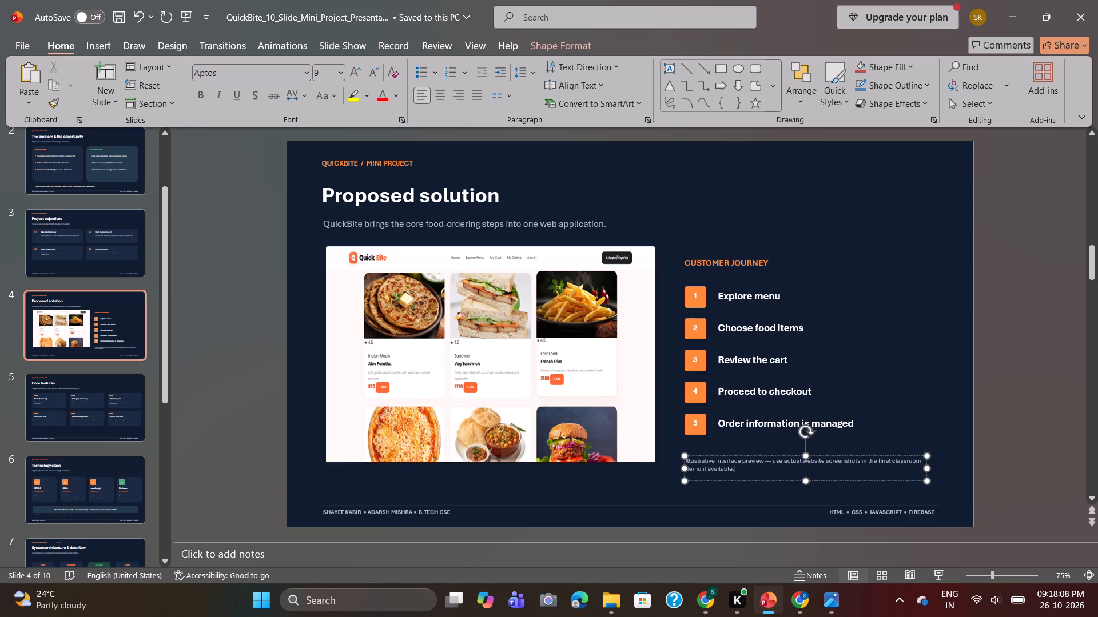
key("BackSpace")
key("BackSpace")
key("BackSpace")
key("BackSpace")
key("BackSpace")
key("BackSpace")
key("BackSpace")
key("BackSpace")
key("BackSpace")
key("BackSpace")
key("BackSpace")
key("BackSpace")
key("BackSpace")
key("BackSpace")
key("BackSpace")
key("BackSpace")
key("BackSpace")
key("BackSpace")
key("BackSpace")
key("BackSpace")
key("BackSpace")
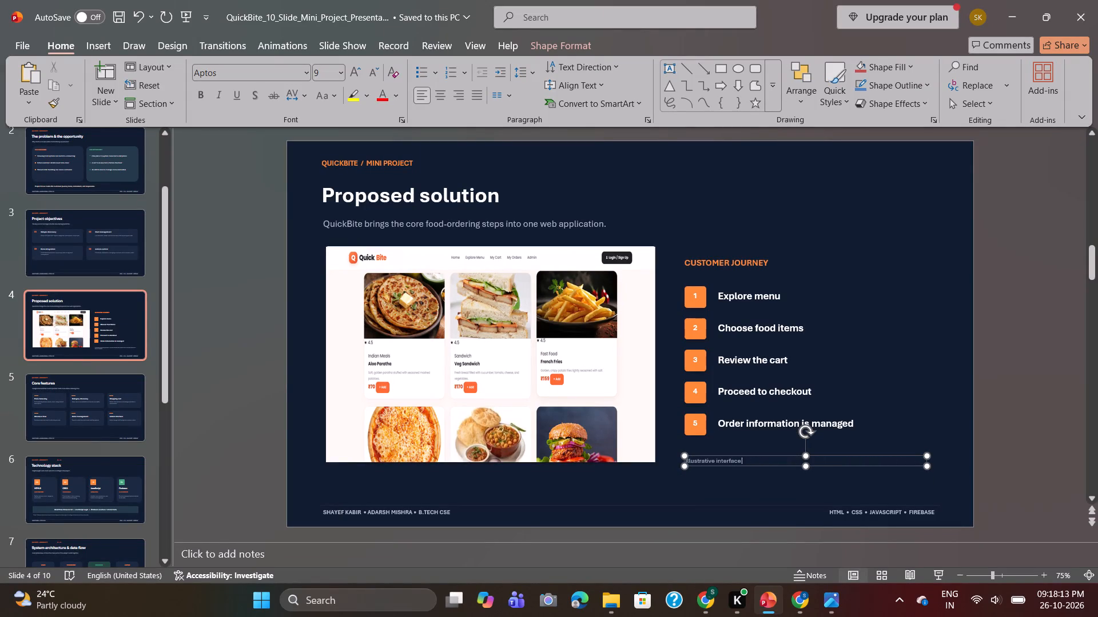
key("BackSpace")
key("BackSpace")
key("BackSpace")
key("BackSpace")
key("BackSpace")
key("BackSpace")
key("BackSpace")
key("BackSpace")
key("BackSpace")
key("BackSpace")
key("BackSpace")
key("BackSpace")
key("BackSpace")
key("BackSpace")
key("BackSpace")
key("BackSpace")
key("BackSpace")
key("BackSpace")
left_click(661, 497)
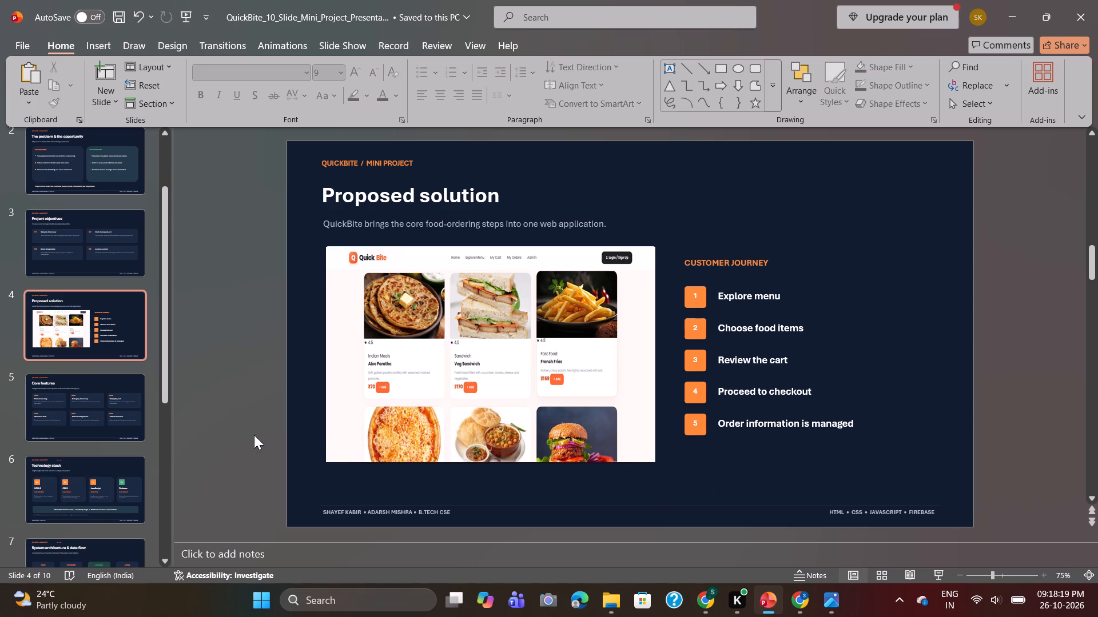
Replace the single-presenter footer text on the Technology stack slide with the copied two-presenter B.Tech CSE text.
left_click(94, 415)
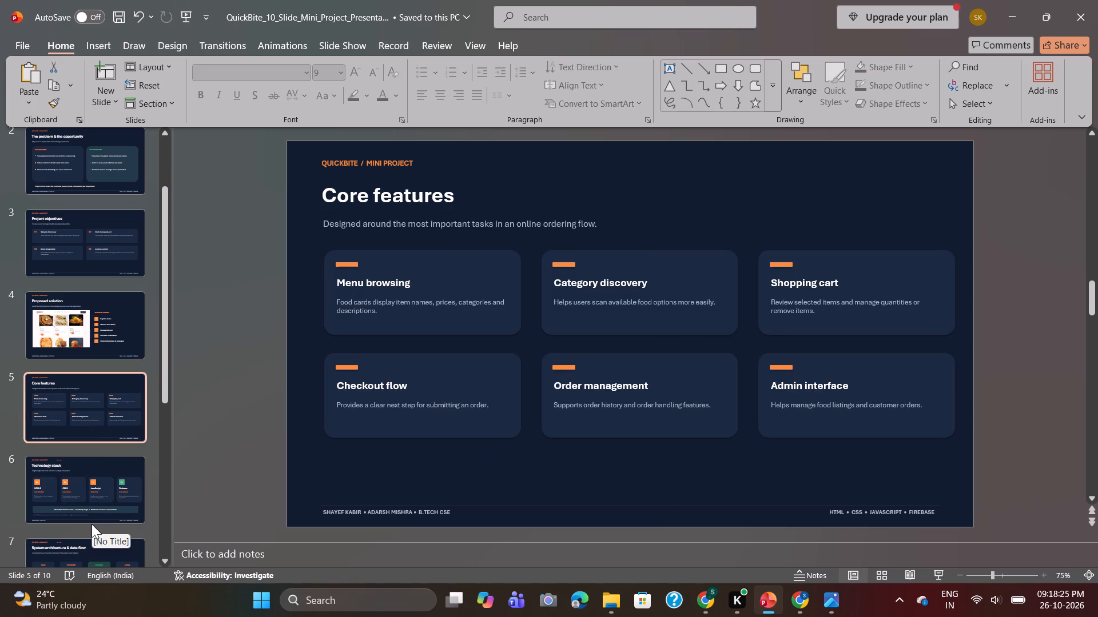
left_click(92, 496)
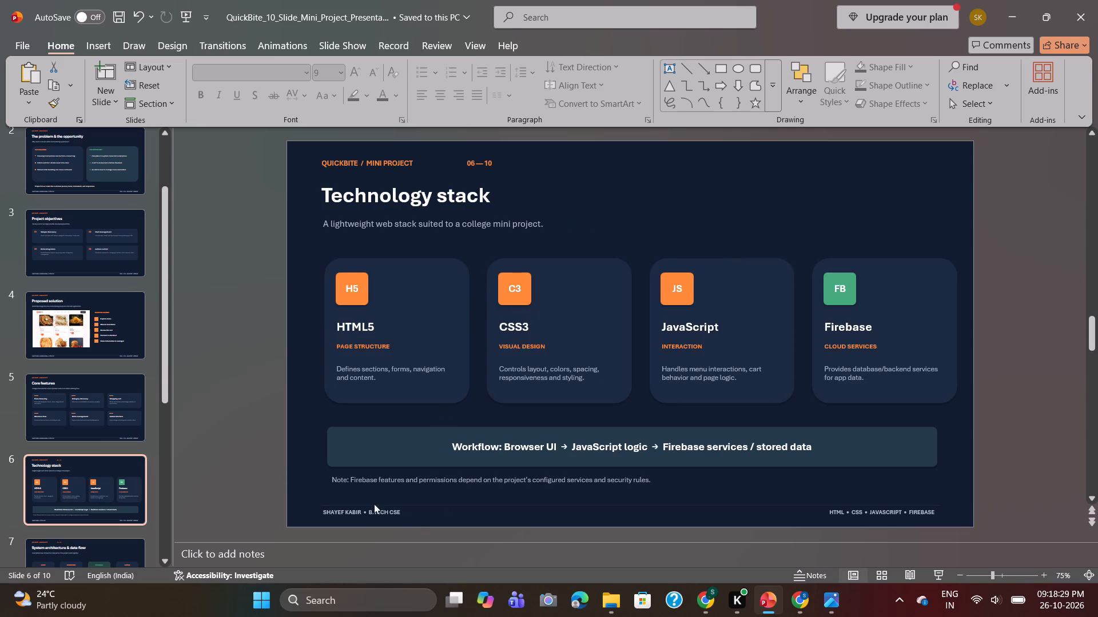
left_click(358, 511)
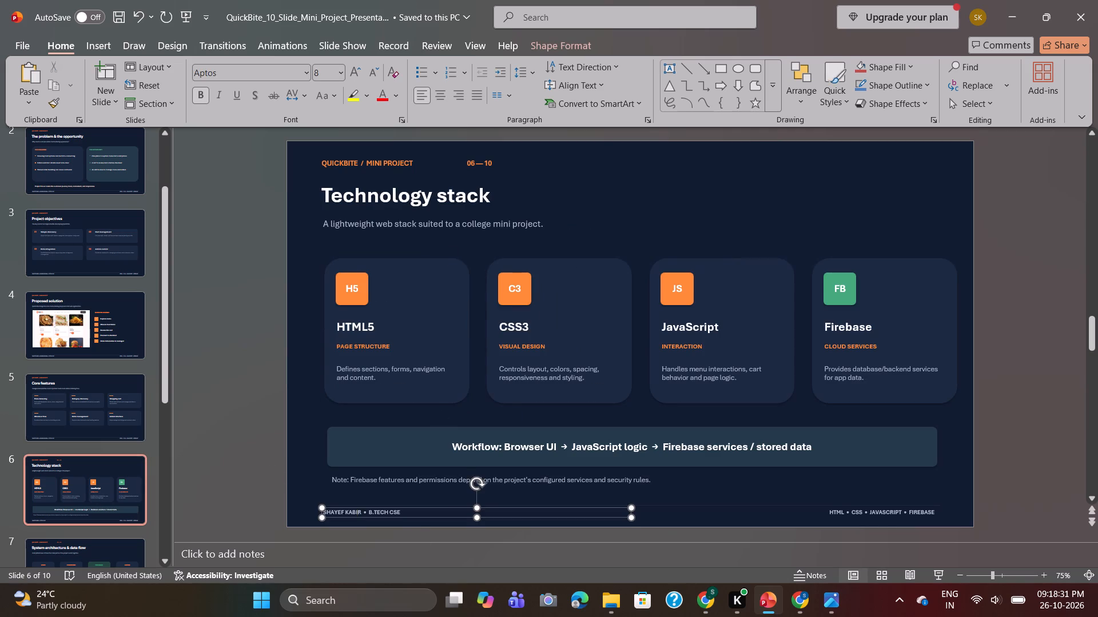
left_click(397, 513)
key("Right")
key("BackSpace")
key("BackSpace")
key("BackSpace")
key("BackSpace")
key("BackSpace")
key("BackSpace")
key("BackSpace")
key("BackSpace")
key("BackSpace")
key("BackSpace")
key("BackSpace")
key("BackSpace")
key("BackSpace")
key("BackSpace")
key("BackSpace")
key("BackSpace")
key("BackSpace")
key("BackSpace")
key("BackSpace")
key("BackSpace")
key("BackSpace")
key("BackSpace")
key("BackSpace")
key("BackSpace")
key("BackSpace")
key("BackSpace")
key("BackSpace")
key("ctrl+v")
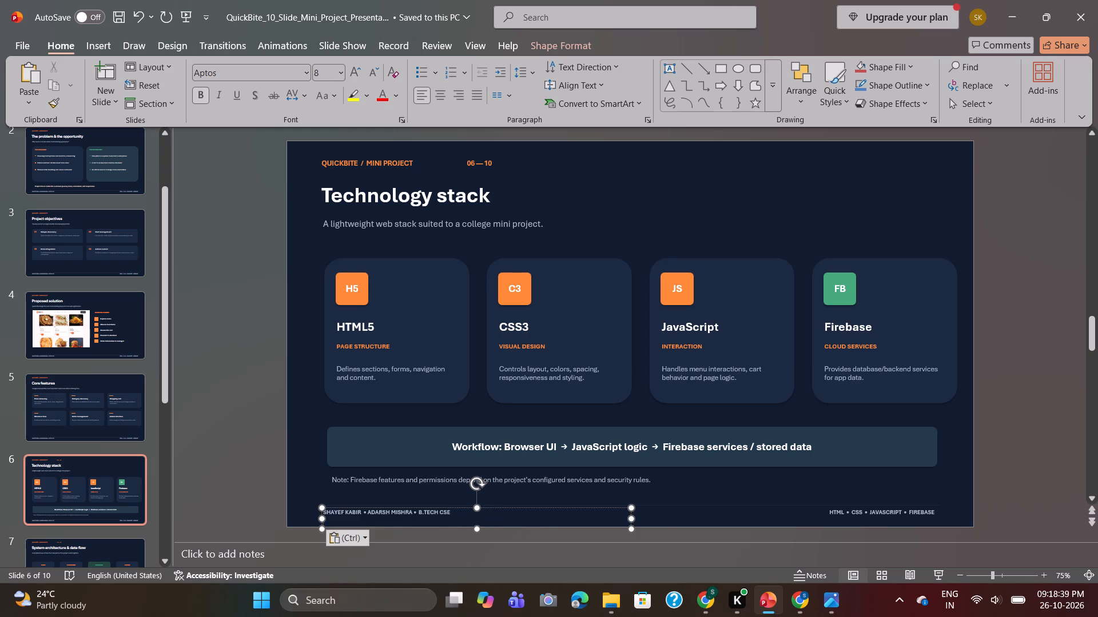
Remove the "06 — 10" page number from the header of the Technology stack slide.
left_click(488, 157)
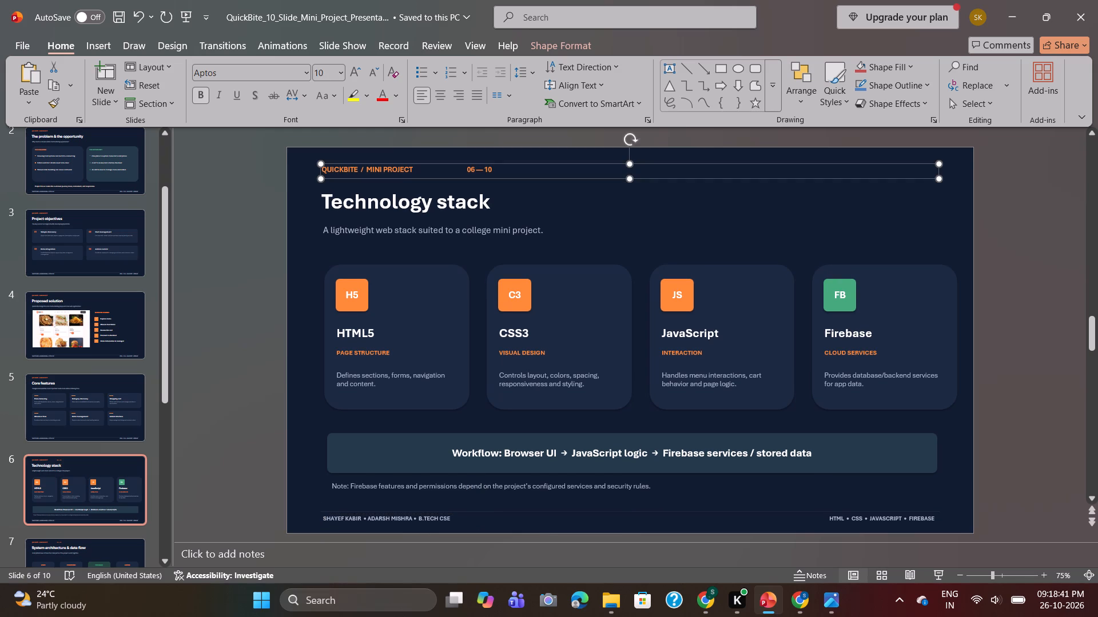
left_click(503, 165)
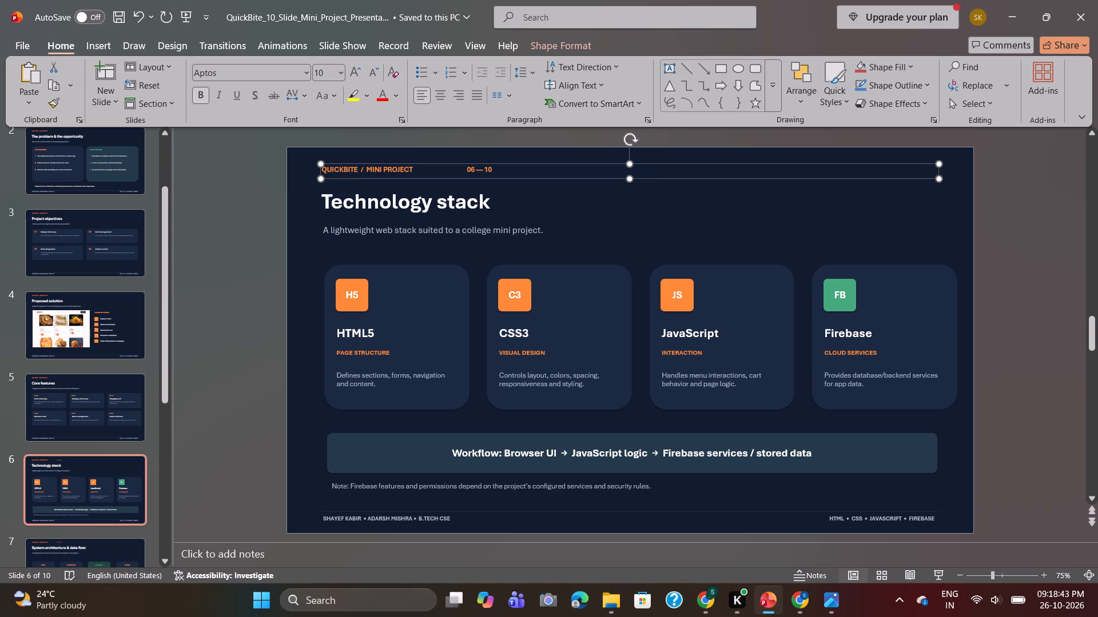
left_click(491, 171)
key("BackSpace")
key("BackSpace")
key("BackSpace")
key("BackSpace")
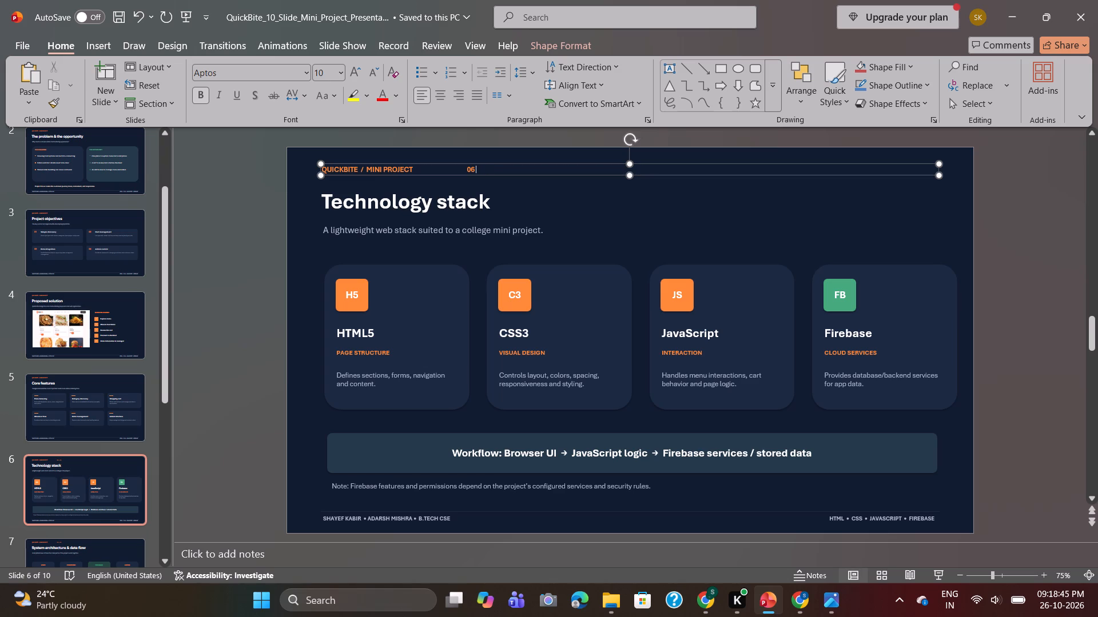
key("BackSpace")
key("BackSpace")
key("BackSpace")
Delete the Firebase permissions note below the workflow banner on the Technology stack slide.
left_click(654, 487)
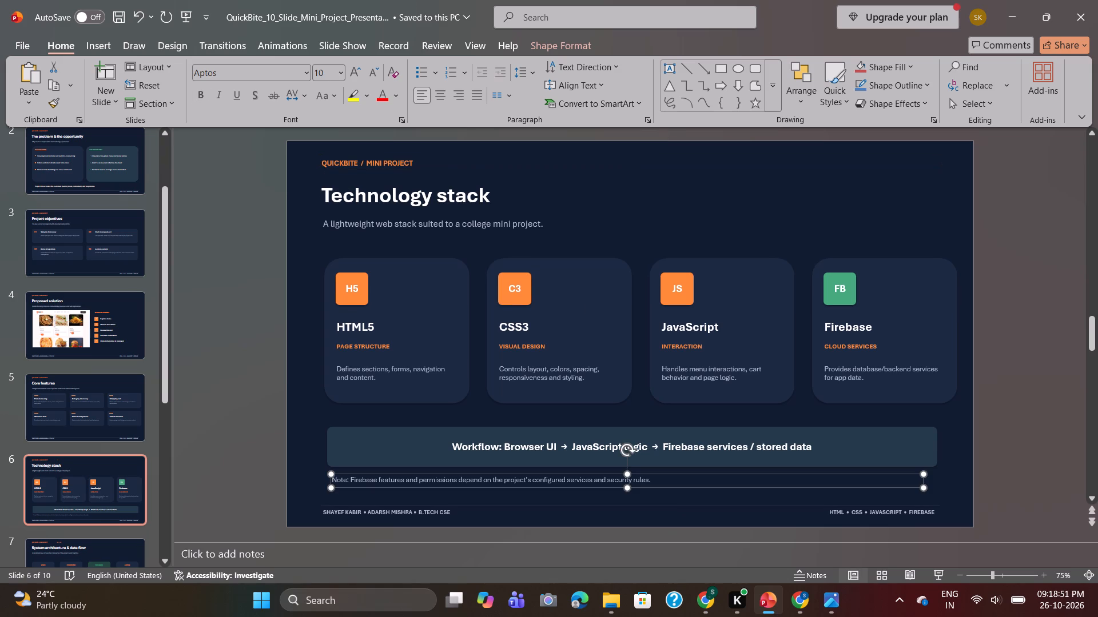
double_click(662, 480)
key("BackSpace")
key("BackSpace")
key("BackSpace")
key("BackSpace")
key("BackSpace")
key("BackSpace")
key("BackSpace")
key("BackSpace")
key("BackSpace")
key("BackSpace")
key("BackSpace")
key("BackSpace")
key("BackSpace")
key("BackSpace")
key("BackSpace")
key("BackSpace")
key("BackSpace")
key("BackSpace")
key("BackSpace")
key("BackSpace")
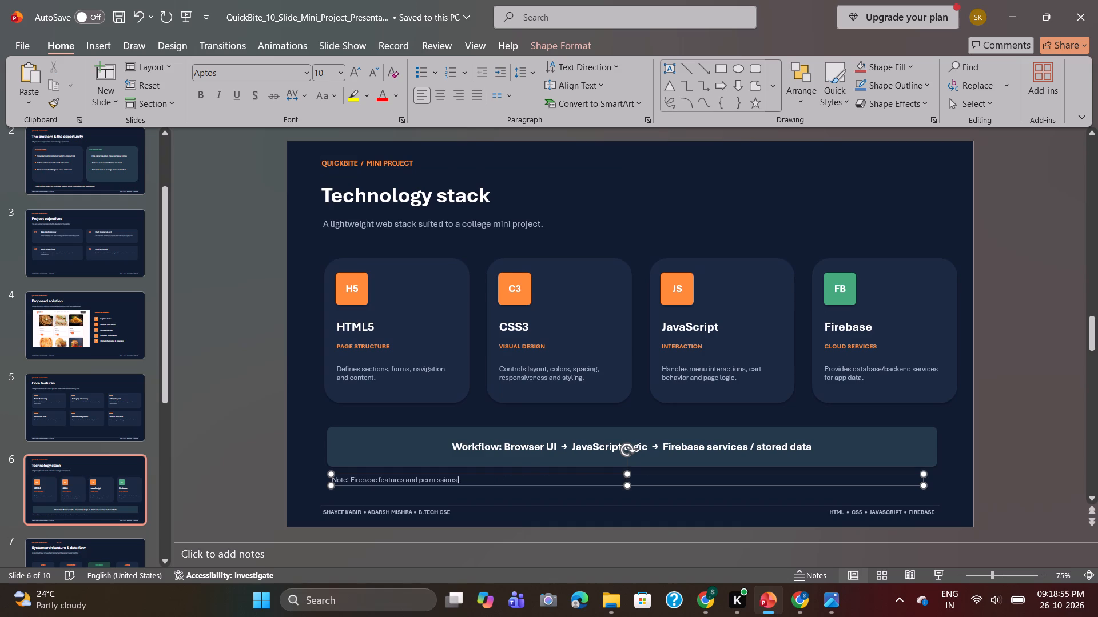
key("BackSpace")
key("BackSpace")
key("BackSpace")
key("BackSpace")
key("BackSpace")
key("BackSpace")
key("BackSpace")
key("BackSpace")
key("BackSpace")
key("BackSpace")
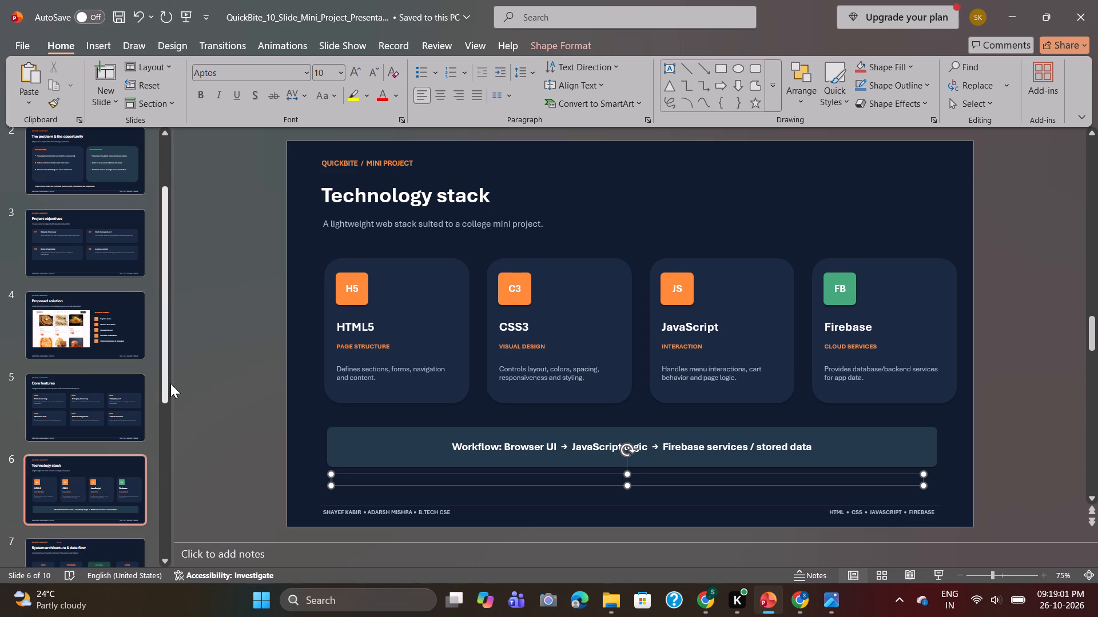
Replace the single-presenter footer text on the System architecture & data flow slide with the copied two-presenter B.Tech CSE text.
left_click_drag(170, 383, 170, 455)
left_click(109, 438)
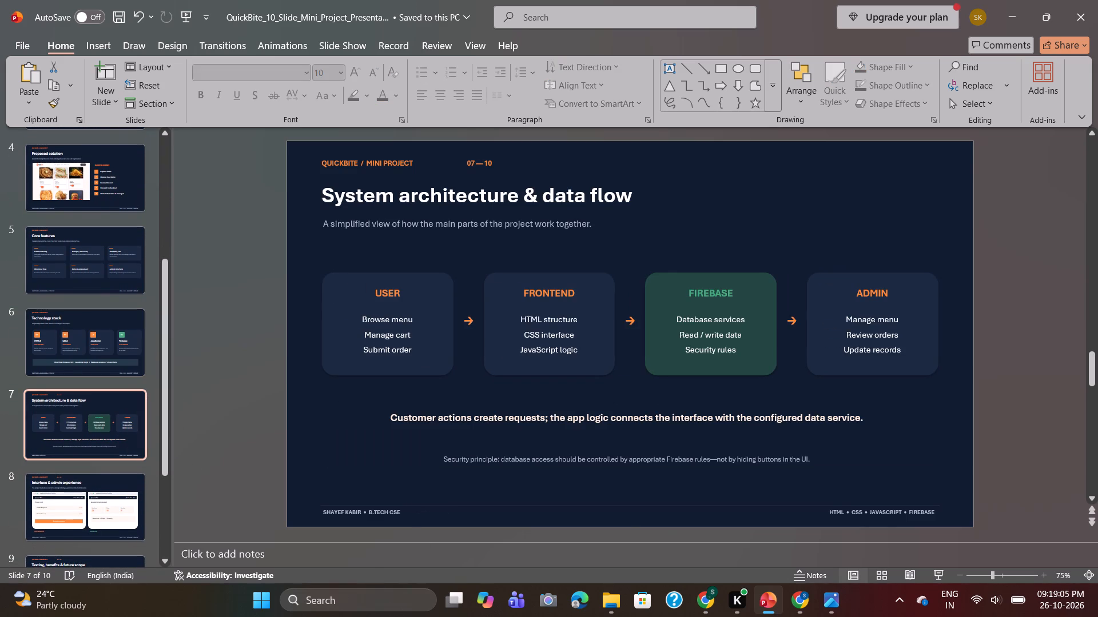
left_click(393, 516)
left_click(399, 507)
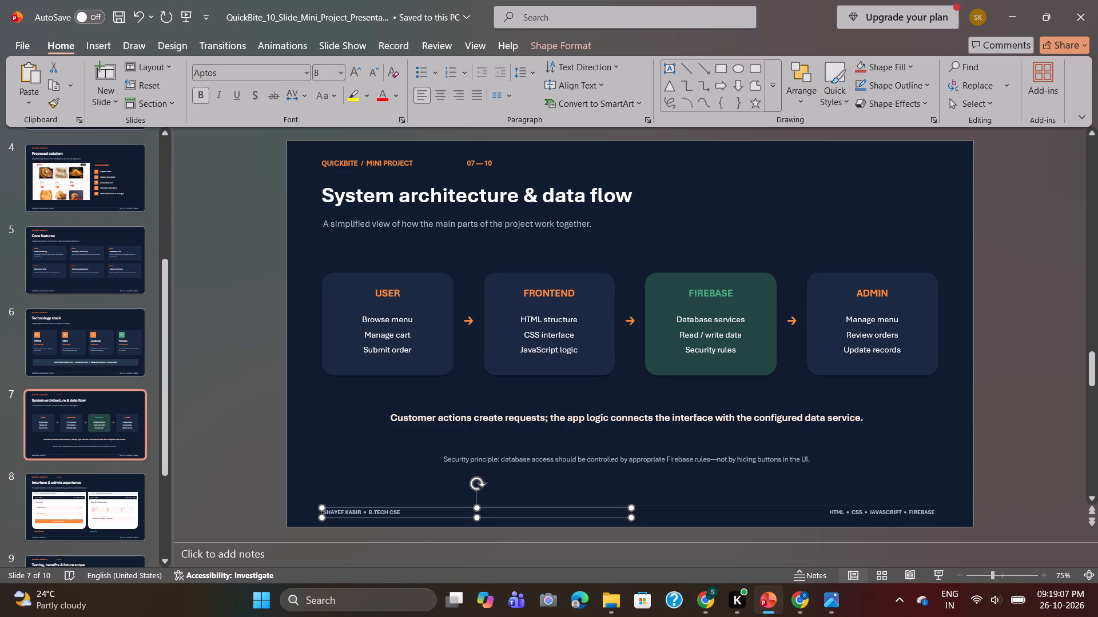
left_click(399, 513)
key("BackSpace")
key("BackSpace")
key("BackSpace")
key("BackSpace")
key("BackSpace")
key("BackSpace")
key("BackSpace")
key("BackSpace")
key("BackSpace")
key("BackSpace")
key("BackSpace")
key("BackSpace")
key("BackSpace")
key("BackSpace")
key("BackSpace")
key("BackSpace")
key("BackSpace")
key("BackSpace")
key("BackSpace")
key("BackSpace")
key("BackSpace")
key("BackSpace")
key("BackSpace")
key("BackSpace")
key("BackSpace")
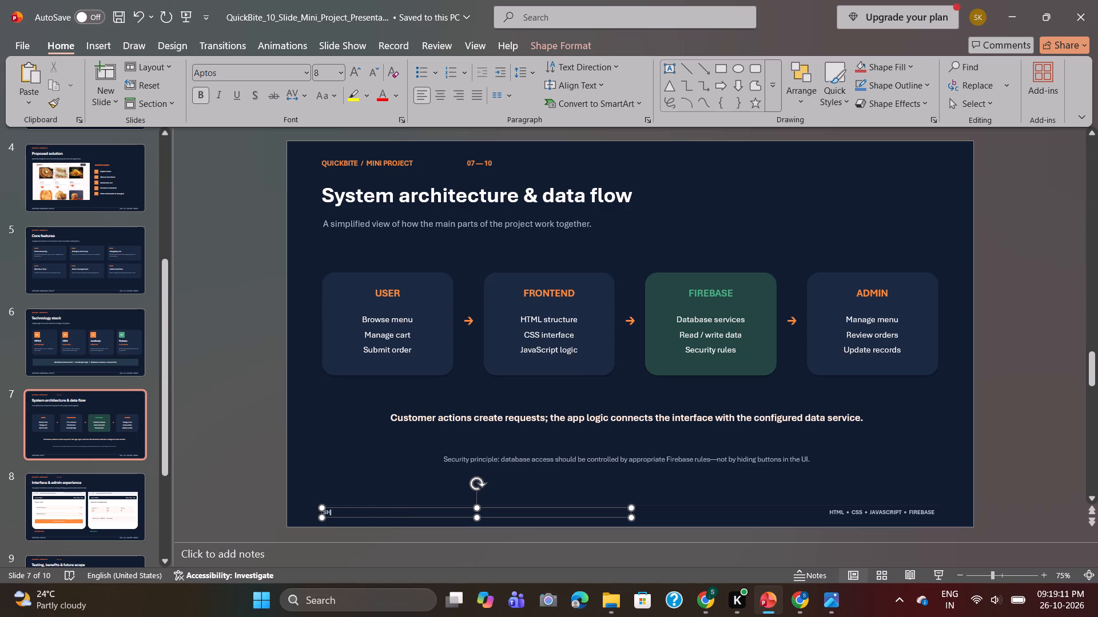
key("BackSpace")
key("BackSpace")
key("ctrl+v")
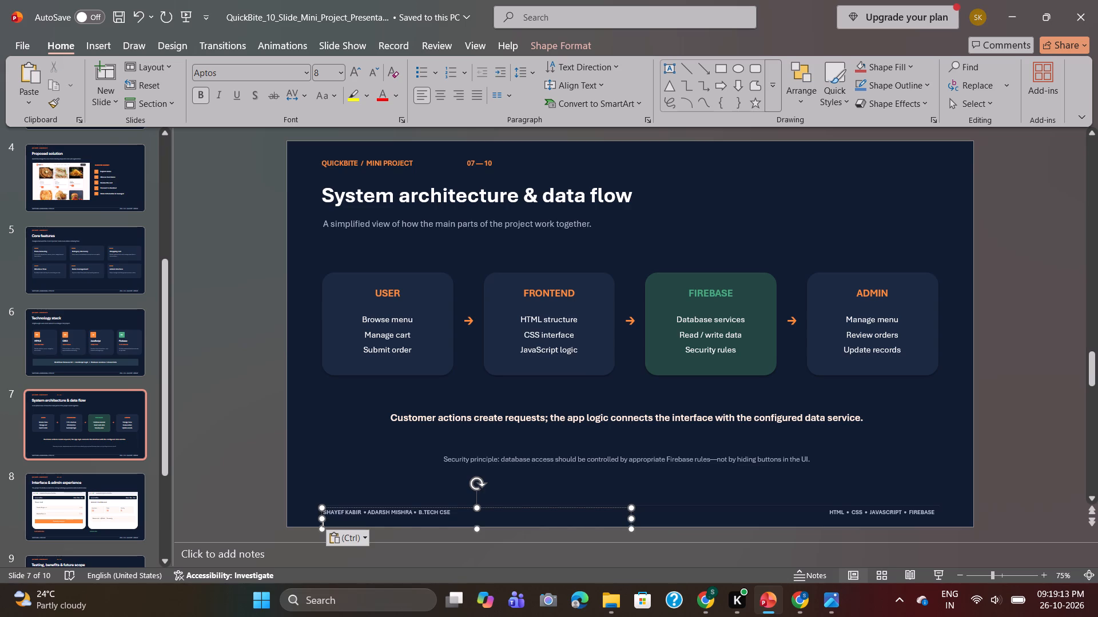
Remove the "07 — 10" page number from the header of the System architecture & data flow slide.
left_click(488, 161)
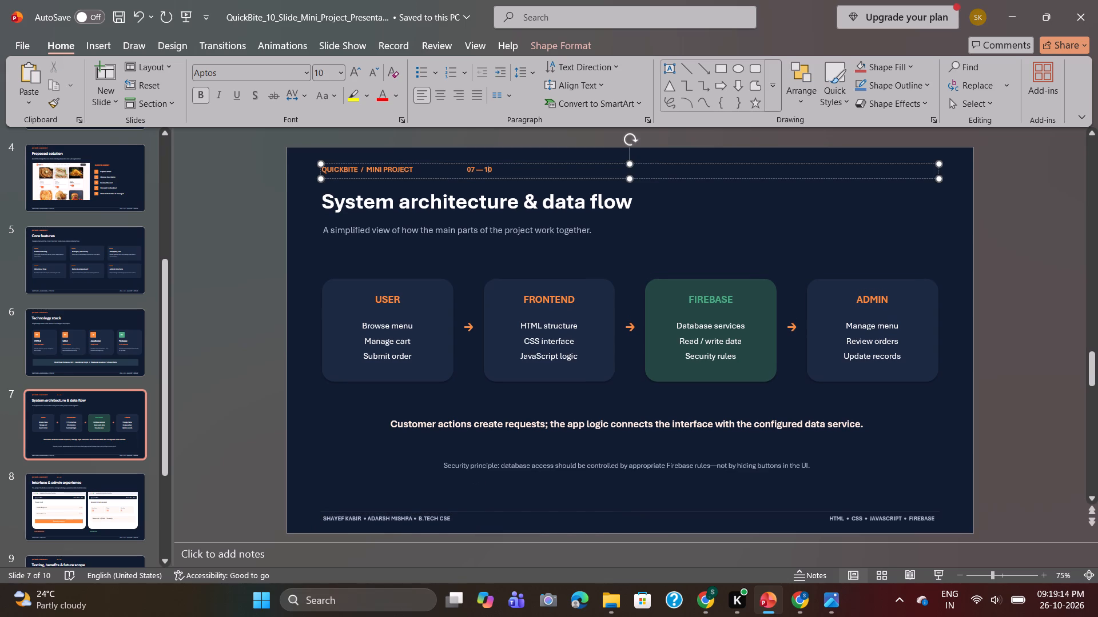
key("Right")
key("BackSpace")
key("BackSpace")
key("BackSpace")
key("BackSpace")
key("BackSpace")
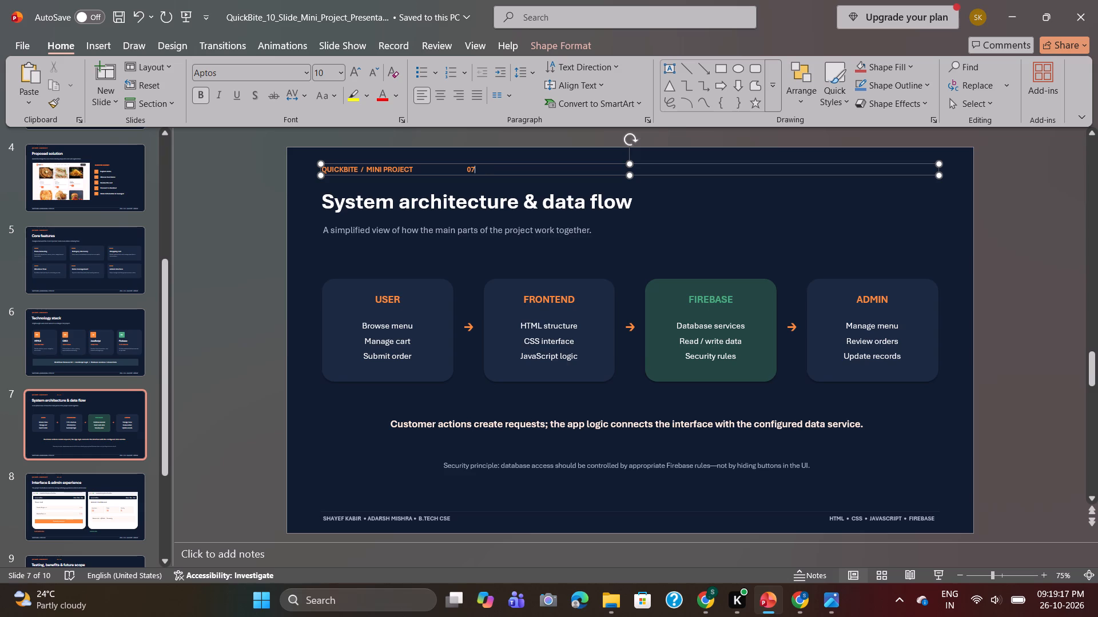
key("BackSpace")
key("BackSpace")
Delete the "Security principle" note near the bottom of the System architecture & data flow slide.
left_click(852, 476)
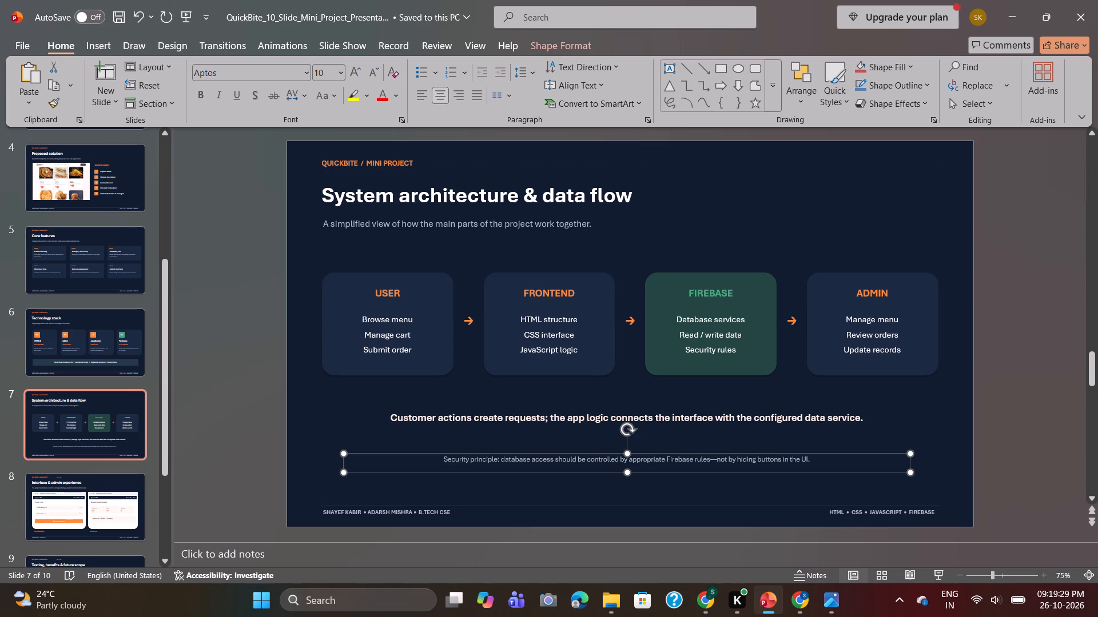
left_click(852, 476)
left_click(823, 462)
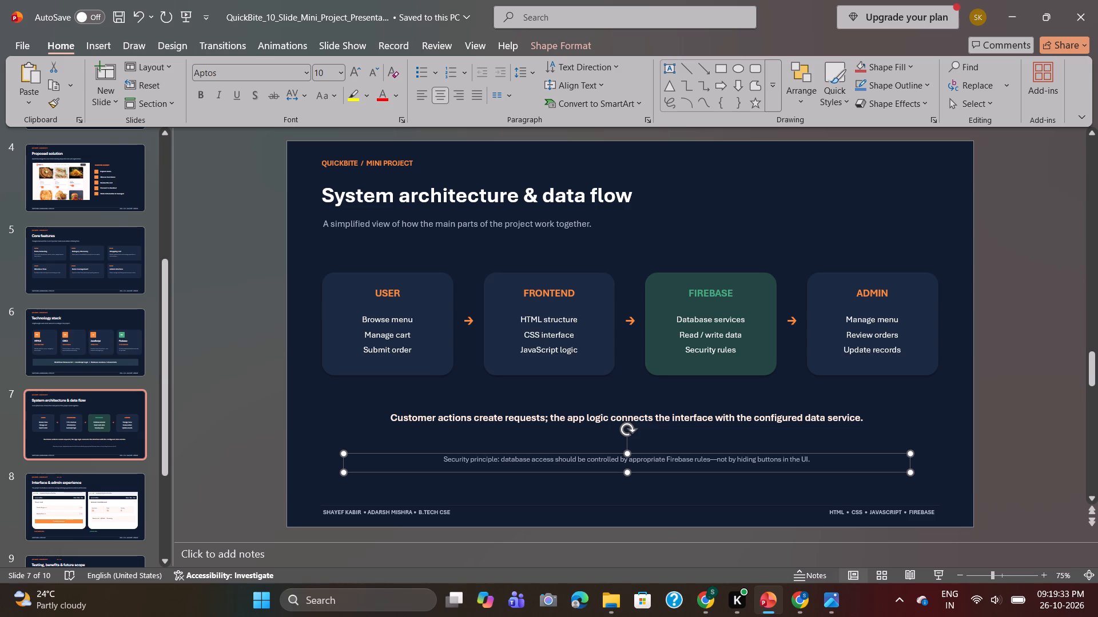
left_click(823, 462)
left_click(832, 458)
left_click(814, 459)
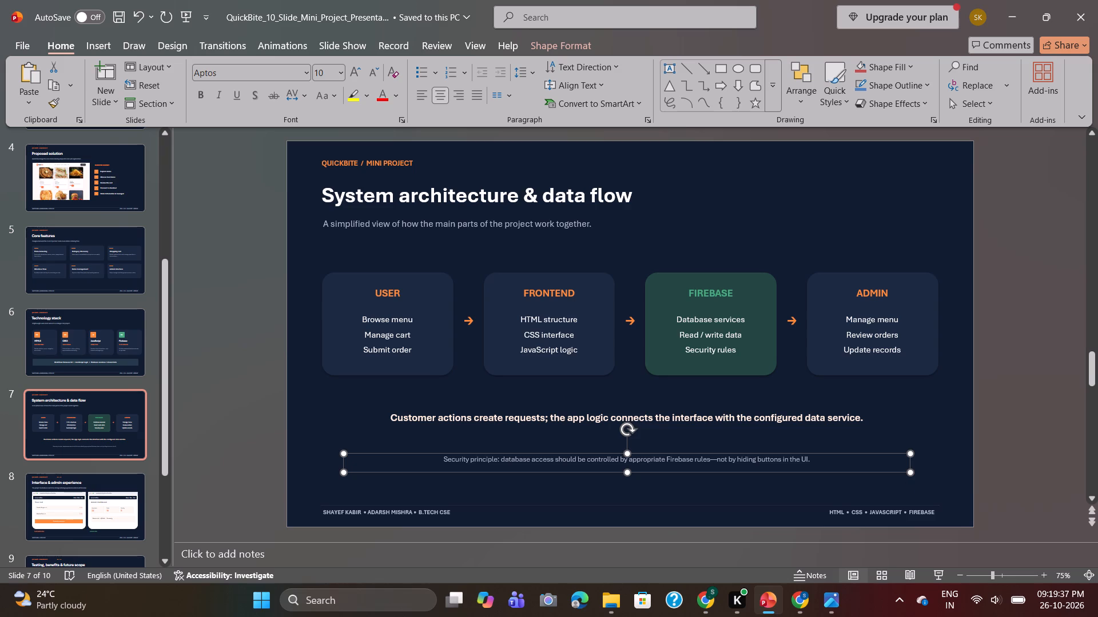
left_click(802, 459)
key("Right")
key("Right")
key("Right")
key("BackSpace")
key("BackSpace")
key("BackSpace")
key("BackSpace")
key("BackSpace")
key("BackSpace")
key("BackSpace")
key("BackSpace")
key("BackSpace")
key("BackSpace")
key("BackSpace")
key("BackSpace")
key("BackSpace")
key("BackSpace")
key("BackSpace")
key("BackSpace")
key("BackSpace")
key("BackSpace")
key("BackSpace")
key("BackSpace")
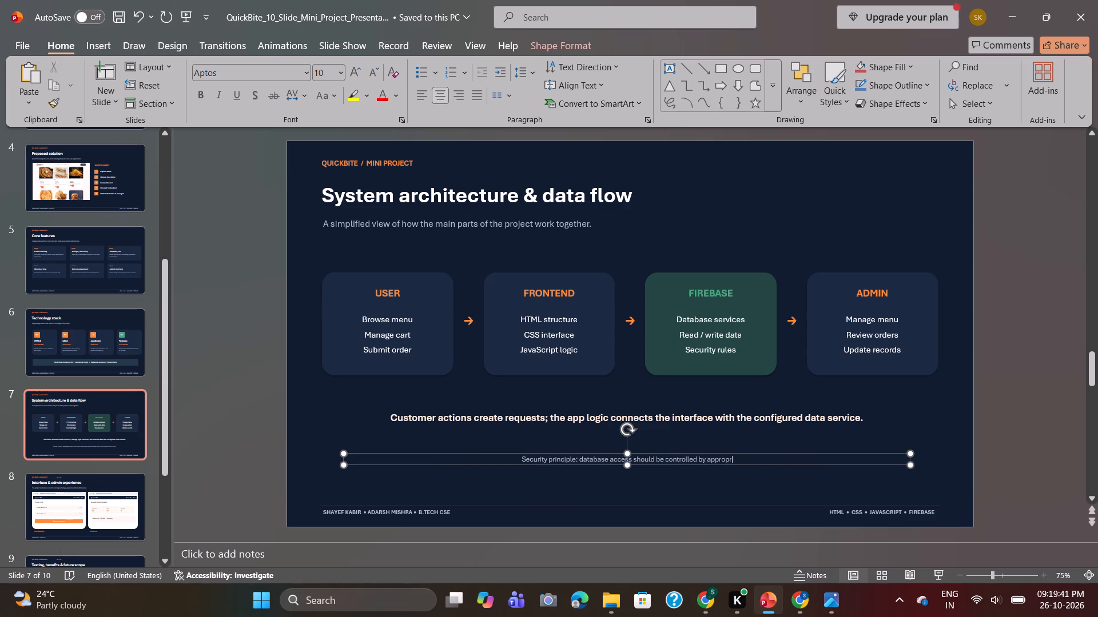
key("BackSpace")
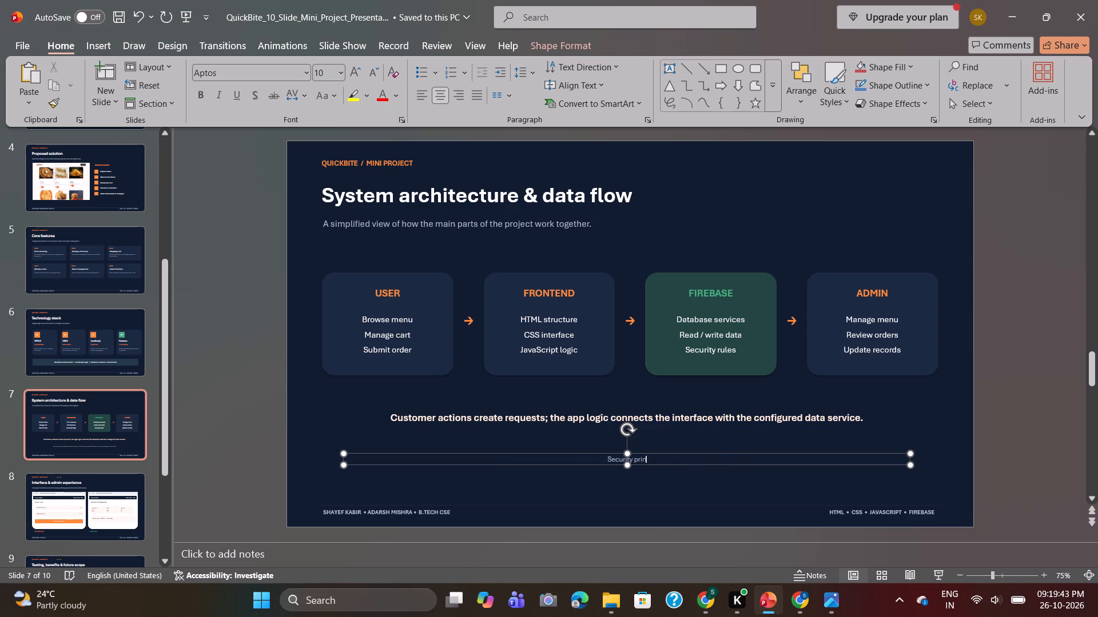
key("BackSpace")
key("BackSpace")
key("BackSpace")
key("BackSpace")
key("BackSpace")
key("BackSpace")
key("BackSpace")
key("BackSpace")
key("BackSpace")
key("BackSpace")
key("BackSpace")
key("BackSpace")
key("BackSpace")
left_click(655, 470)
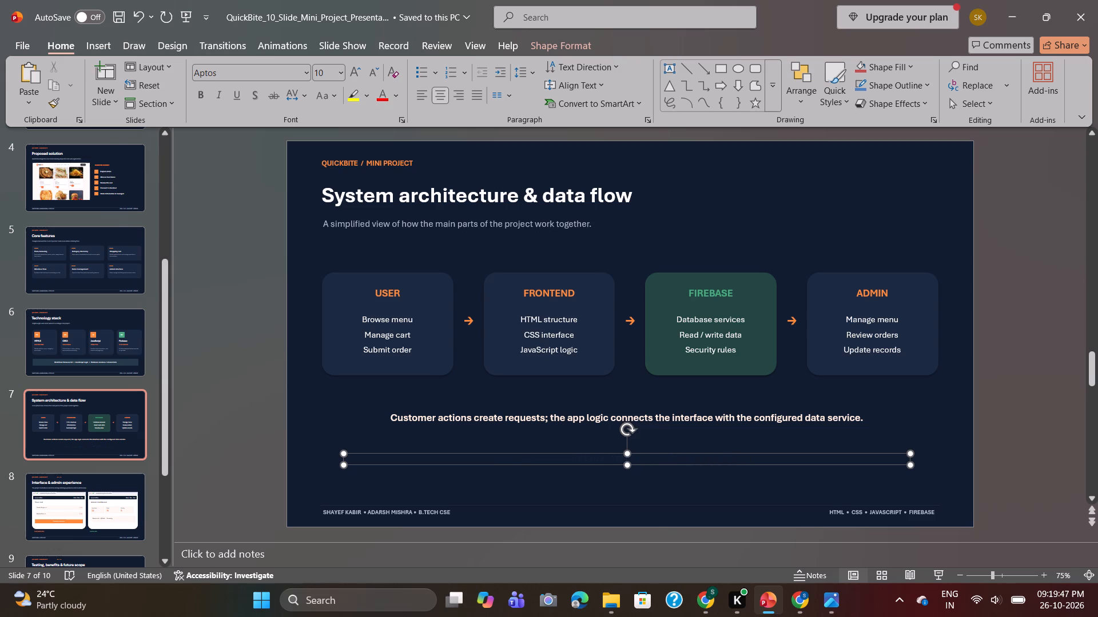
left_click(546, 487)
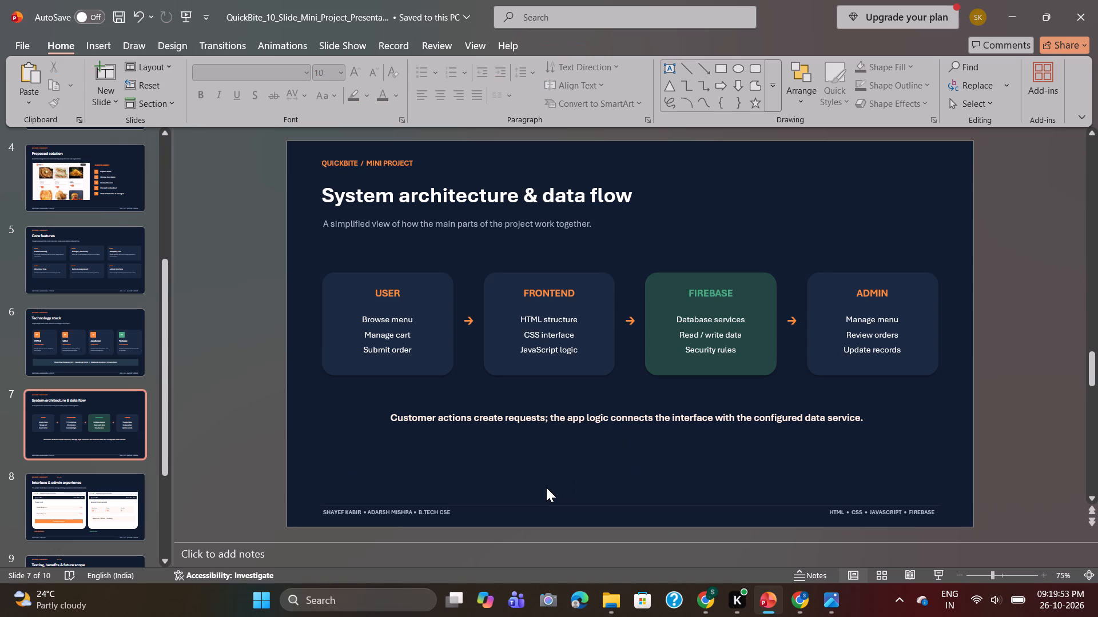
Replace the single-presenter footer text on the Interface & admin experience slide with the copied two-presenter B.Tech CSE text.
left_click(95, 490)
left_click(401, 518)
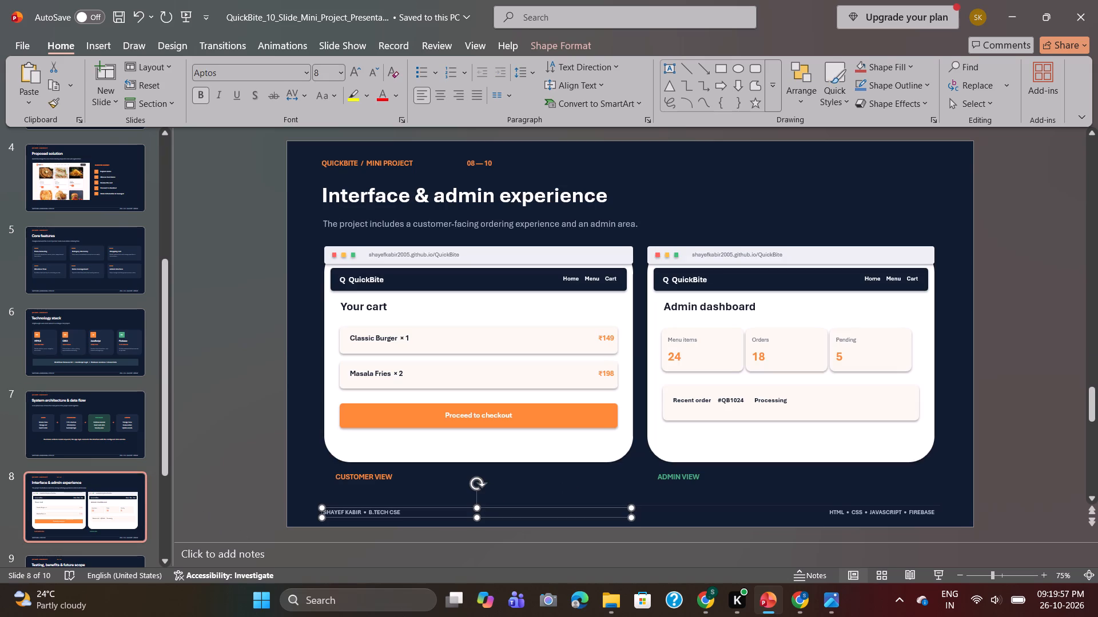
left_click(393, 511)
key("Right")
key("Right")
key("BackSpace")
key("BackSpace")
key("BackSpace")
key("BackSpace")
key("BackSpace")
key("BackSpace")
key("BackSpace")
key("BackSpace")
key("BackSpace")
key("BackSpace")
key("BackSpace")
key("BackSpace")
key("BackSpace")
key("BackSpace")
key("BackSpace")
key("BackSpace")
key("BackSpace")
key("BackSpace")
key("BackSpace")
key("BackSpace")
key("BackSpace")
key("BackSpace")
key("BackSpace")
key("BackSpace")
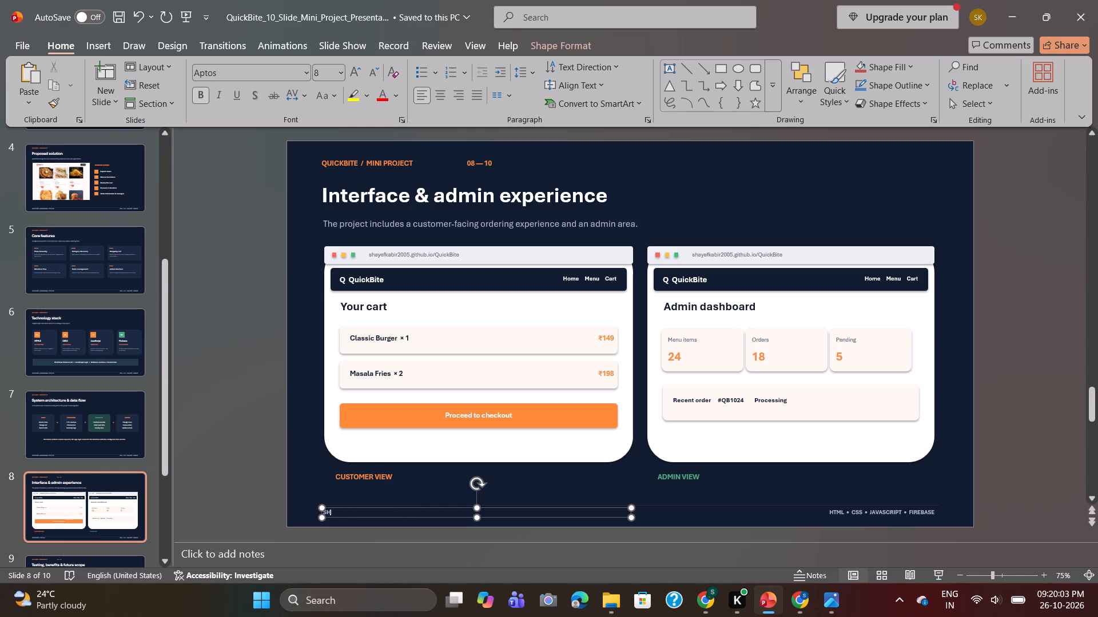
key("BackSpace")
key("BackSpace")
key("ctrl+v")
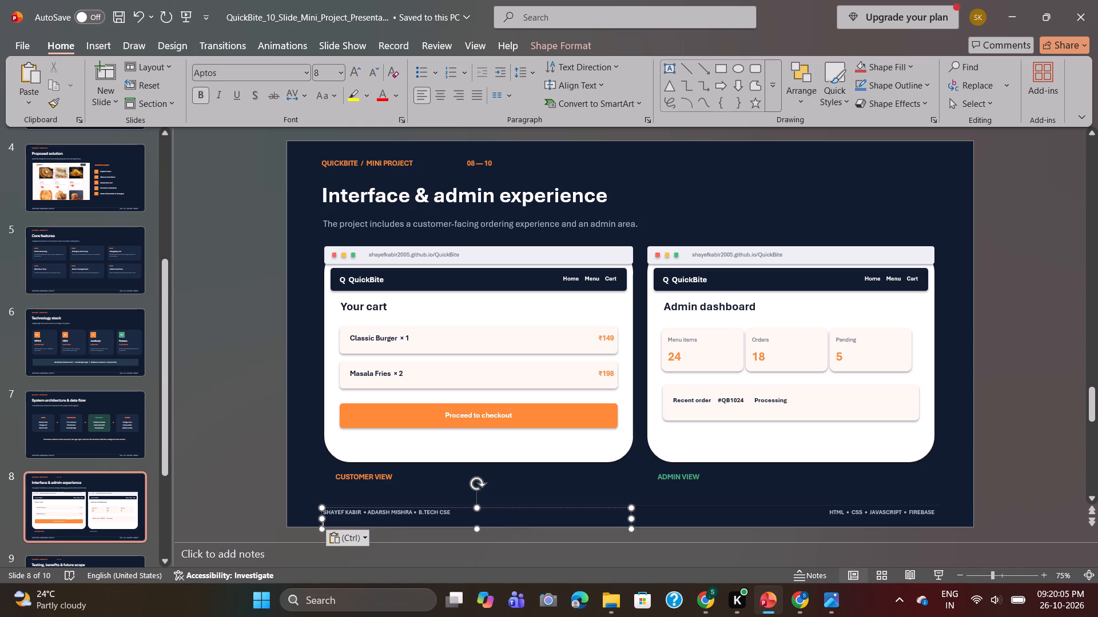
Remove the "08 — 10" page number from the header of the Interface & admin experience slide.
left_click(494, 164)
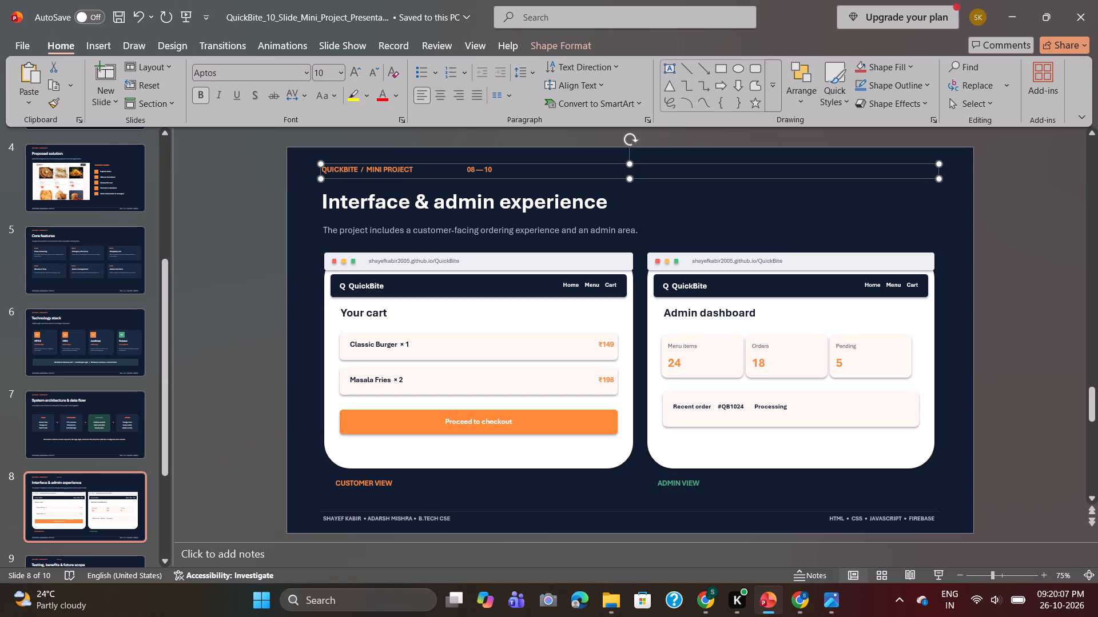
left_click(496, 165)
left_click(492, 165)
left_click(488, 169)
key("Right")
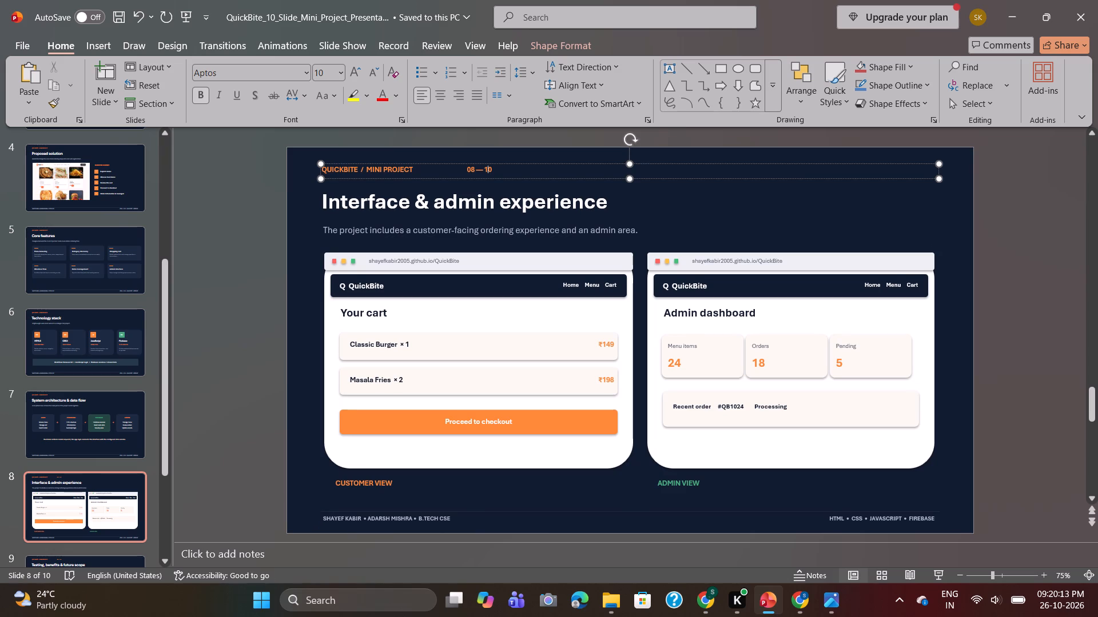
key("BackSpace")
key("BackSpace")
key("BackSpace")
key("BackSpace")
key("BackSpace")
key("BackSpace")
key("BackSpace")
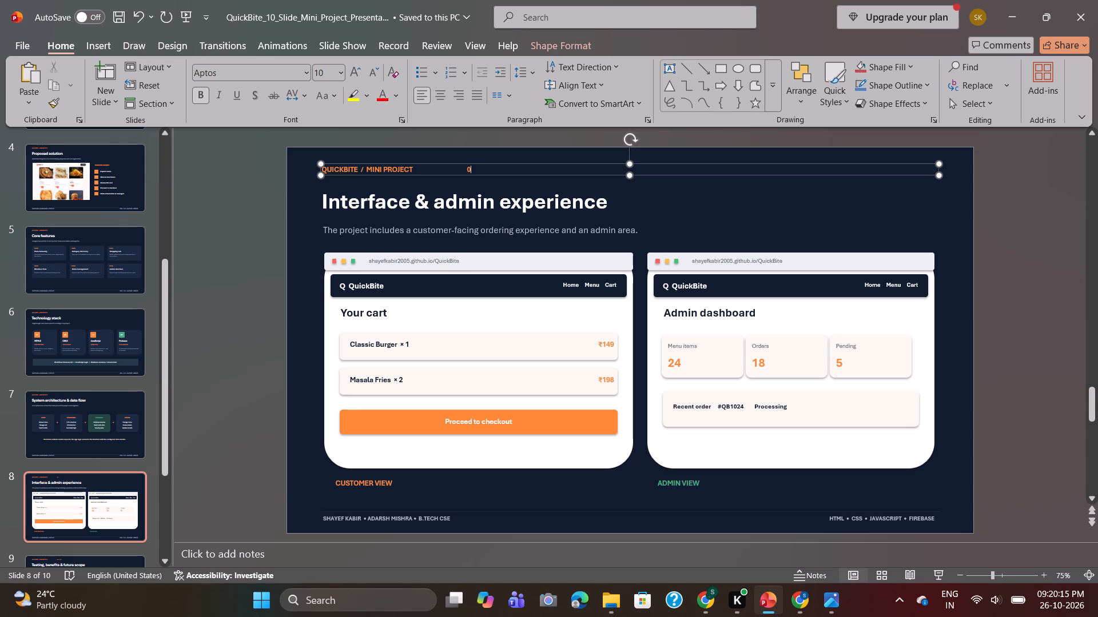
left_click(507, 326)
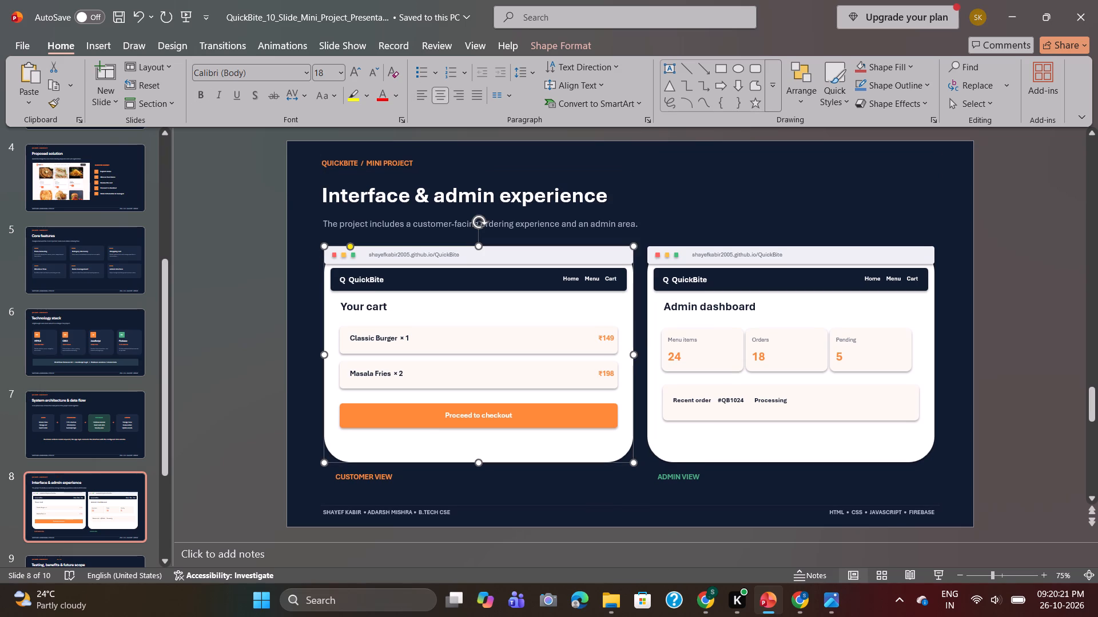
Switch to the QuickBite website in Chrome and add the Veg Sandwich and French Fries to the cart.
left_click(800, 598)
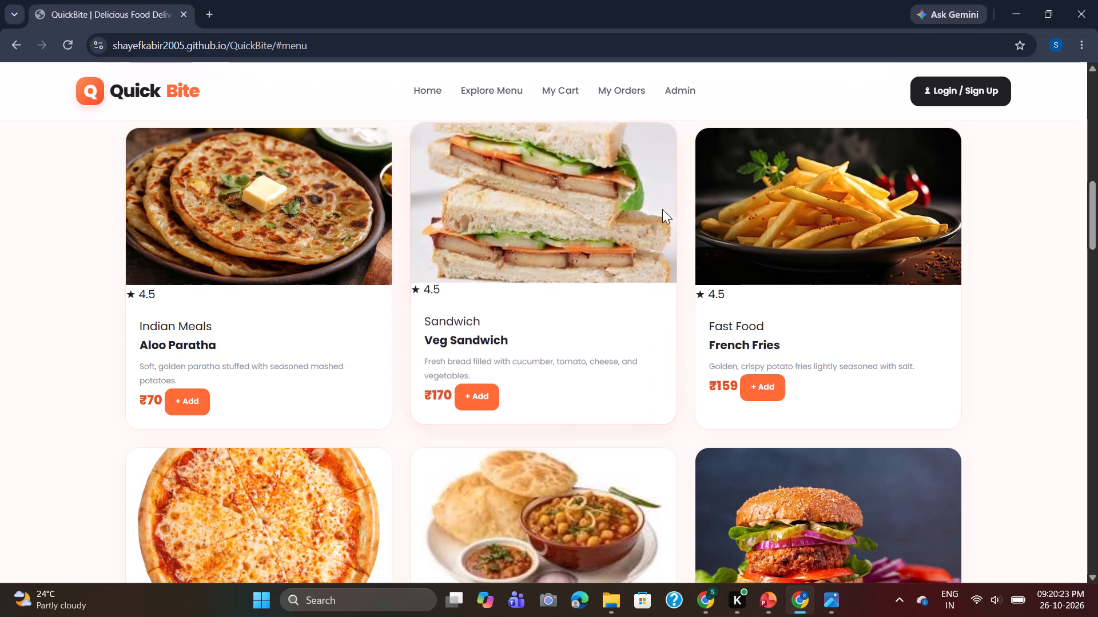
left_click(483, 396)
left_click(762, 384)
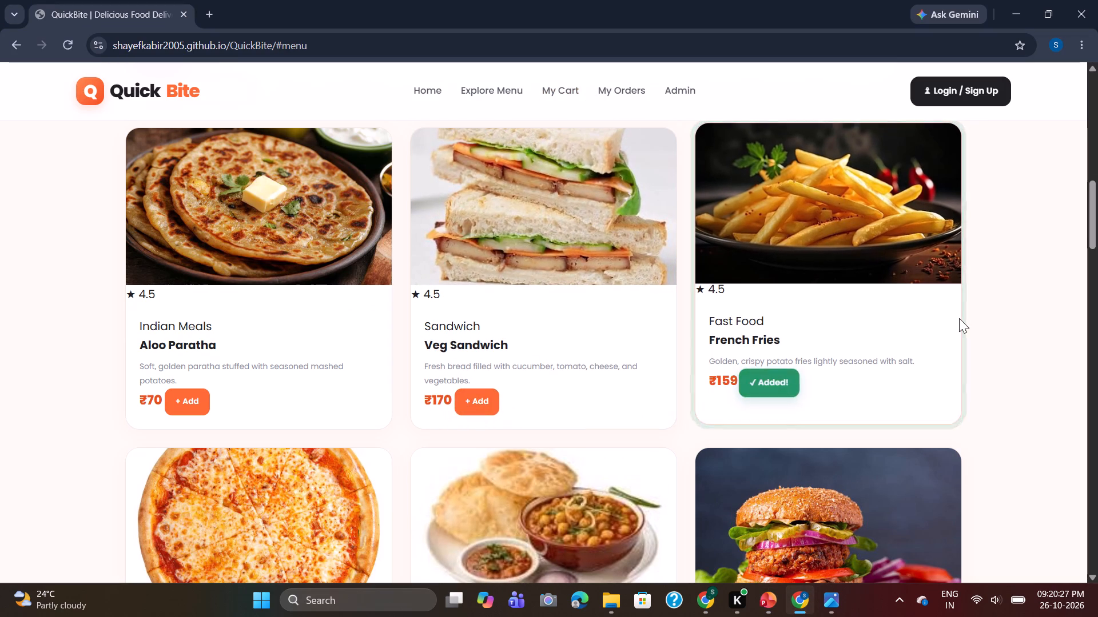
Go down the QuickBite page past the menu to find the cart section.
left_click_drag(1097, 223, 1073, 534)
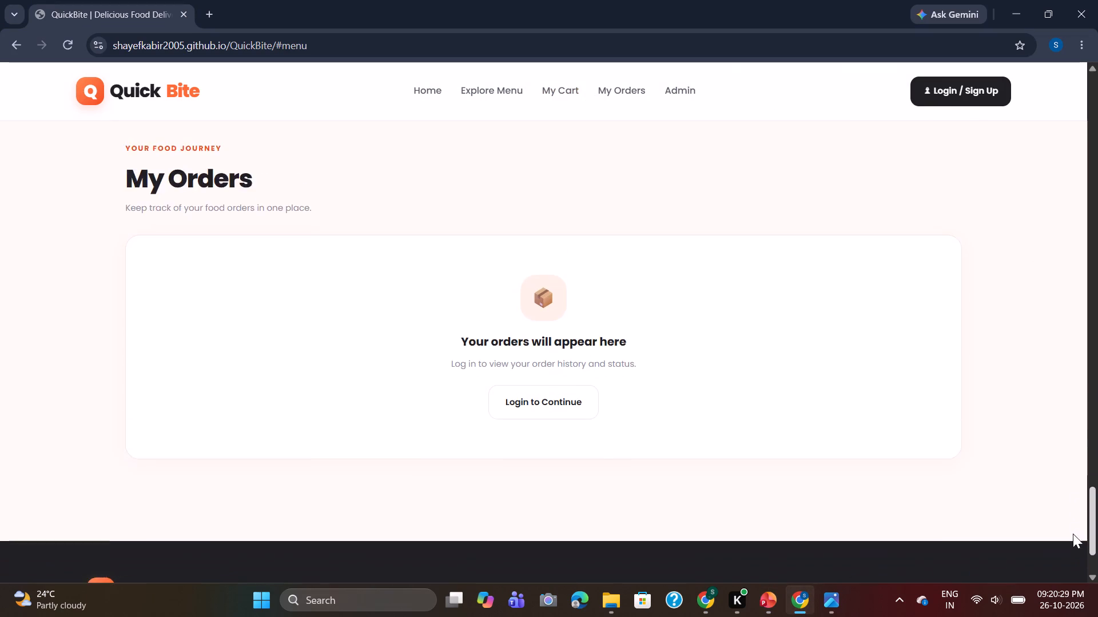
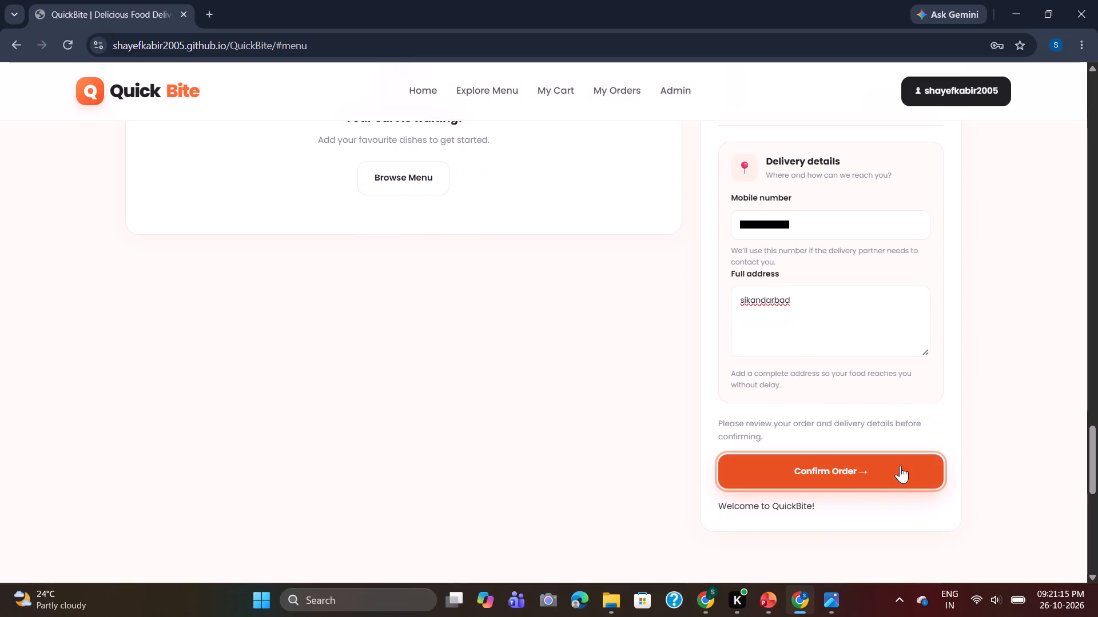
Add the ₹150 Veg Thali from the food menu to the cart, and return to the cart's order confirmation area.
left_click_drag(1097, 462, 1093, 323)
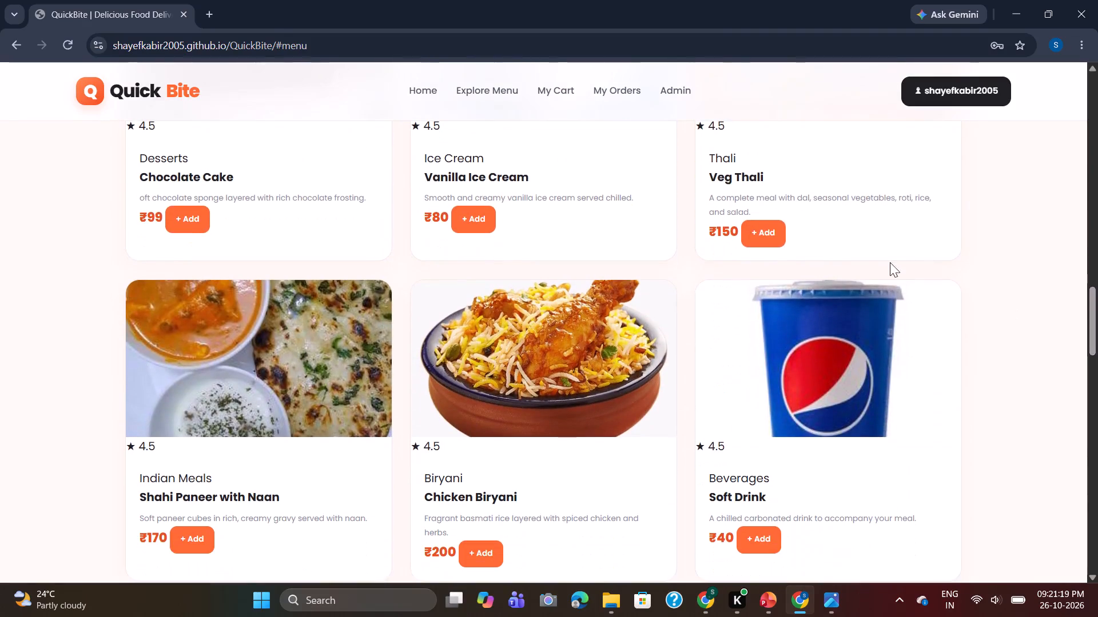
left_click(756, 223)
left_click(756, 223)
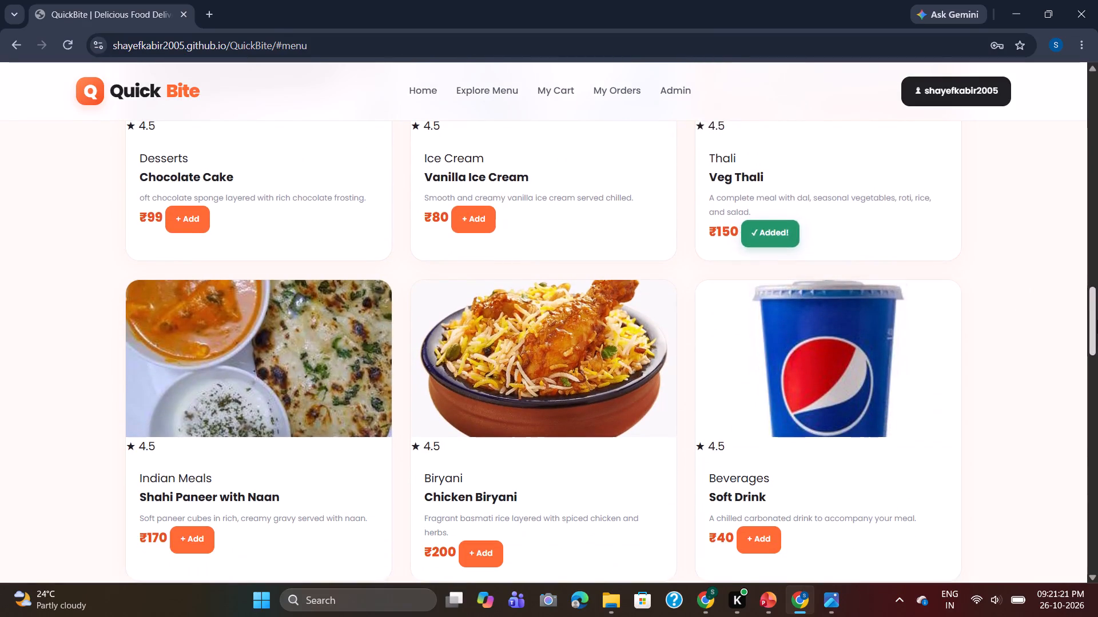
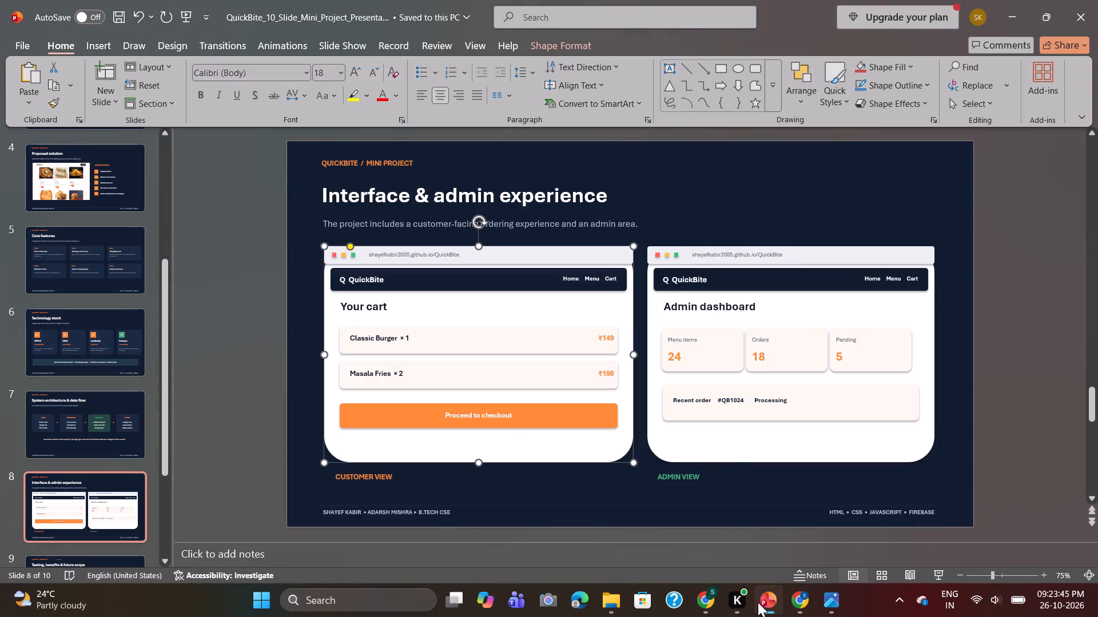
Switch to Chrome and capture a full-screen screenshot of the top of the QuickBite admin Restaurant Dashboard page.
left_click(805, 599)
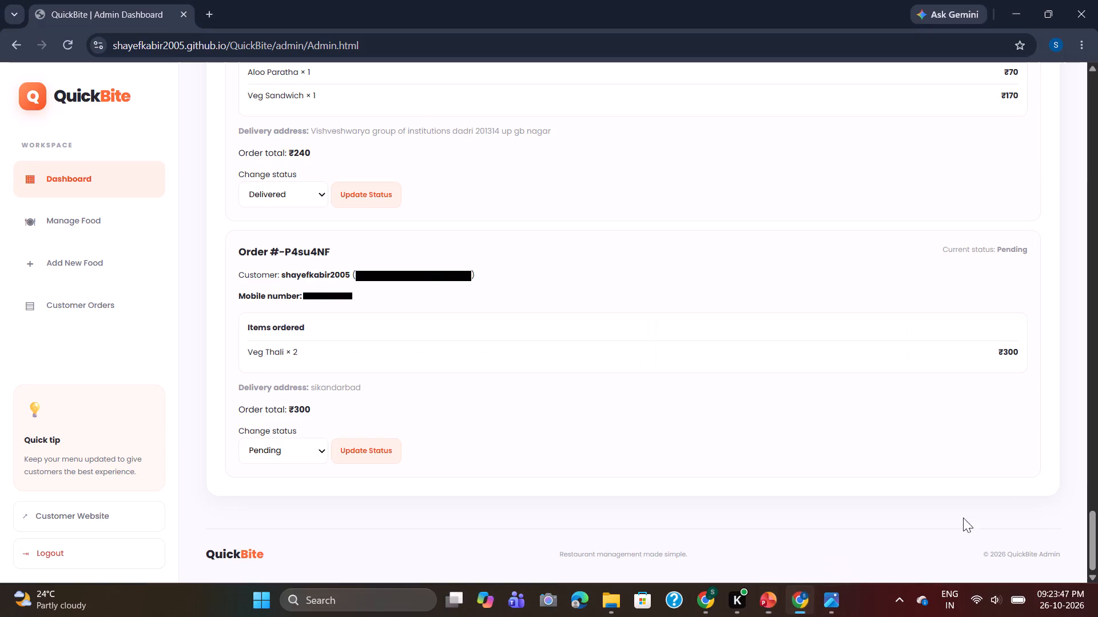
left_click_drag(1091, 545, 1090, 108)
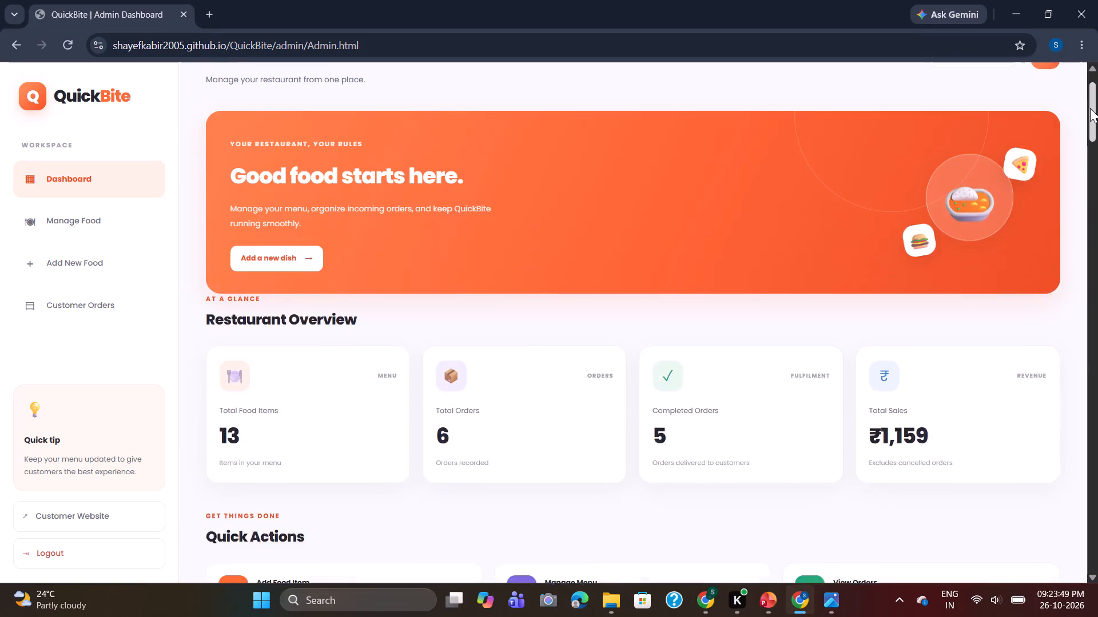
left_click_drag(1090, 108, 1097, 118)
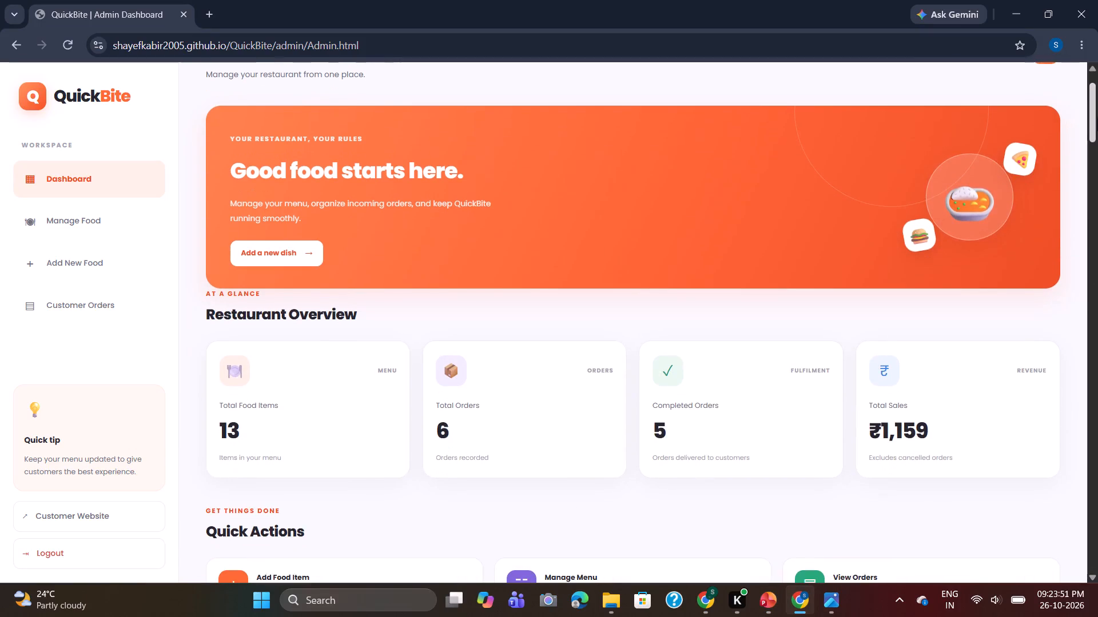
left_click_drag(1097, 118, 1095, 110)
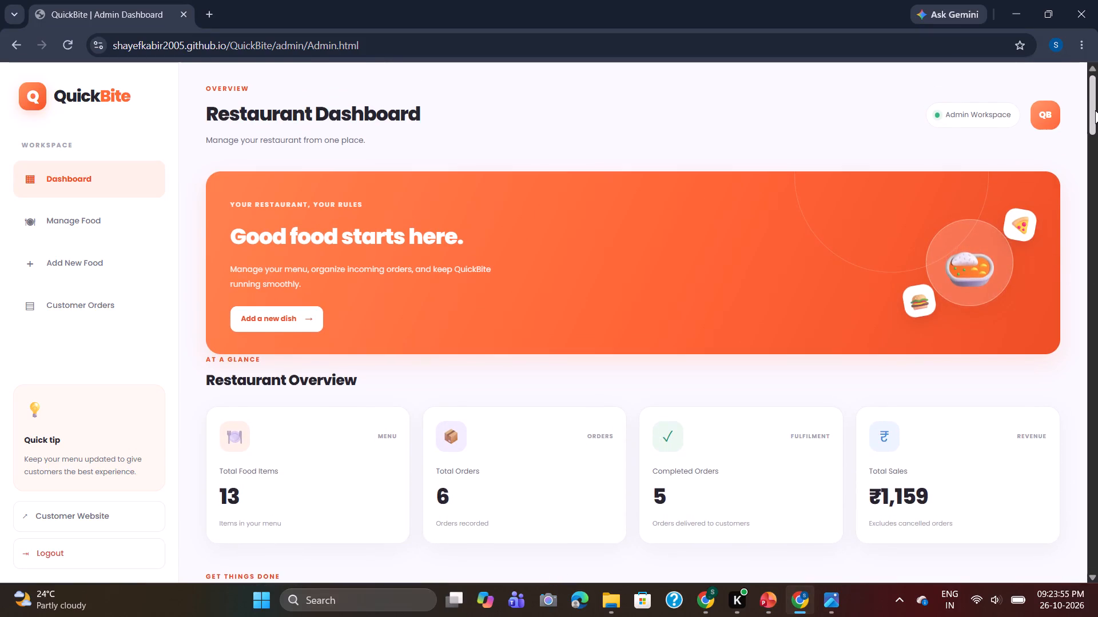
key("super+Print")
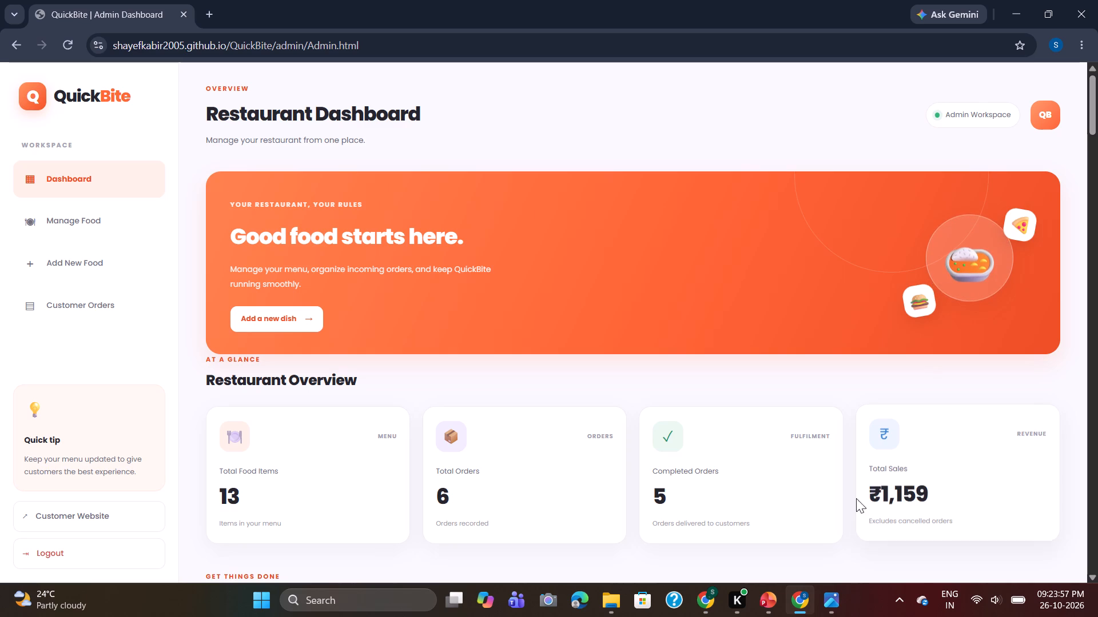
Open Screenshot (121) from the Screenshots folder, crop off the browser bars, taskbar and scrollbar to about 1896 x 905, and save it.
left_click(603, 612)
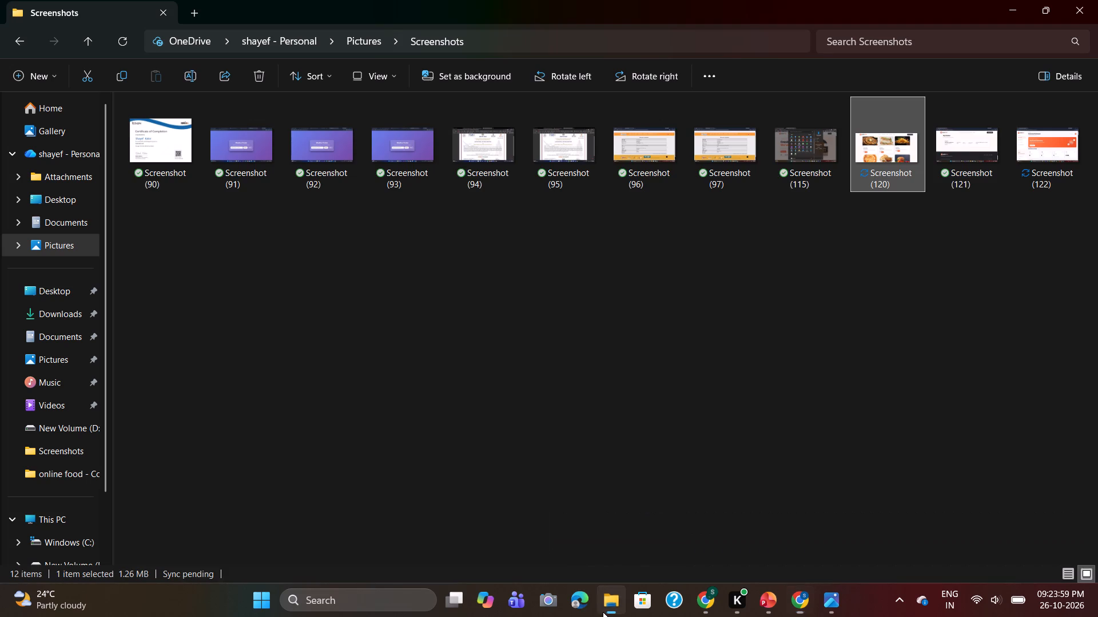
left_click(976, 140)
double_click(976, 140)
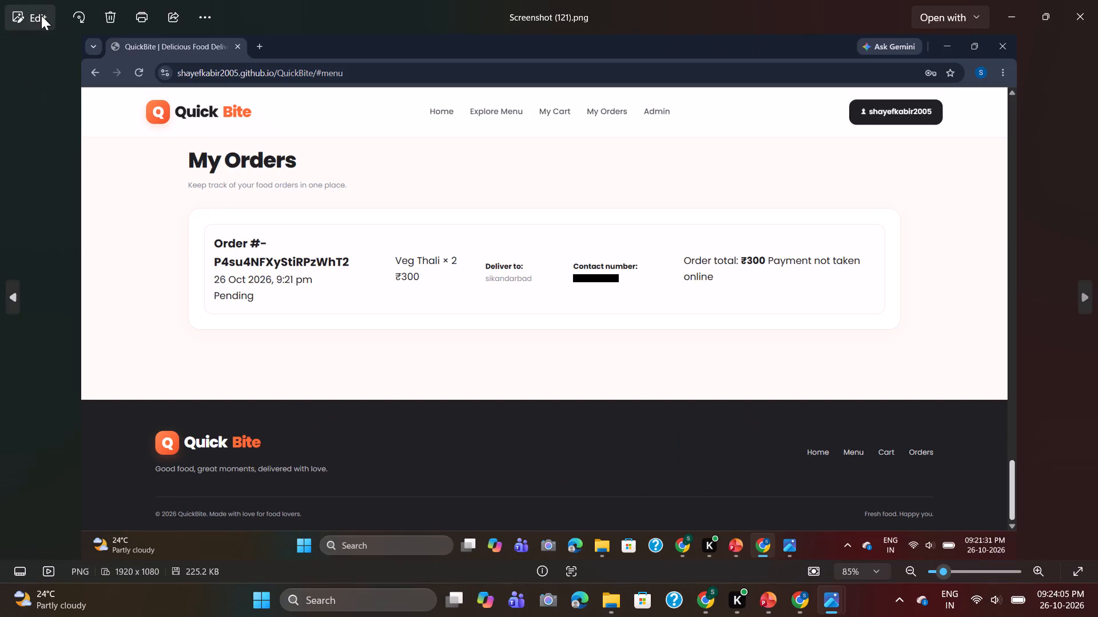
left_click(41, 15)
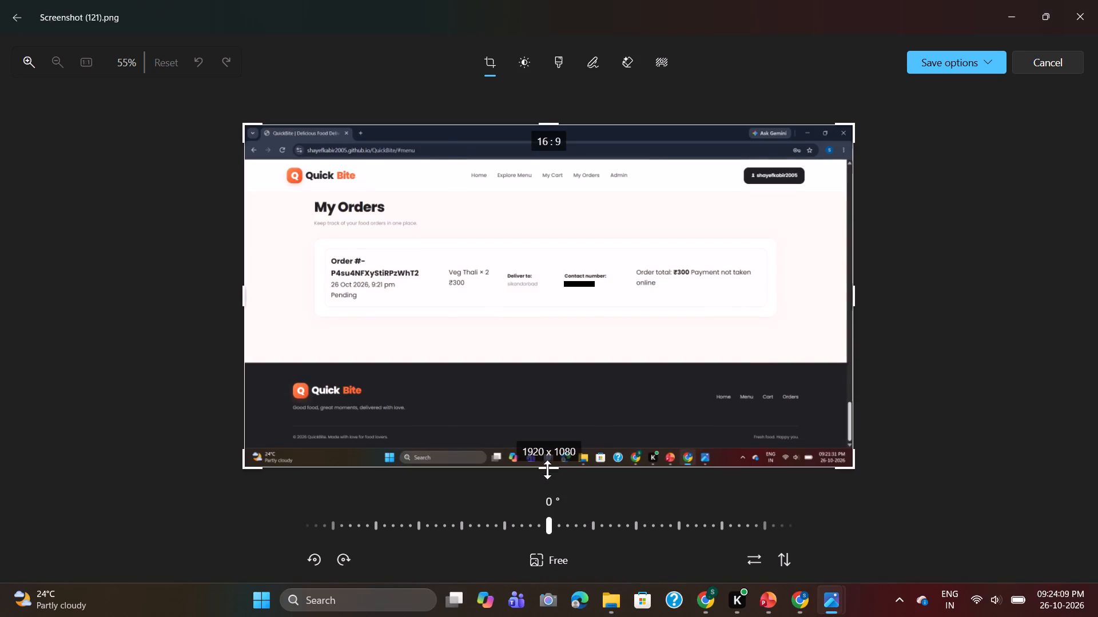
left_click_drag(550, 467, 550, 442)
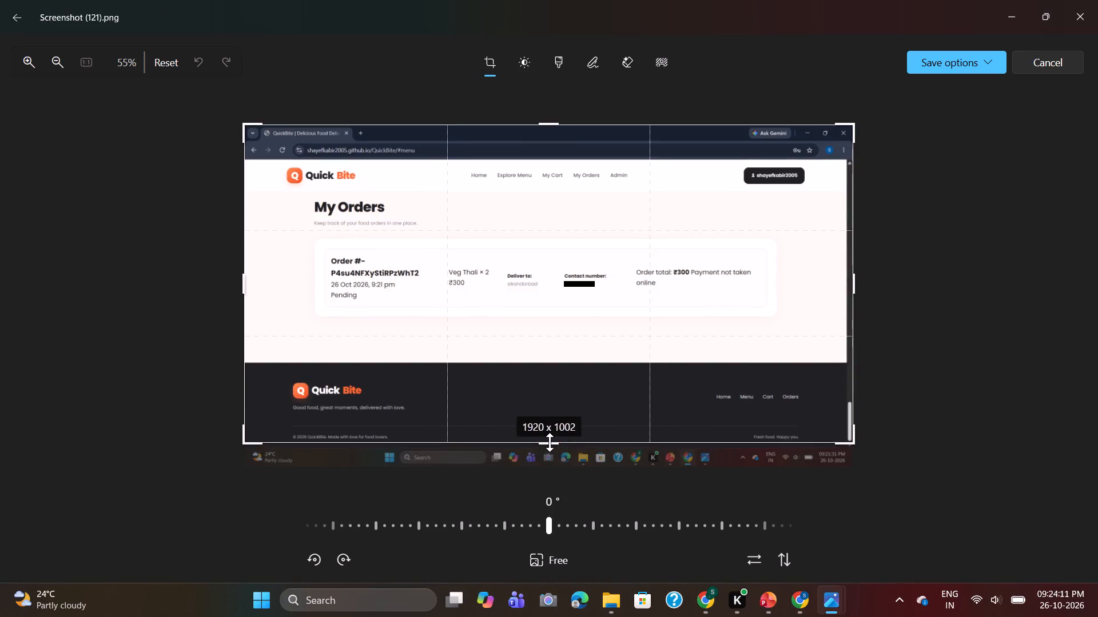
left_click_drag(550, 442, 550, 445)
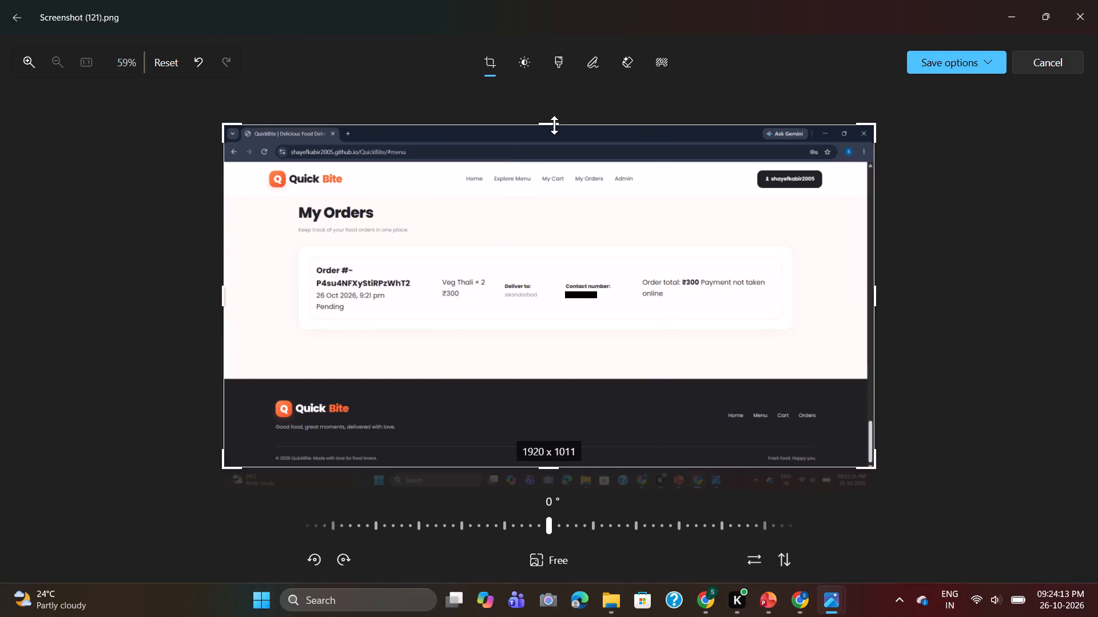
left_click_drag(554, 126, 563, 161)
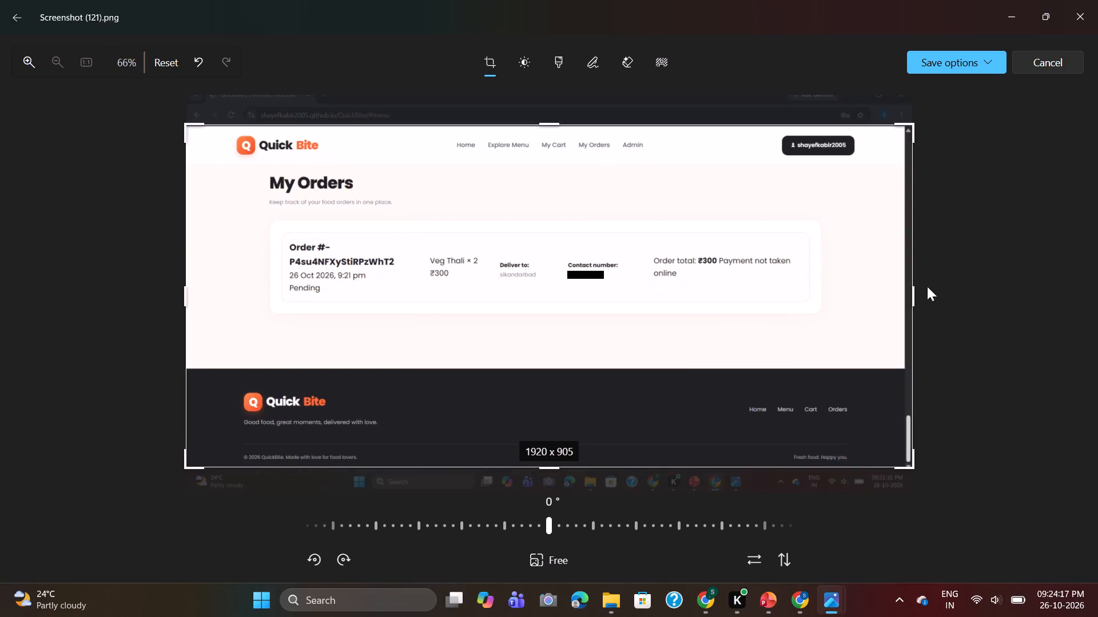
left_click_drag(914, 294, 901, 298)
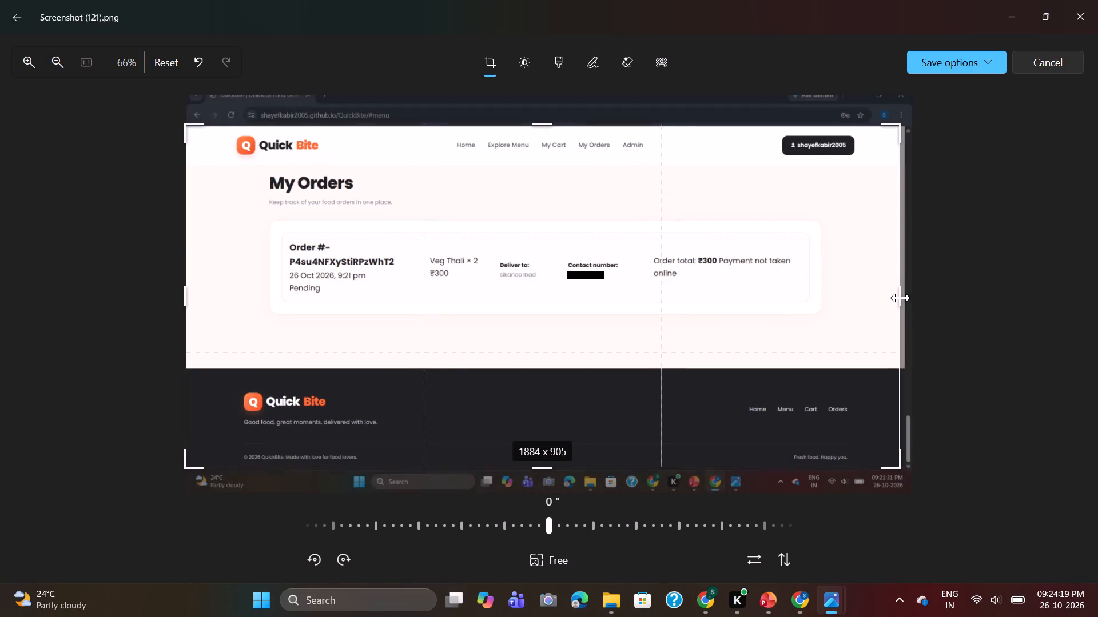
left_click_drag(901, 298, 905, 299)
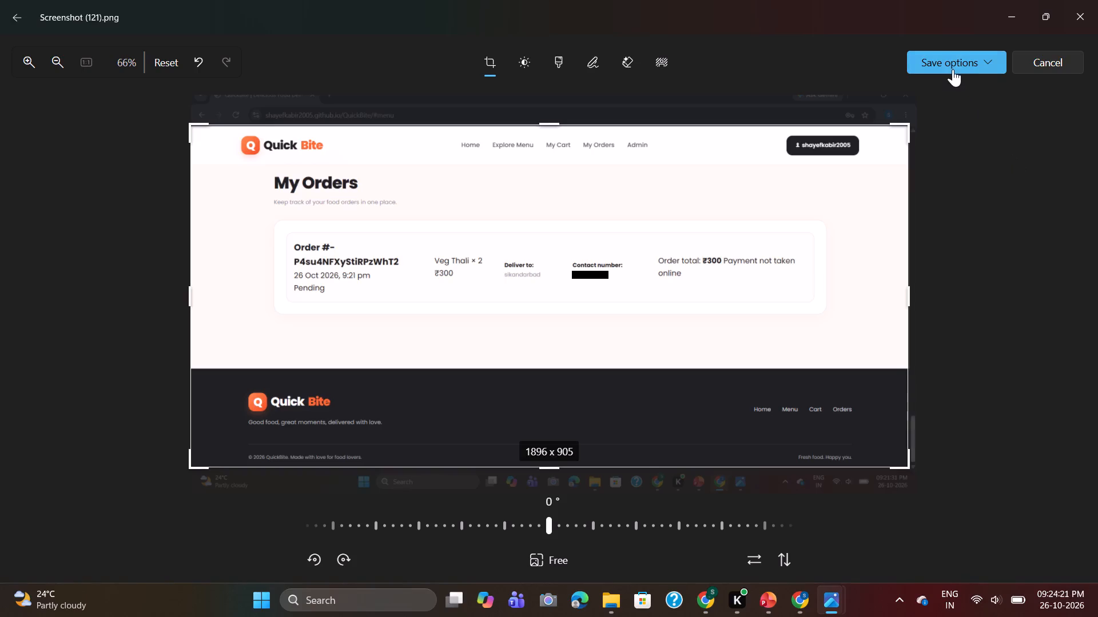
left_click(952, 63)
left_click(935, 107)
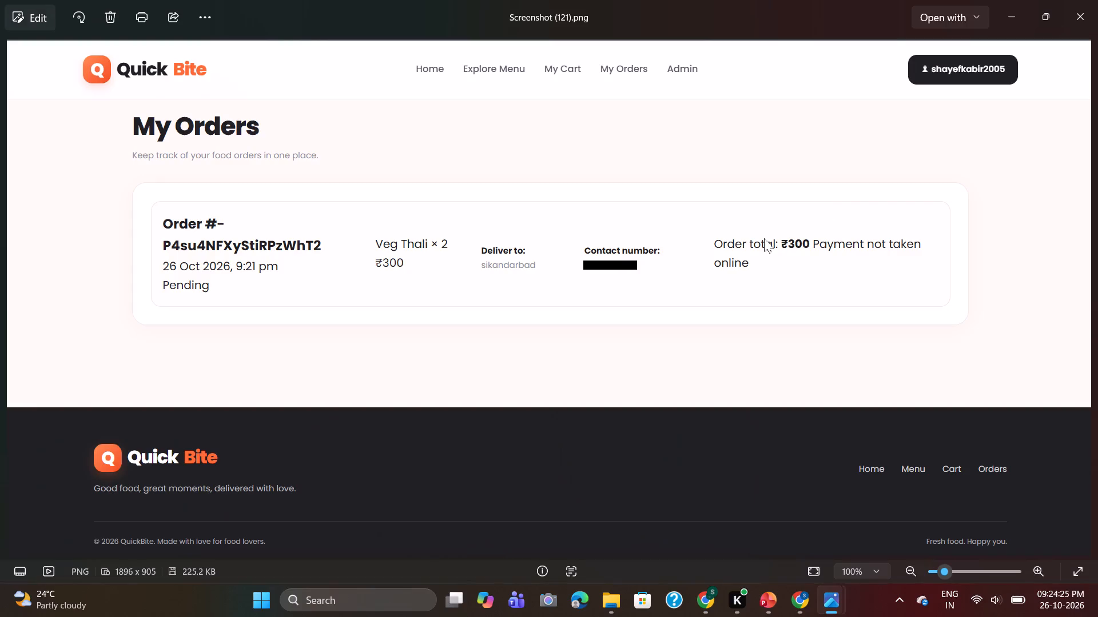
left_click(1008, 14)
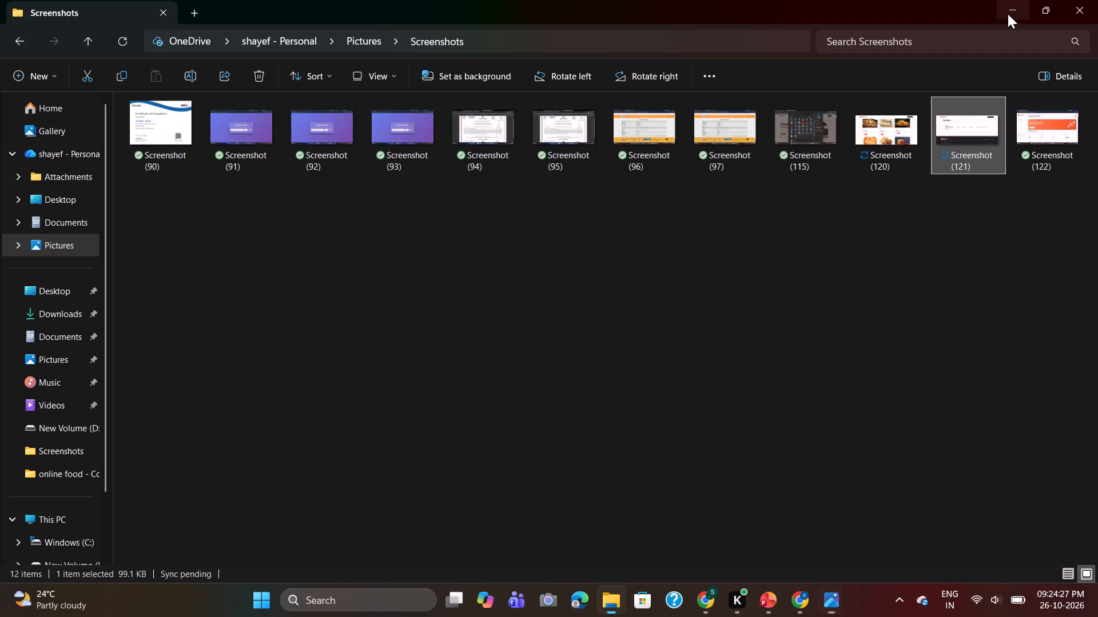
Open Screenshot (122), crop the admin dashboard to about 1897 x 904 without browser bars, taskbar and scrollbar, and save it.
double_click(1057, 135)
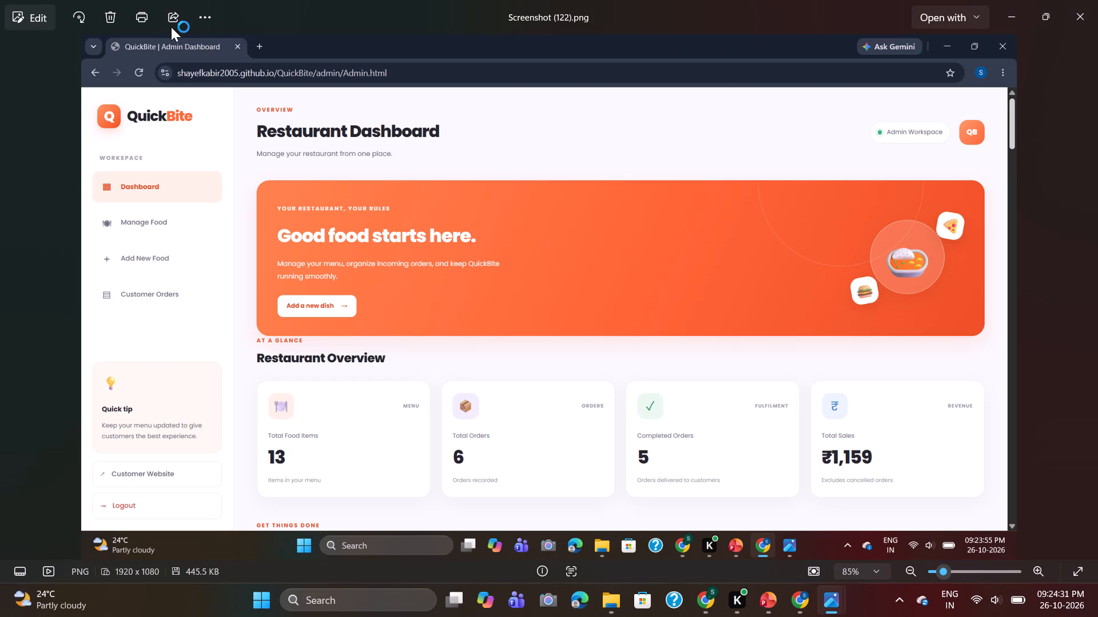
left_click(37, 22)
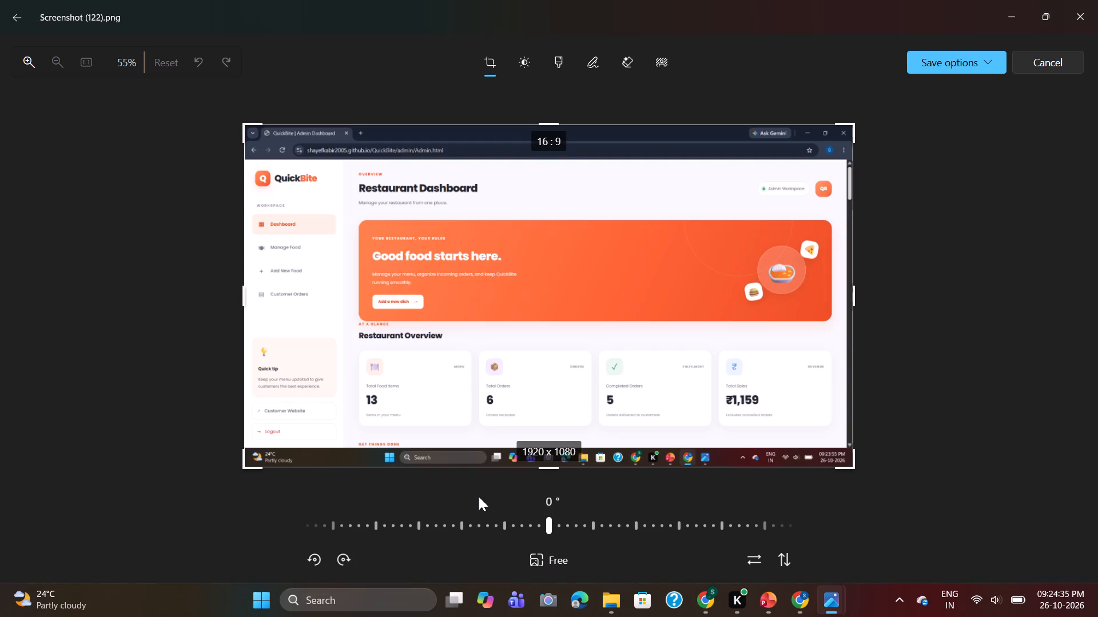
left_click_drag(552, 470, 547, 455)
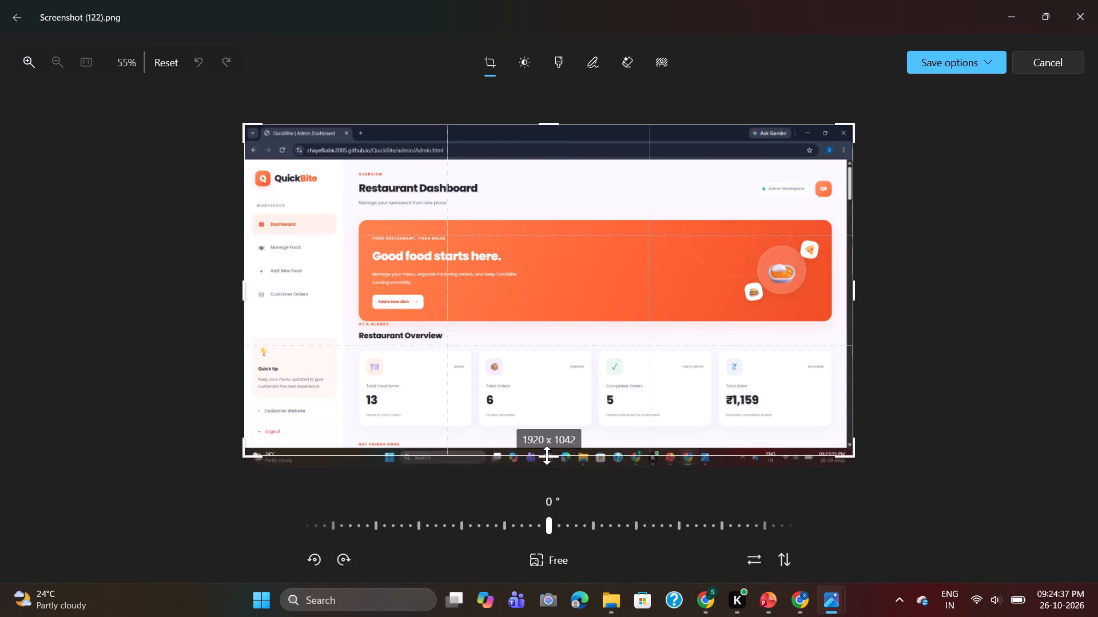
left_click_drag(547, 455, 547, 450)
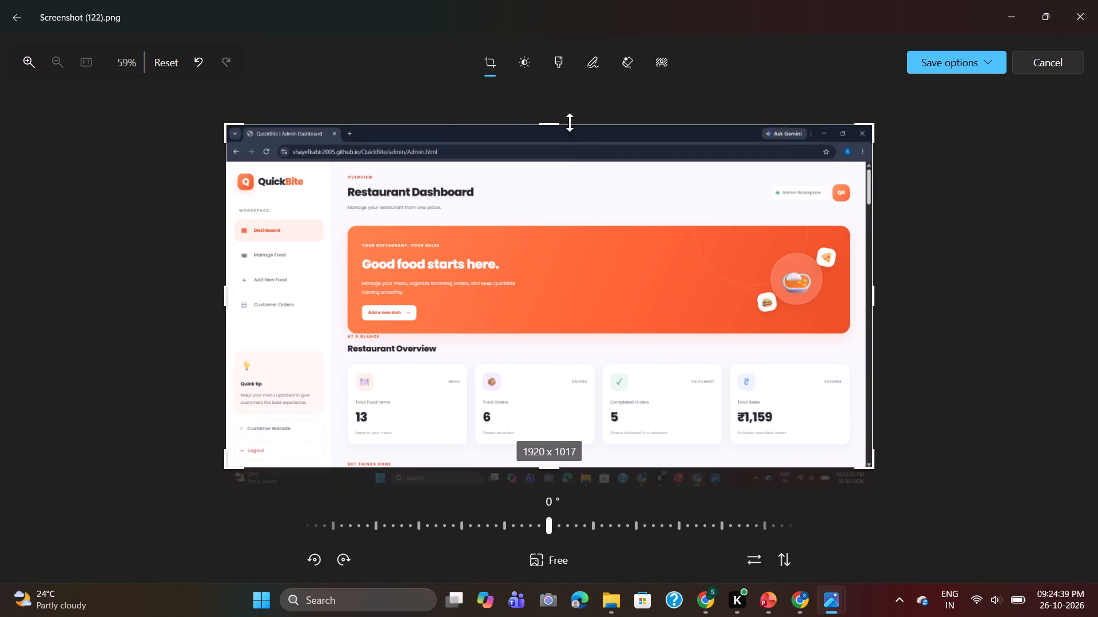
left_click_drag(549, 127, 559, 167)
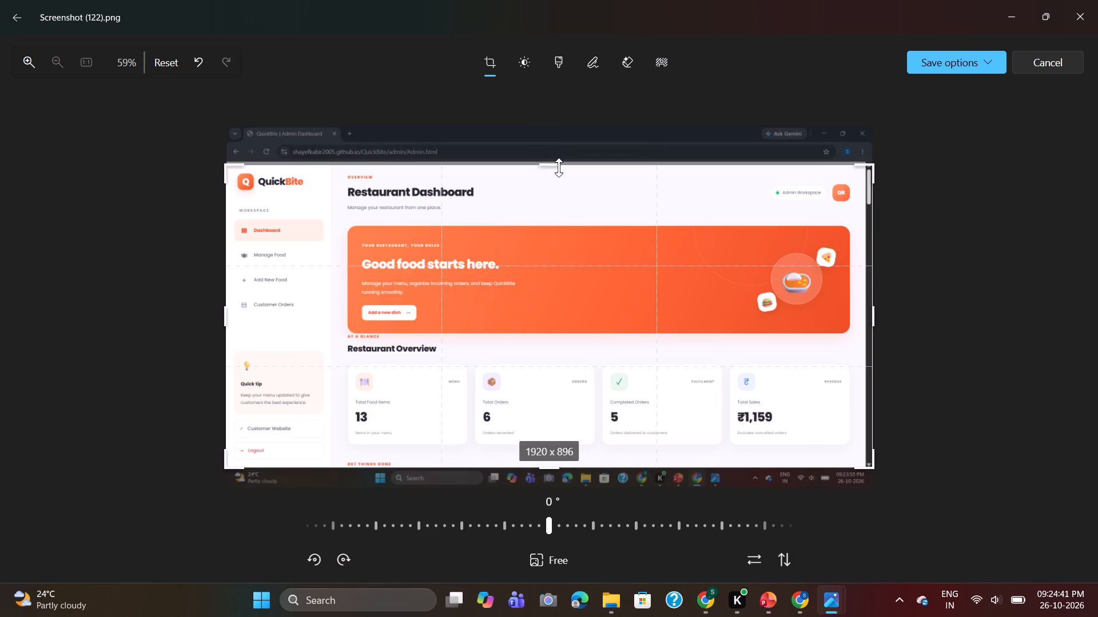
left_click_drag(559, 167, 559, 165)
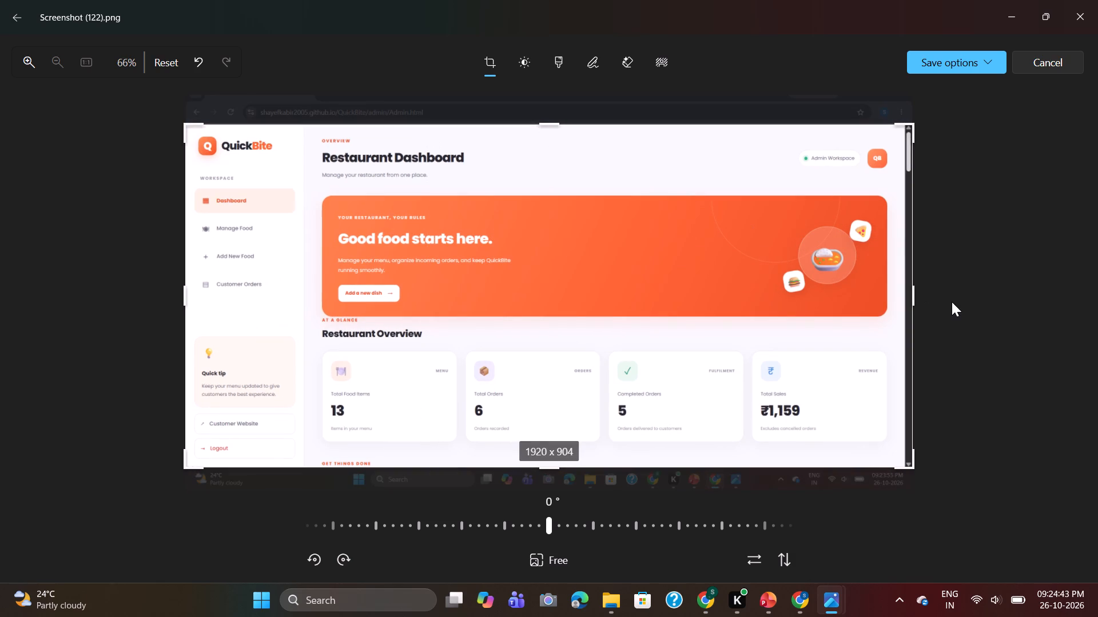
left_click_drag(916, 295, 905, 298)
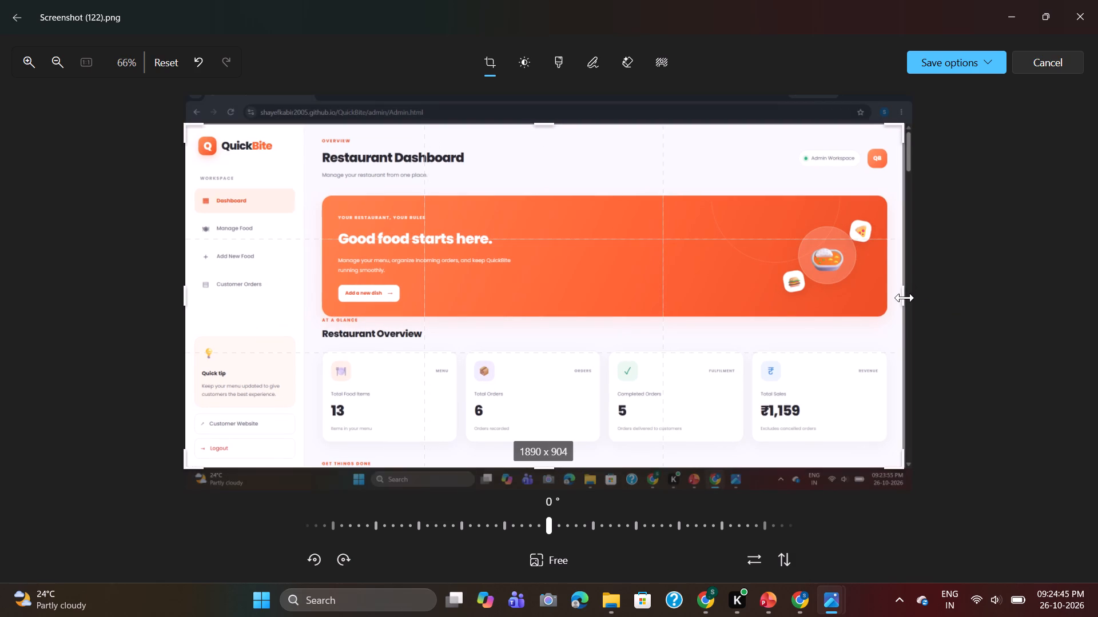
left_click_drag(905, 298, 908, 298)
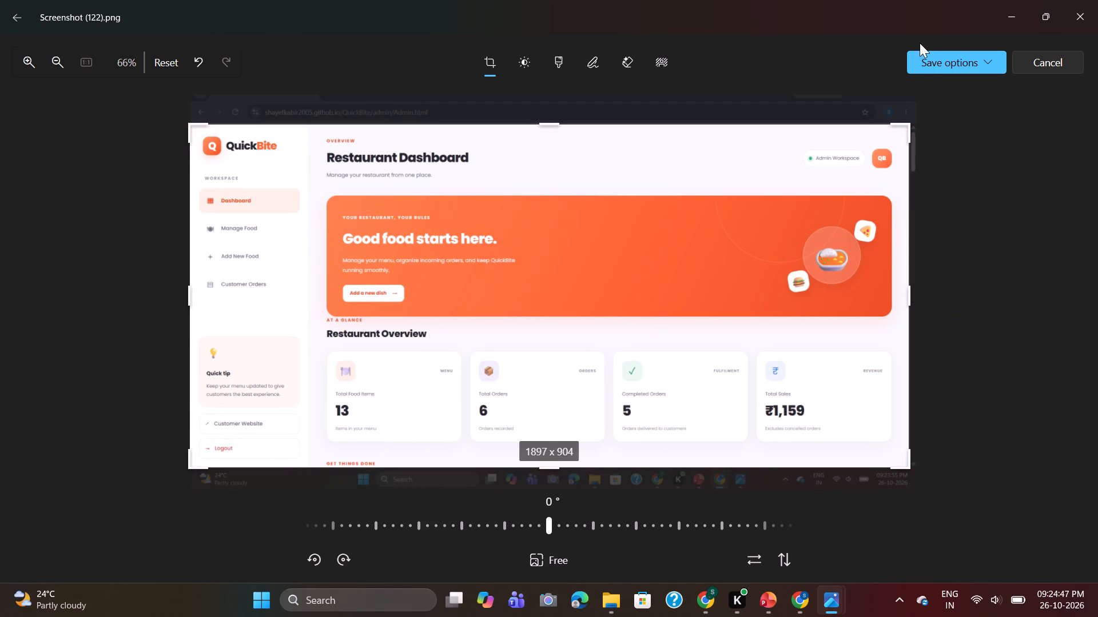
left_click(928, 56)
left_click(914, 107)
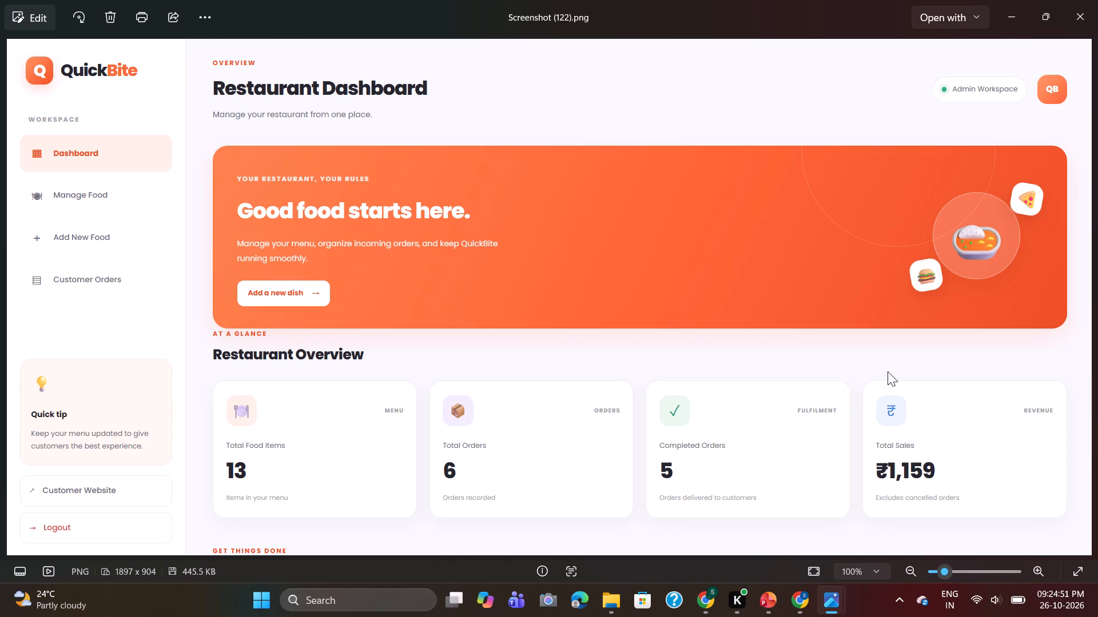
Switch to PowerPoint and insert the Screenshot (121) picture from the Screenshots folder onto slide 8.
left_click(767, 611)
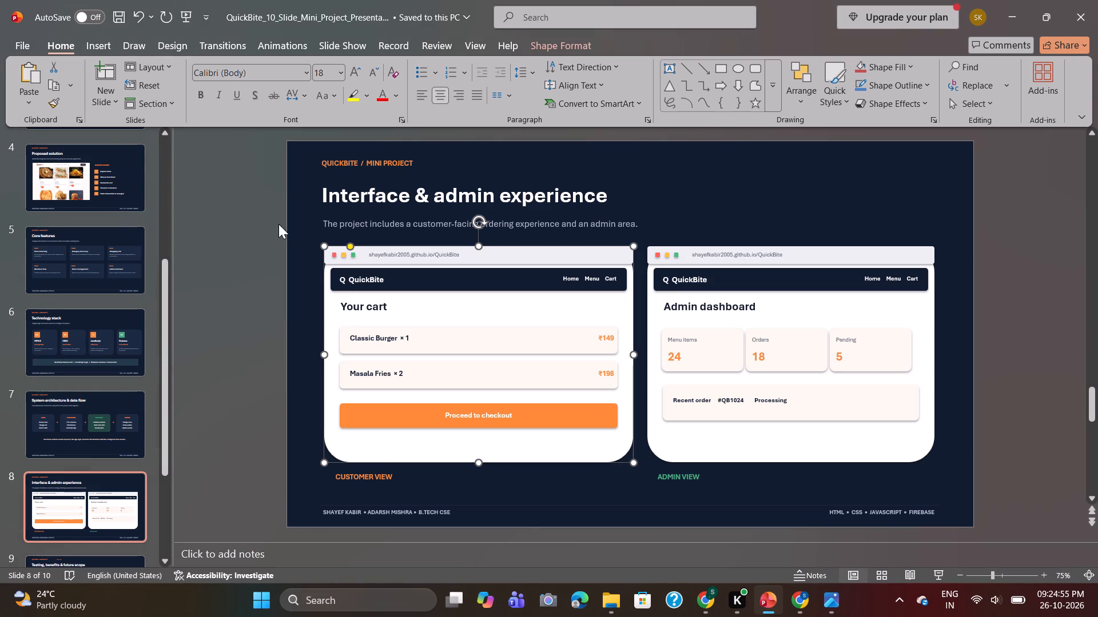
left_click(93, 43)
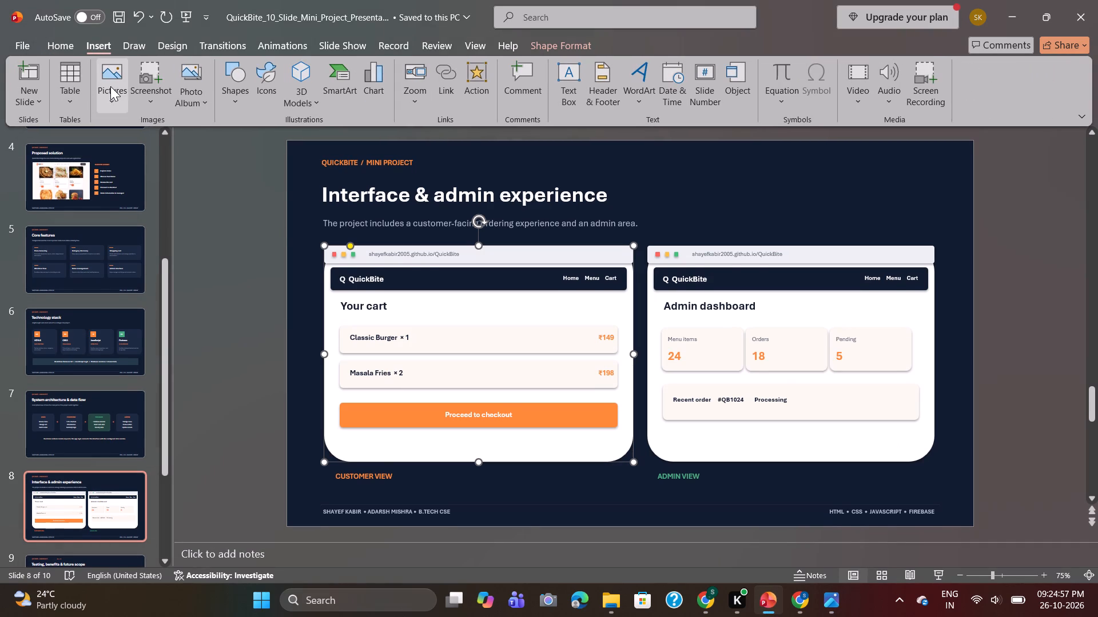
left_click(110, 86)
left_click(138, 143)
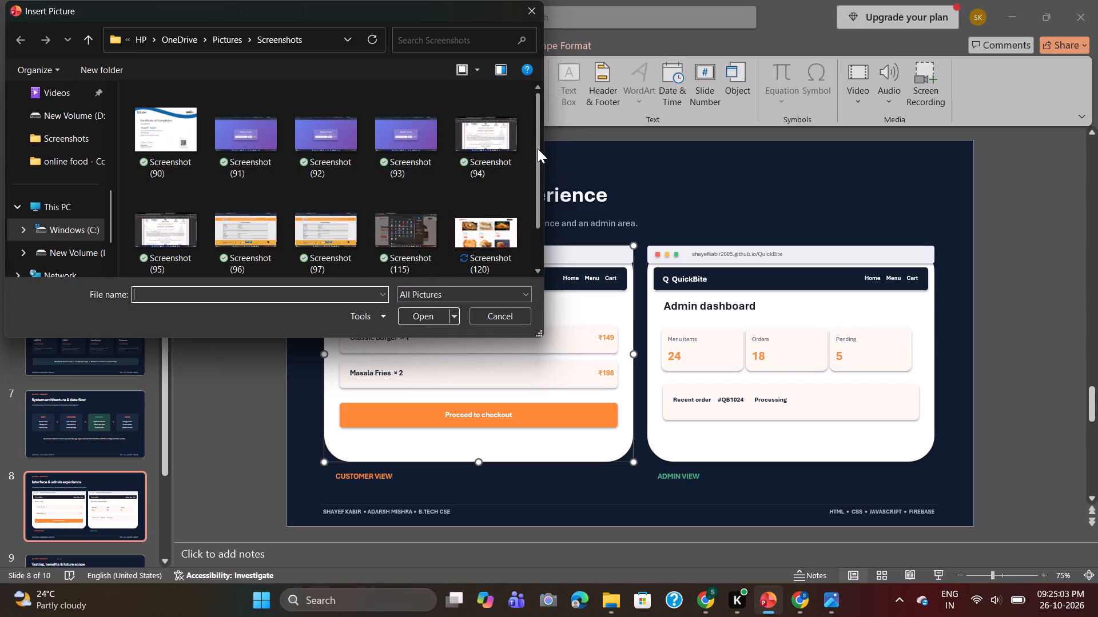
left_click_drag(538, 149, 551, 211)
left_click(176, 245)
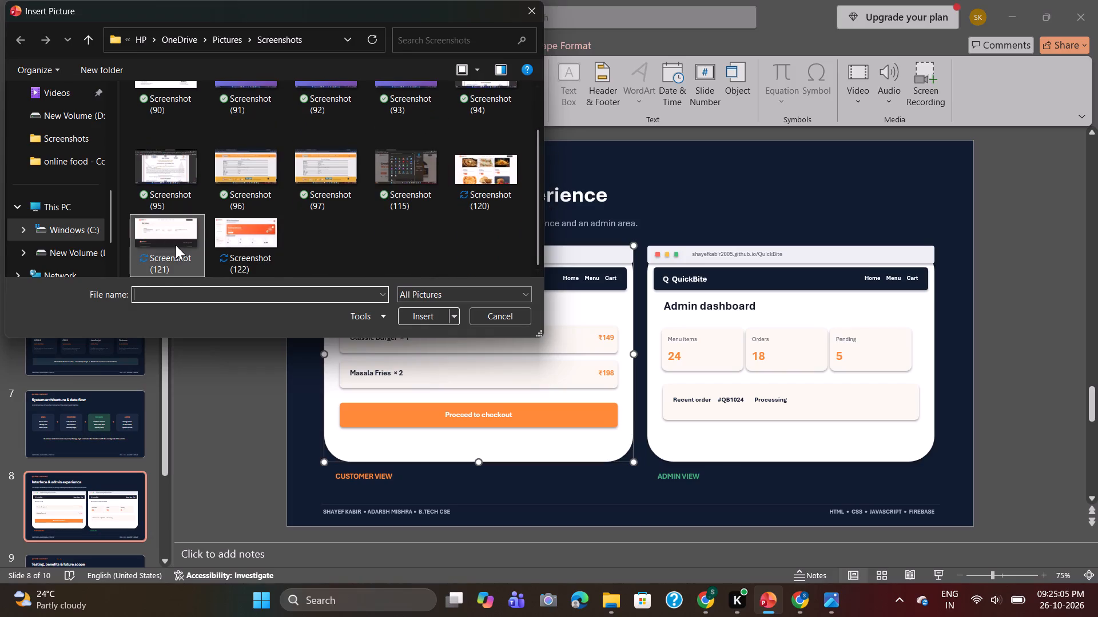
left_click(416, 315)
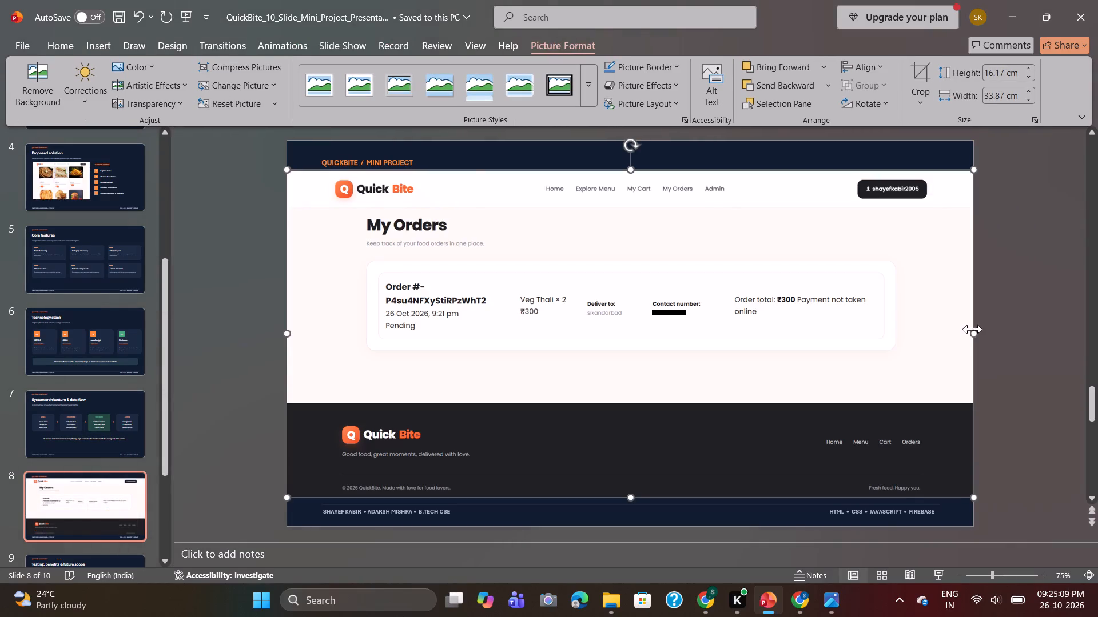
Resize the My Orders picture on slide 8 to about 15.34 x 10.73 cm so it covers the customer view mockup.
left_click_drag(973, 335, 614, 341)
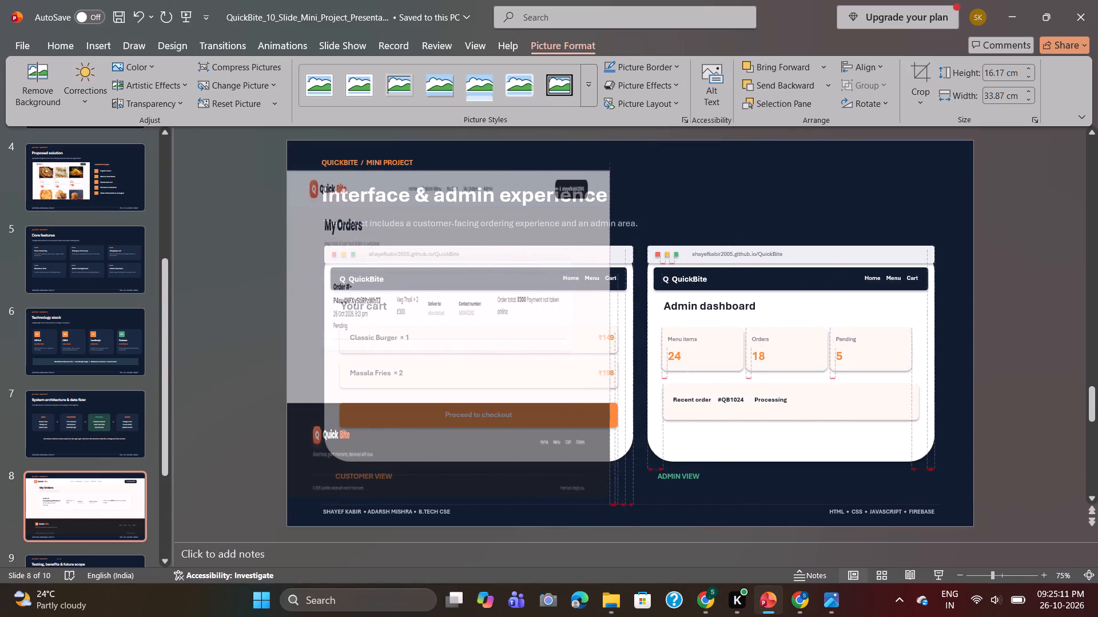
left_click_drag(614, 341, 634, 342)
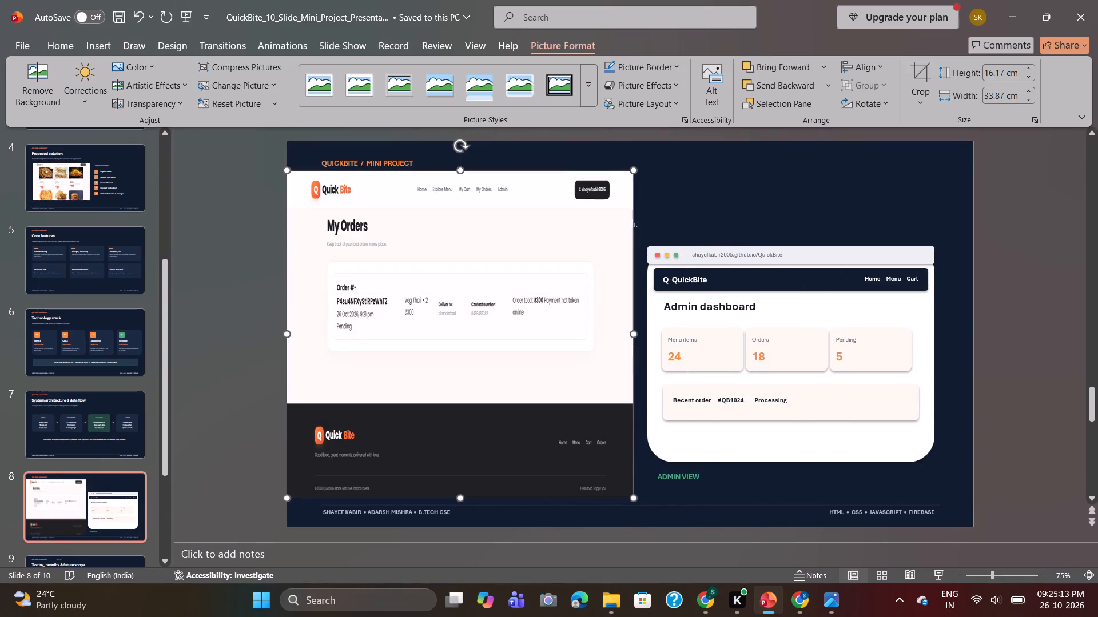
left_click_drag(285, 331, 326, 338)
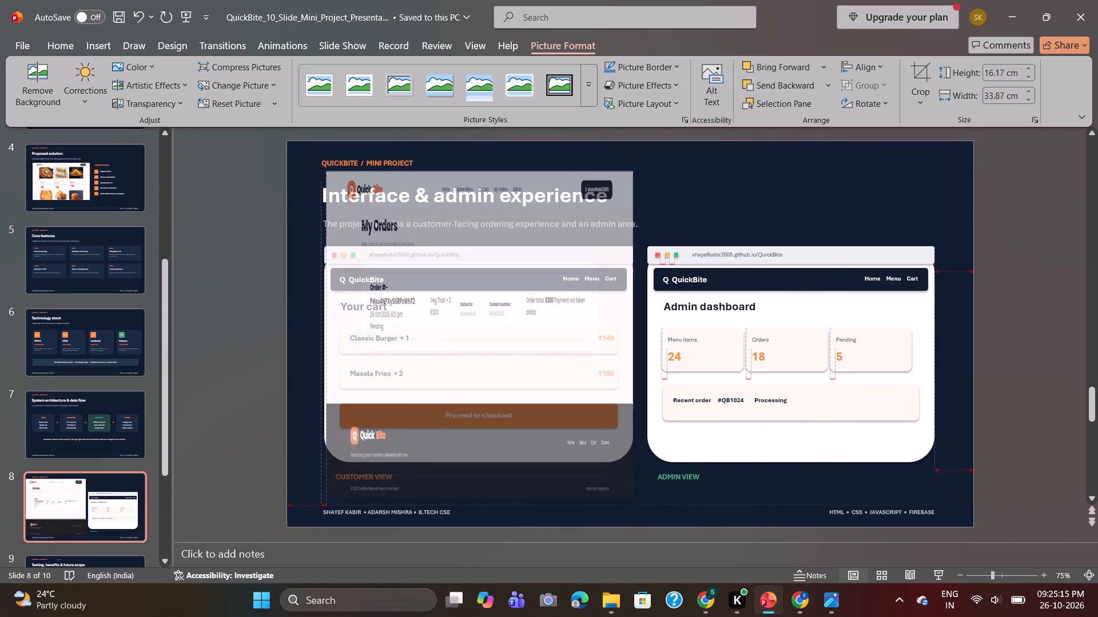
left_click_drag(326, 338, 321, 342)
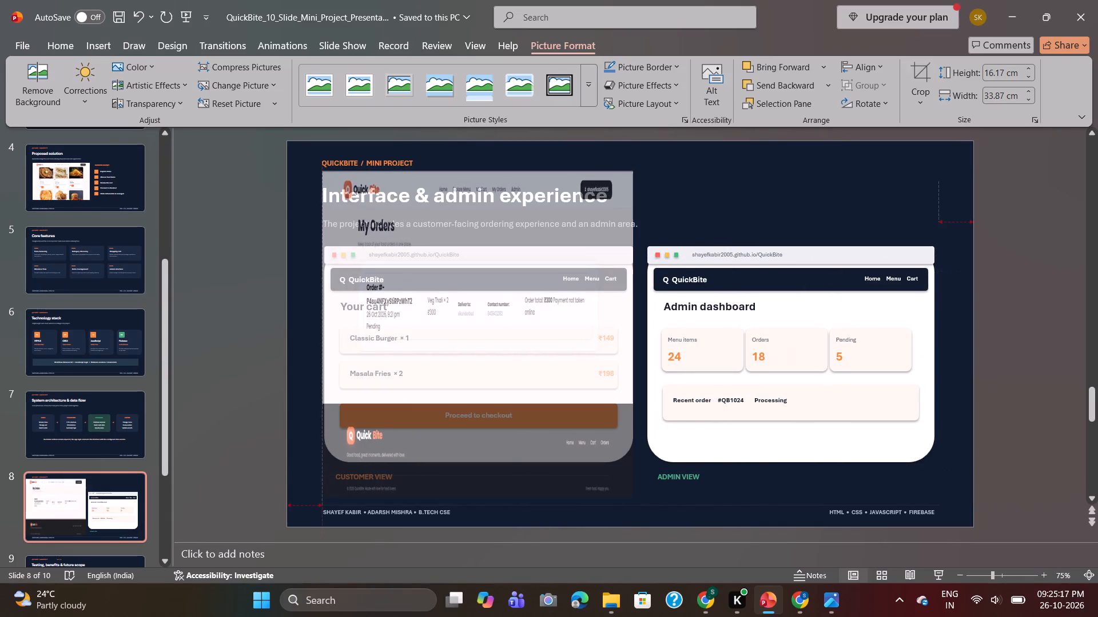
left_click_drag(321, 342, 323, 343)
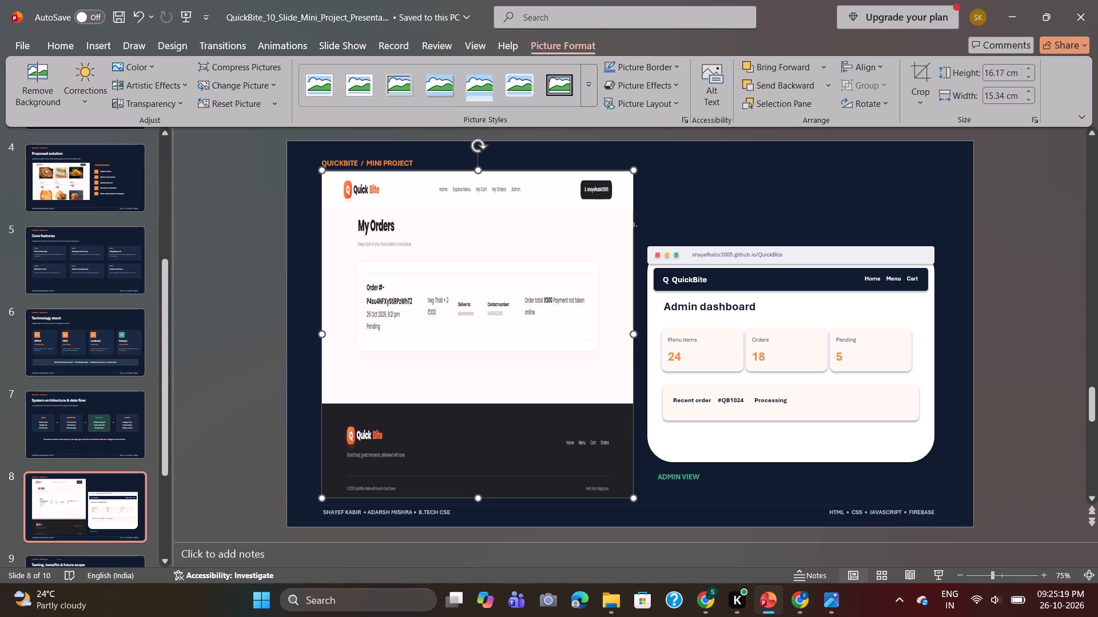
left_click_drag(479, 500, 483, 460)
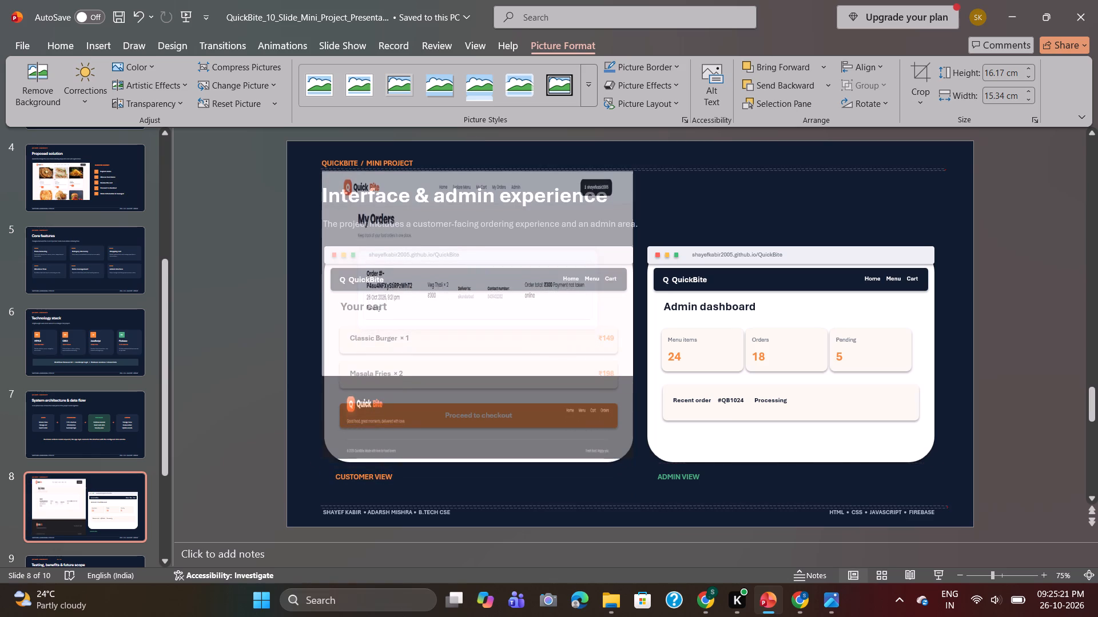
left_click_drag(483, 460, 476, 465)
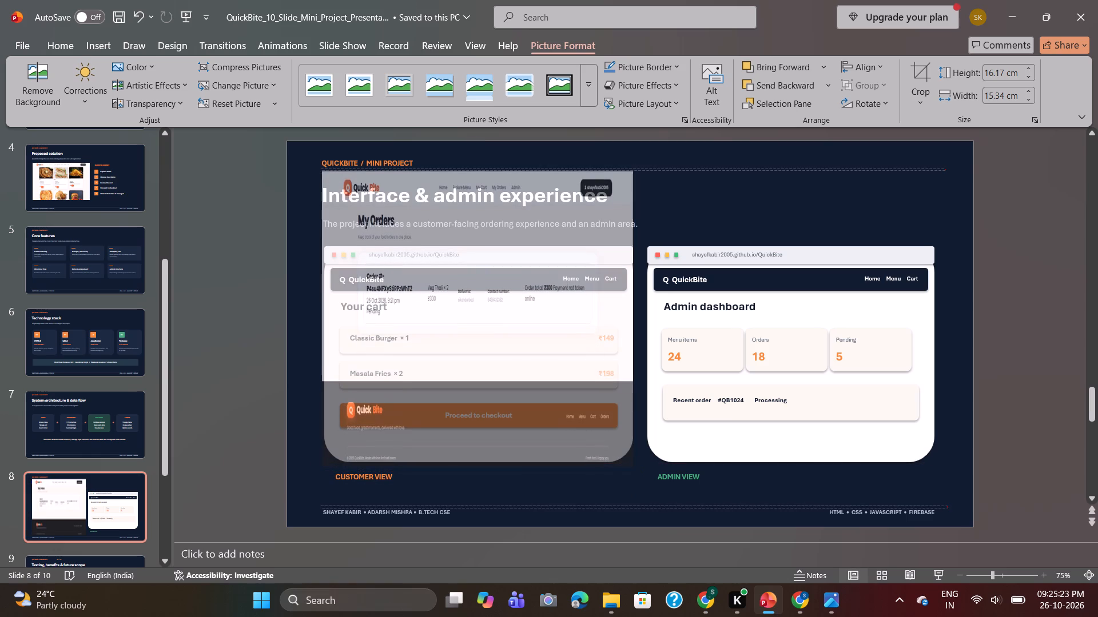
left_click_drag(476, 465, 476, 462)
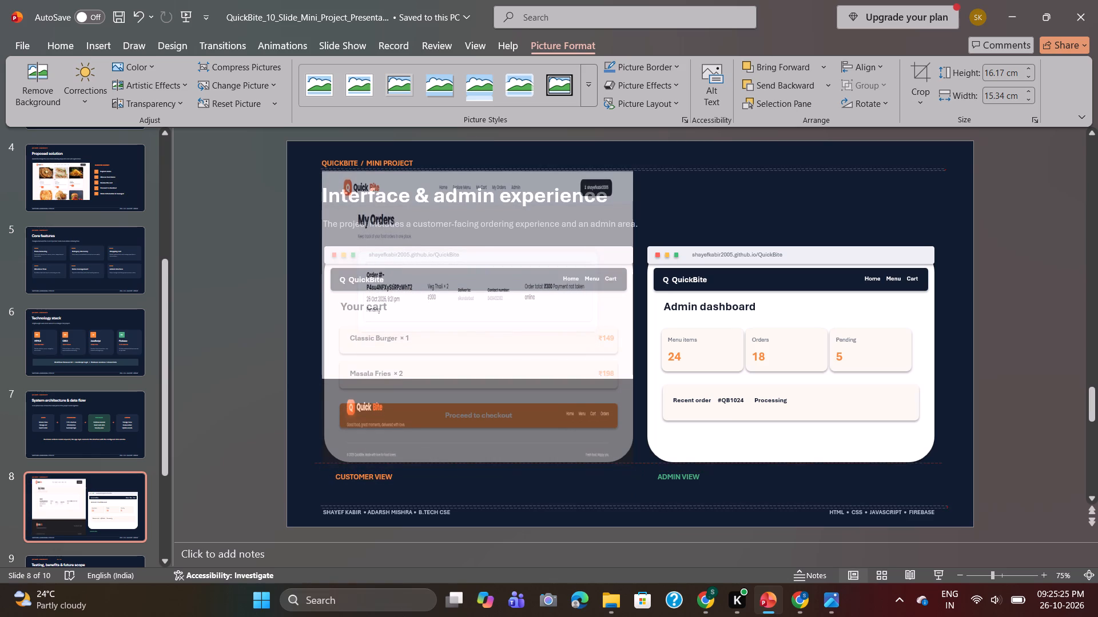
left_click_drag(476, 462, 476, 462)
left_click_drag(477, 170, 503, 249)
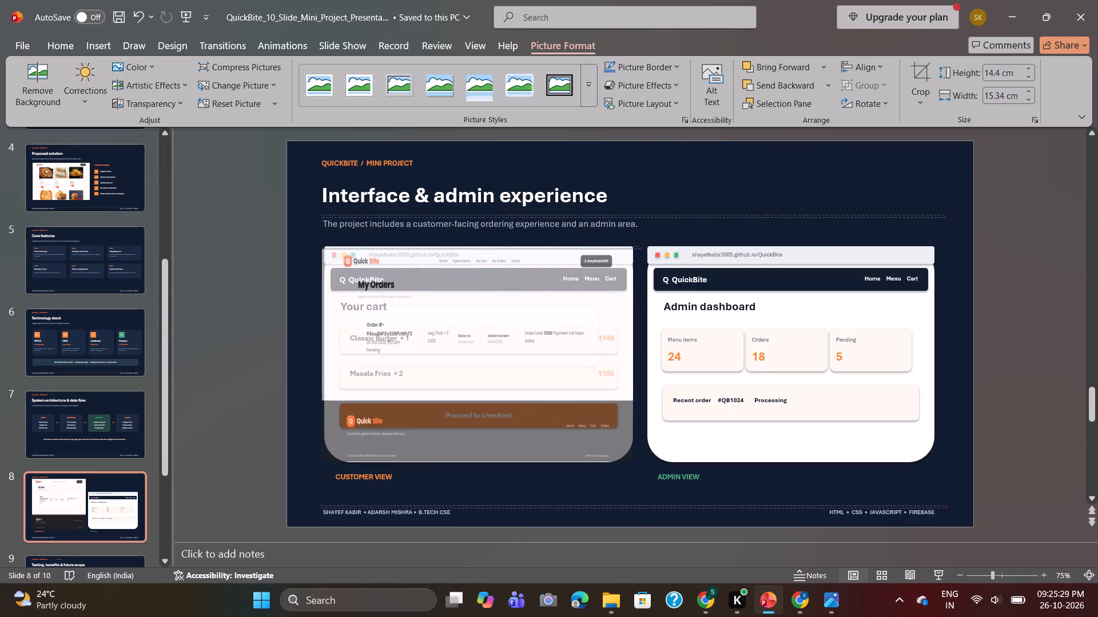
left_click_drag(503, 249, 503, 243)
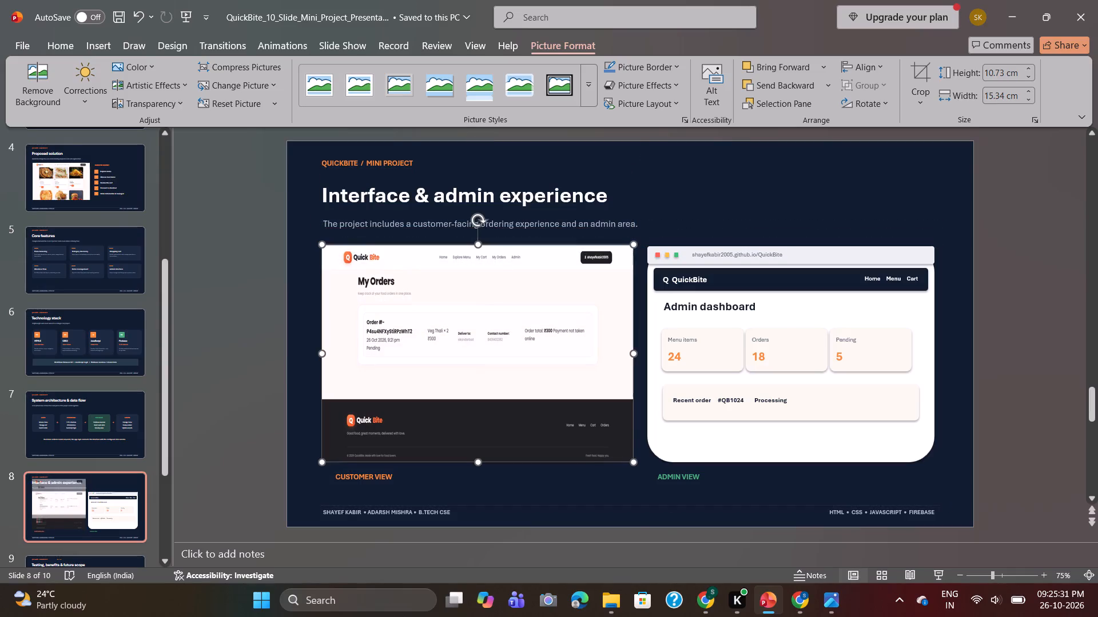
left_click(726, 207)
Insert the Screenshot (122) picture from the Screenshots folder onto slide 8.
left_click(795, 361)
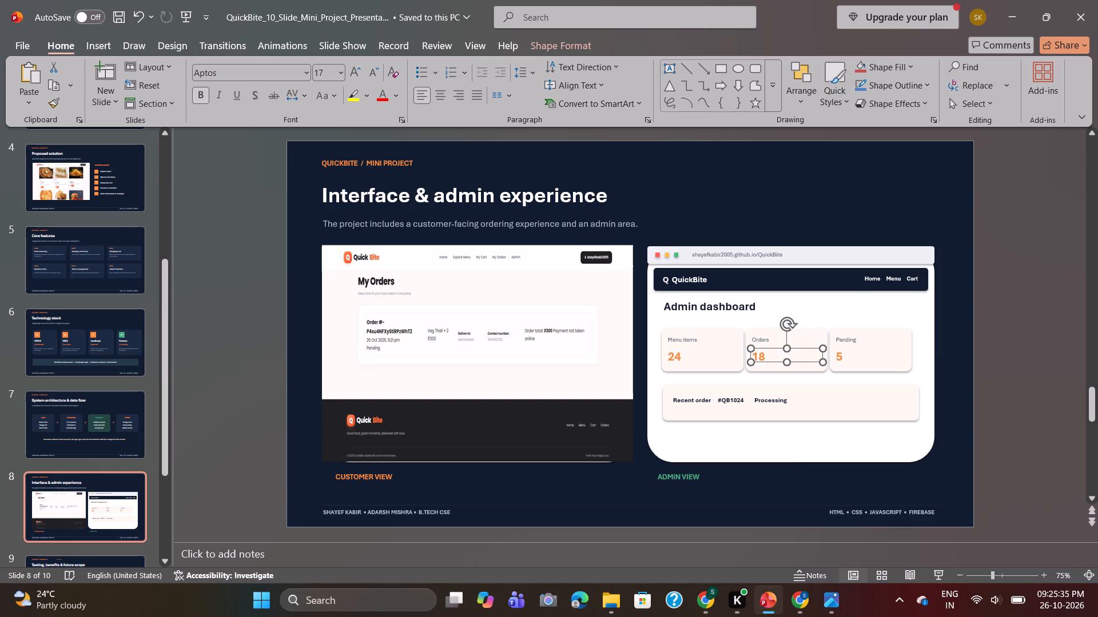
left_click(767, 327)
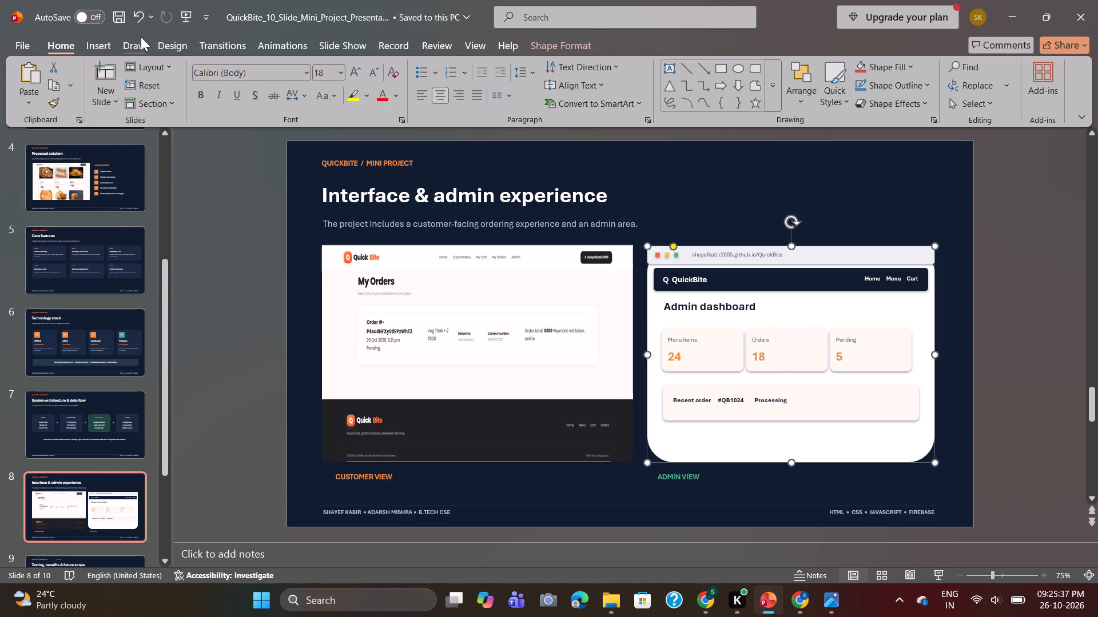
left_click(93, 49)
left_click(106, 99)
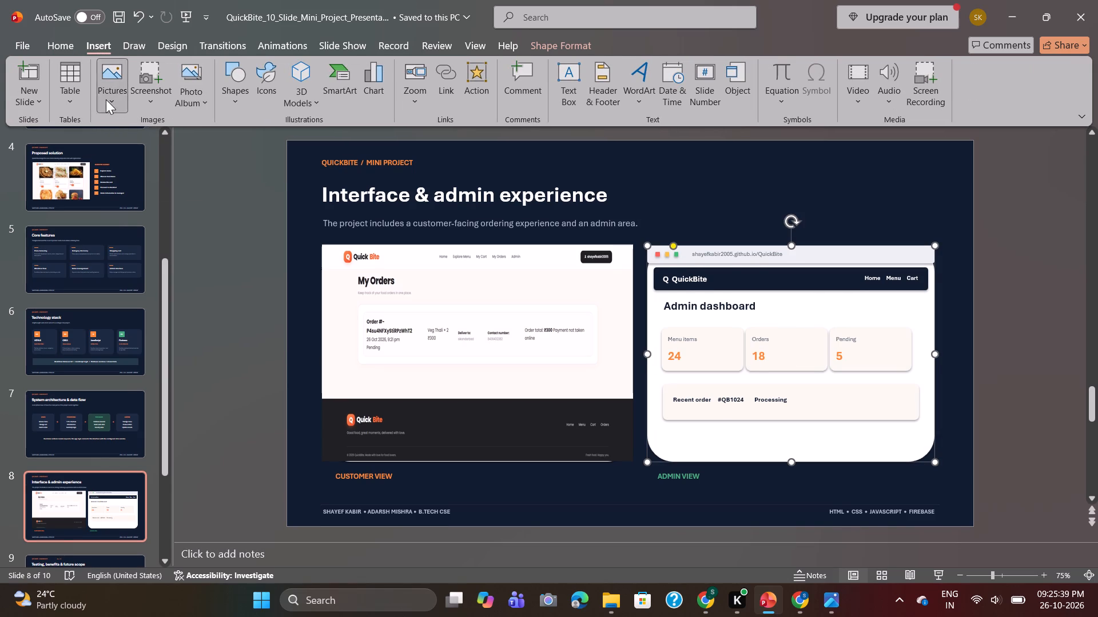
left_click(130, 147)
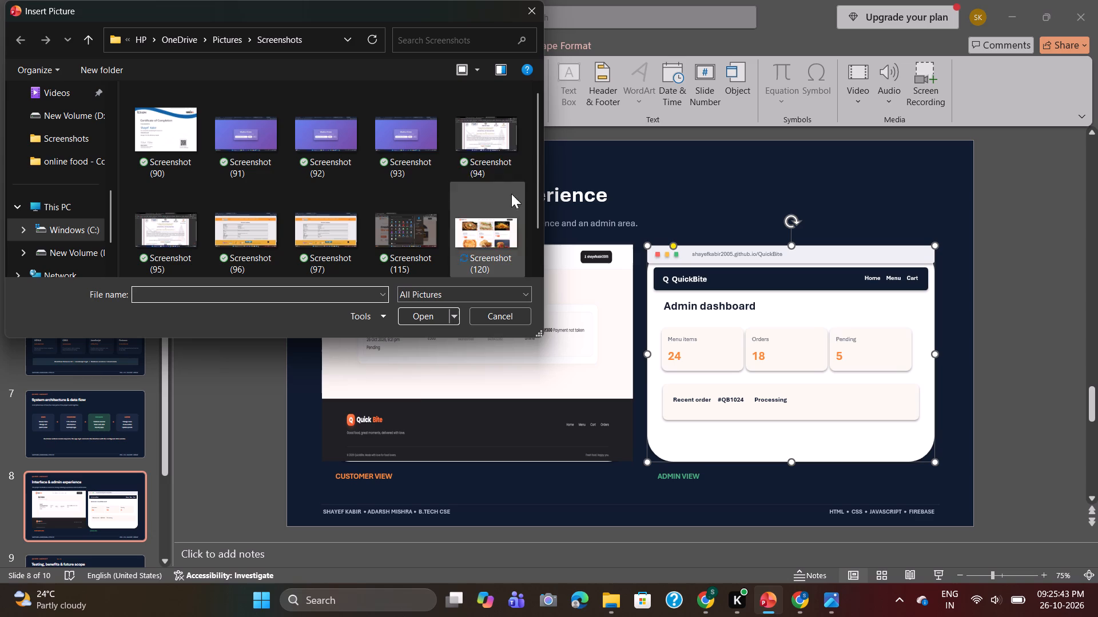
left_click_drag(535, 167, 548, 224)
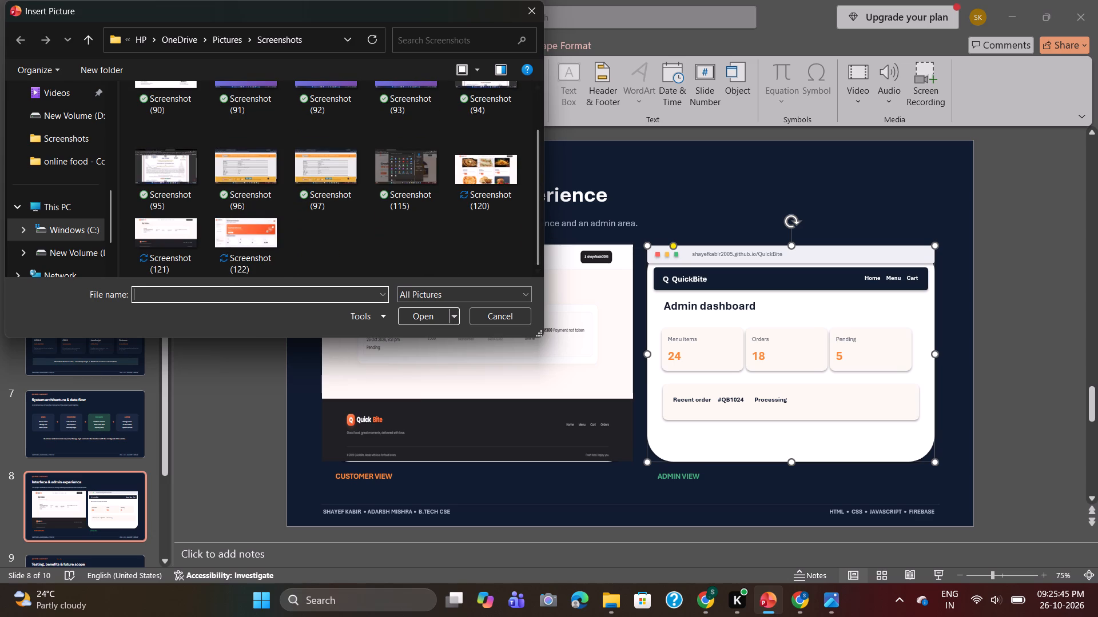
left_click(235, 234)
left_click(420, 318)
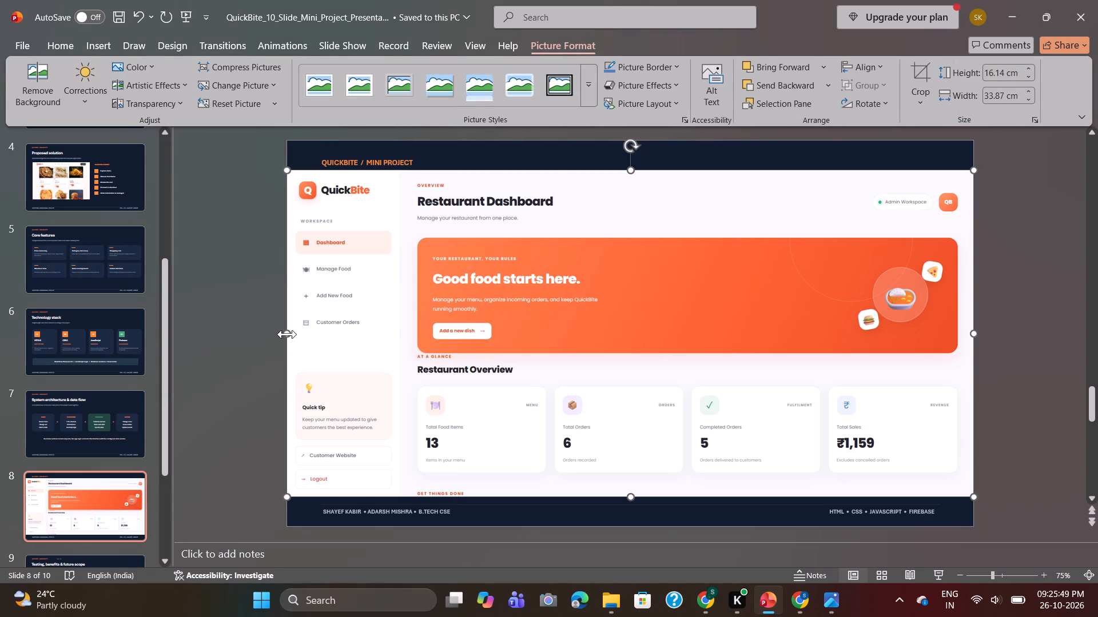
Resize the Restaurant Dashboard picture to about 14.12 x 10.64 cm so it covers the admin view mockup.
left_click_drag(287, 334, 627, 329)
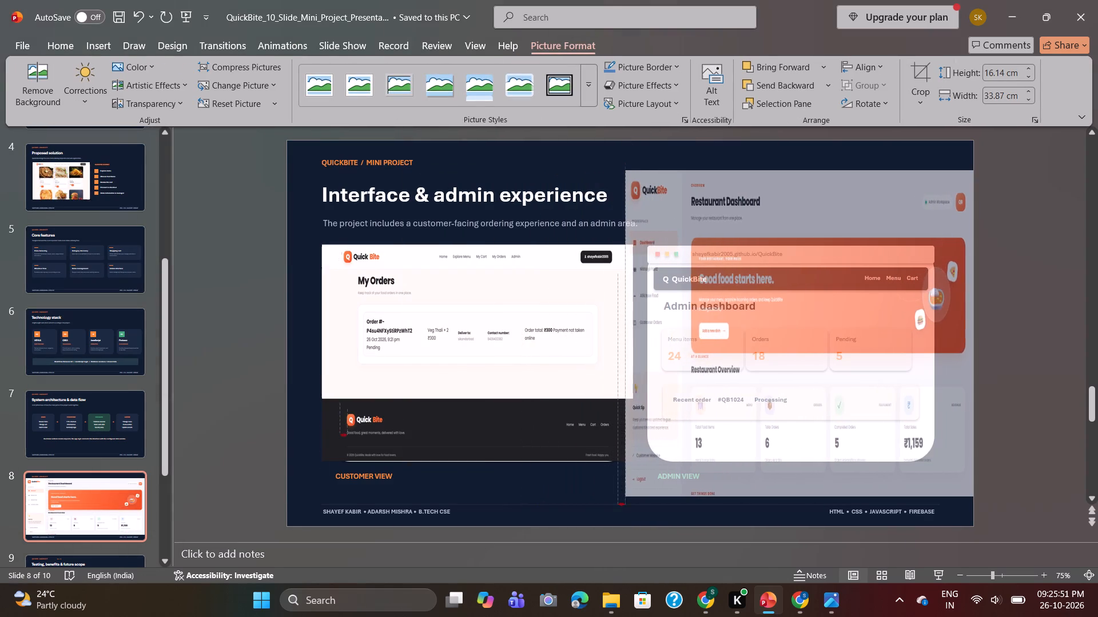
left_click_drag(627, 329, 648, 343)
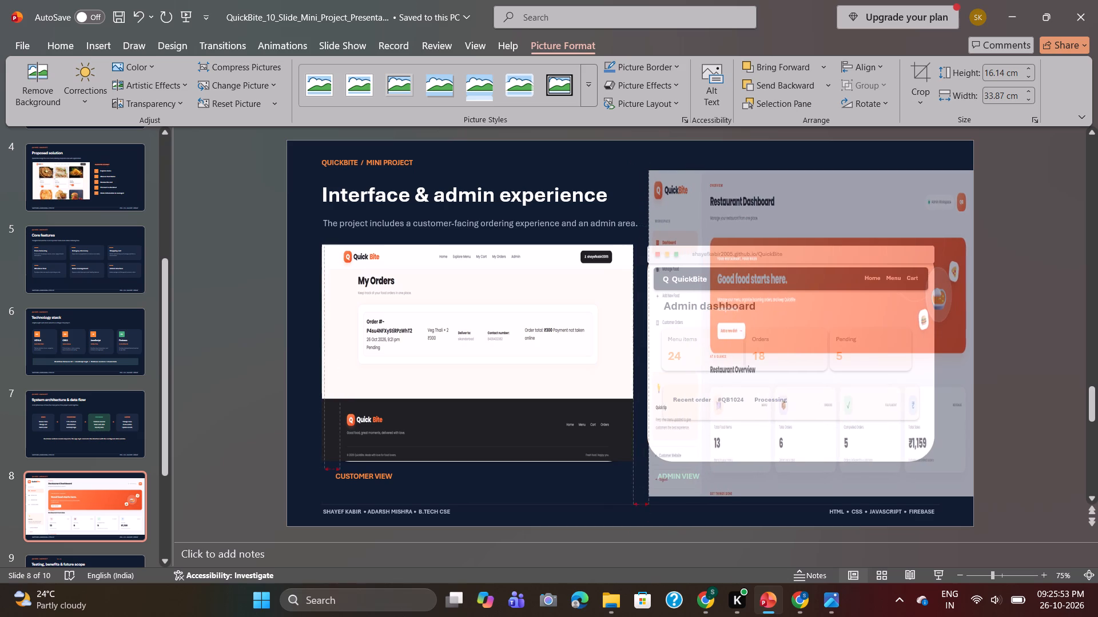
left_click_drag(648, 343, 649, 343)
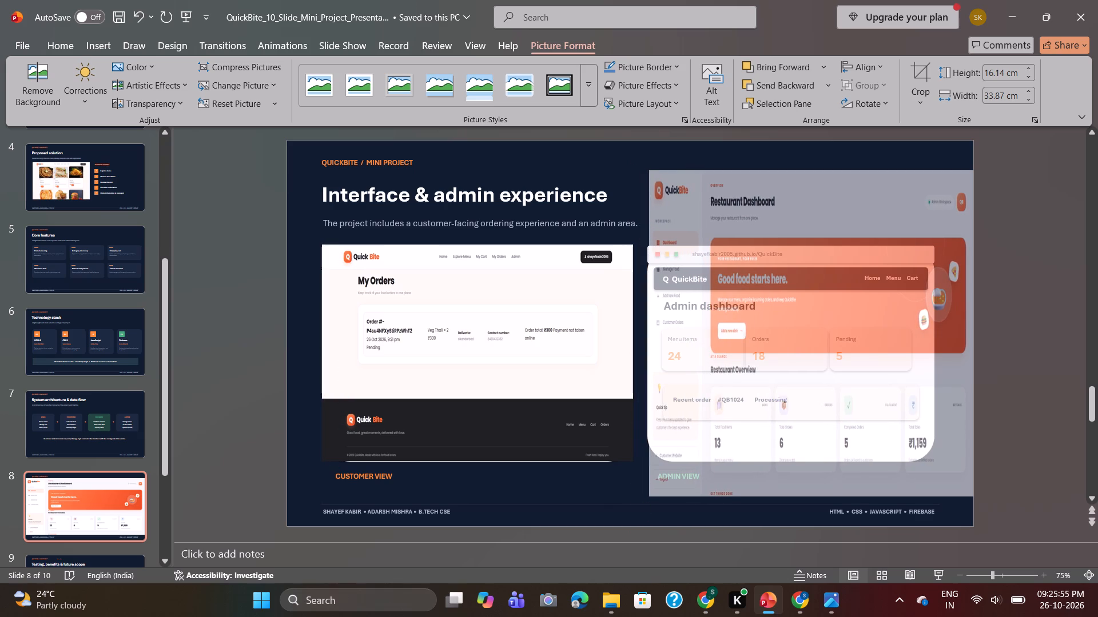
left_click_drag(649, 343, 648, 343)
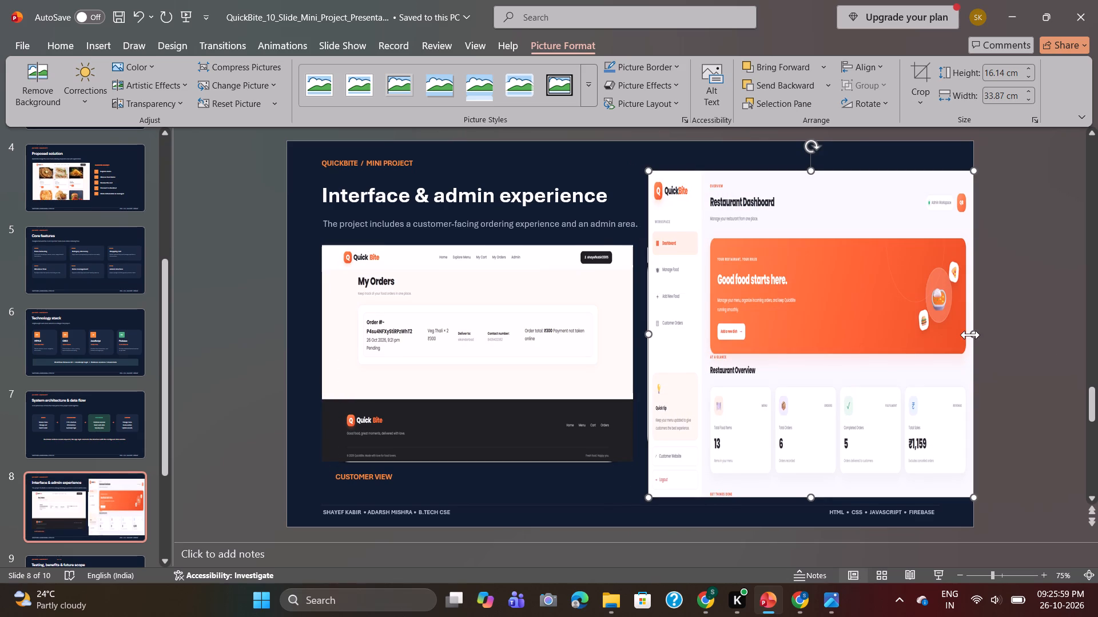
left_click_drag(970, 335, 937, 348)
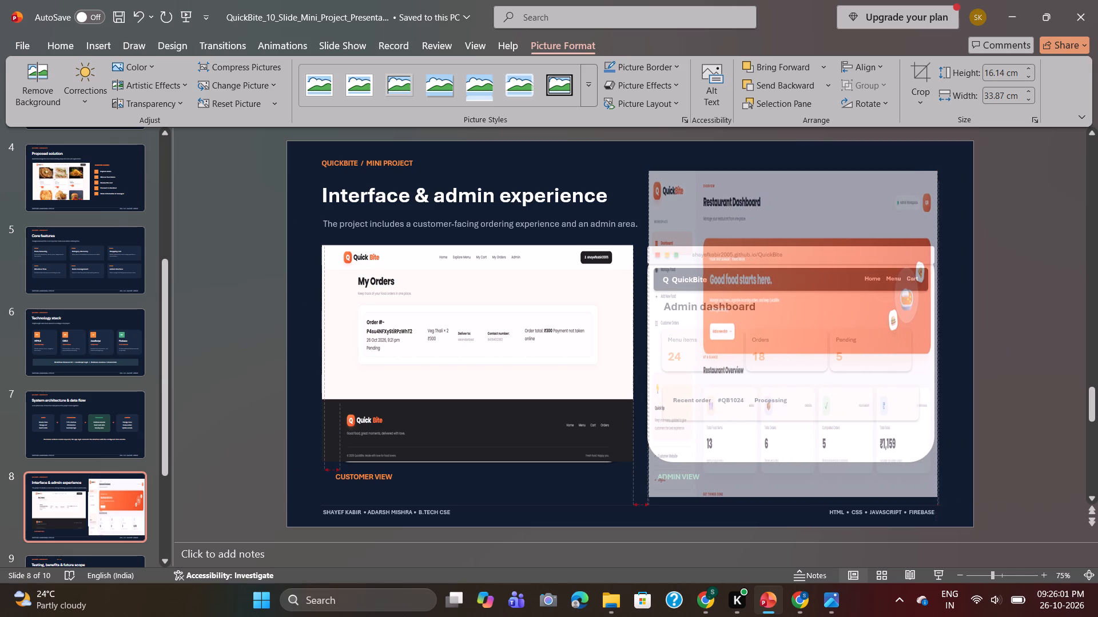
left_click_drag(937, 348, 934, 348)
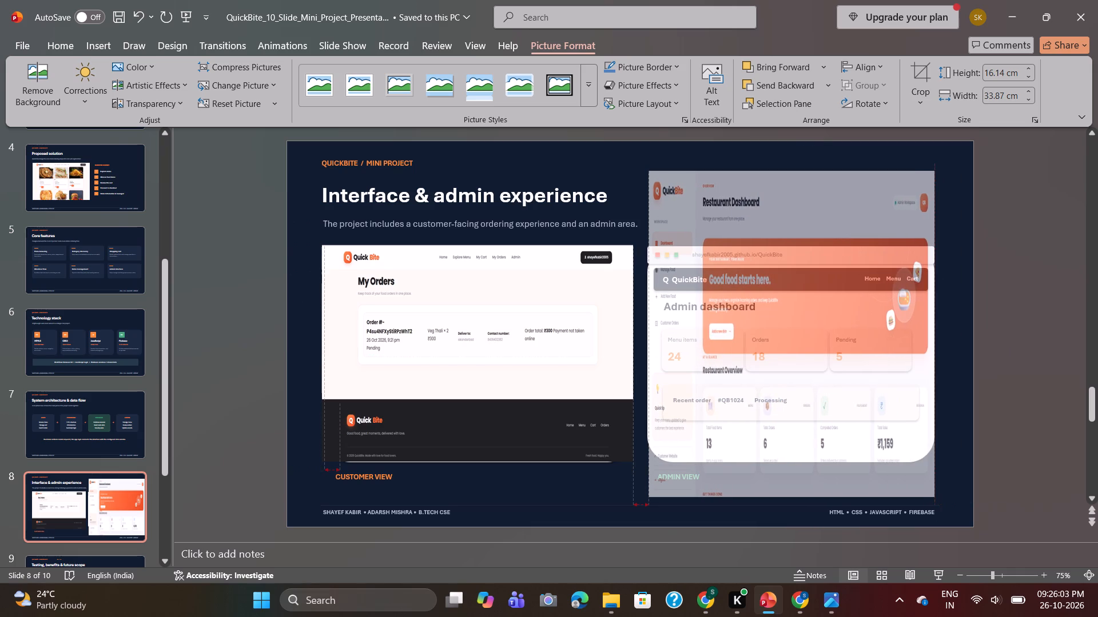
left_click_drag(934, 348, 935, 348)
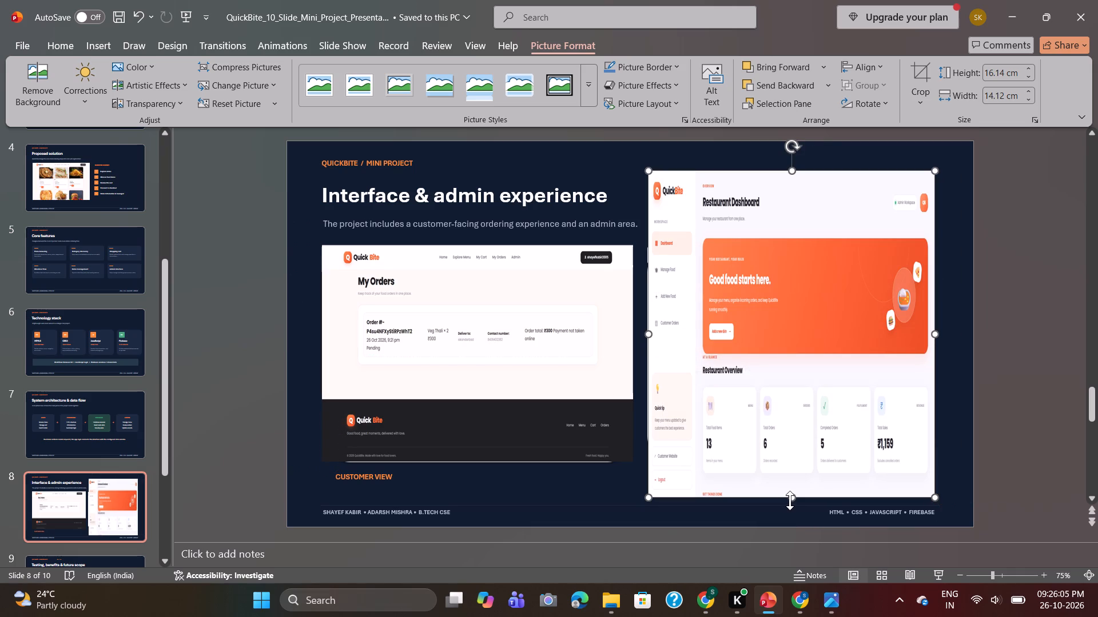
left_click_drag(791, 499, 787, 463)
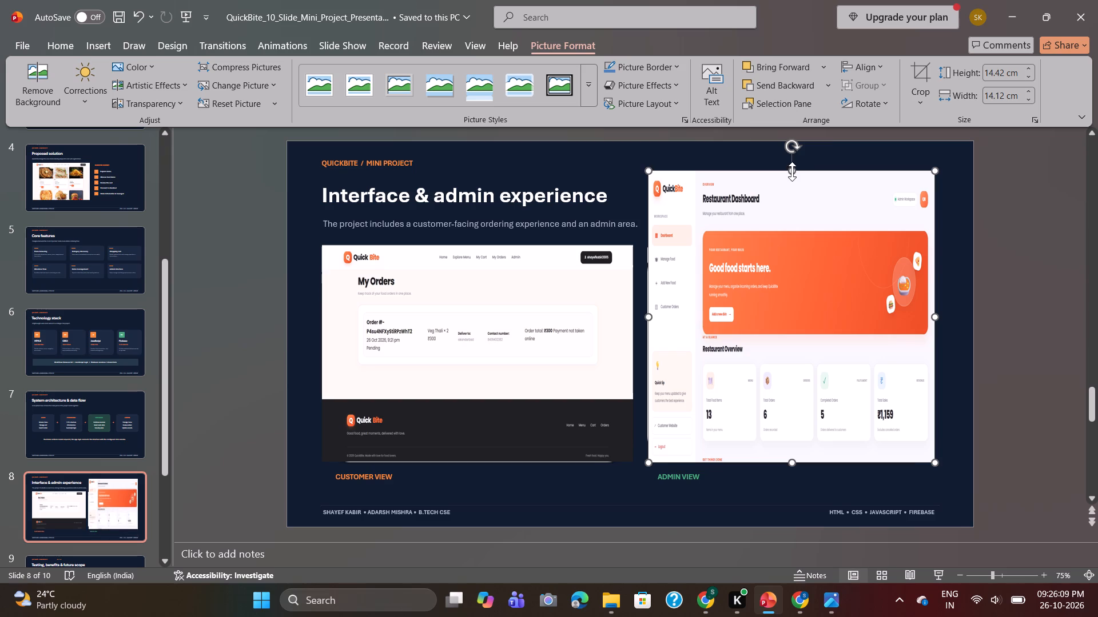
left_click_drag(792, 171, 809, 251)
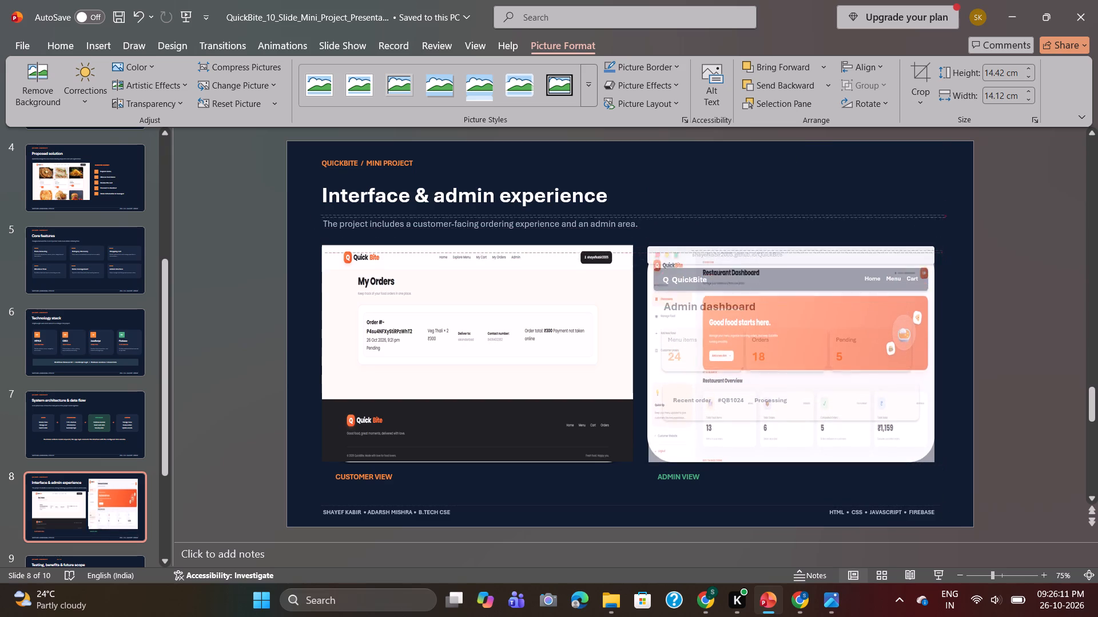
left_click_drag(809, 251, 803, 246)
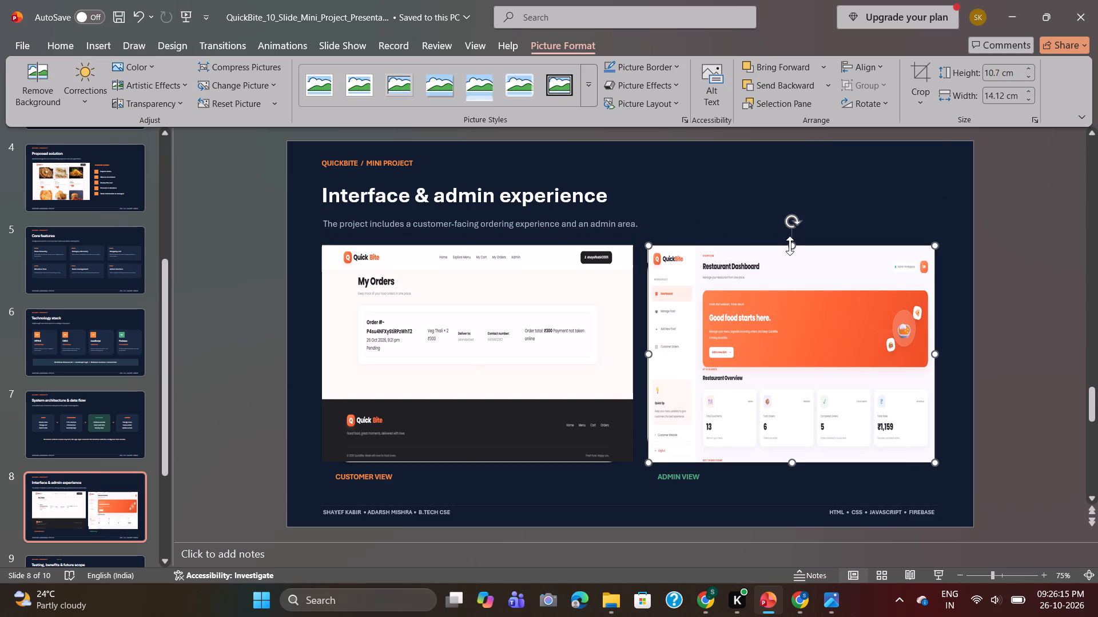
left_click(793, 246)
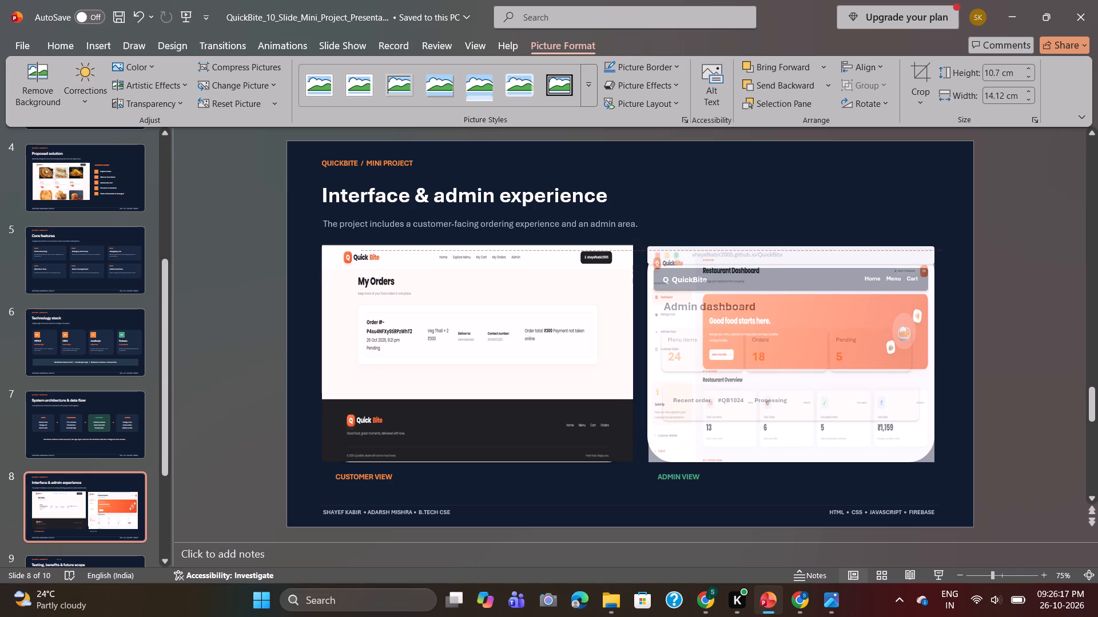
left_click(794, 462)
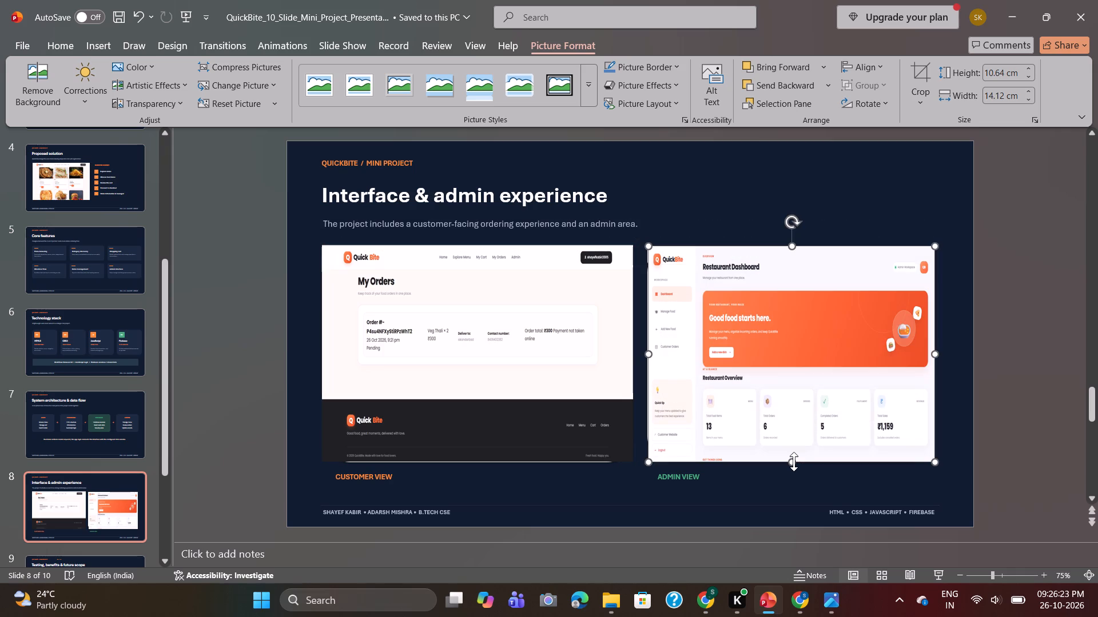
left_click(797, 487)
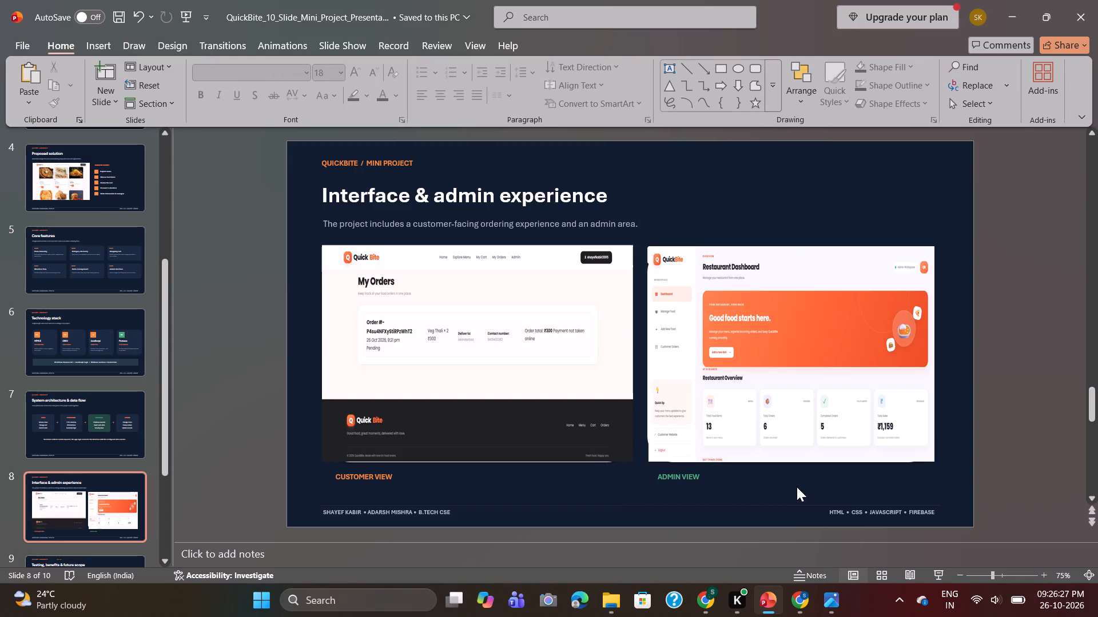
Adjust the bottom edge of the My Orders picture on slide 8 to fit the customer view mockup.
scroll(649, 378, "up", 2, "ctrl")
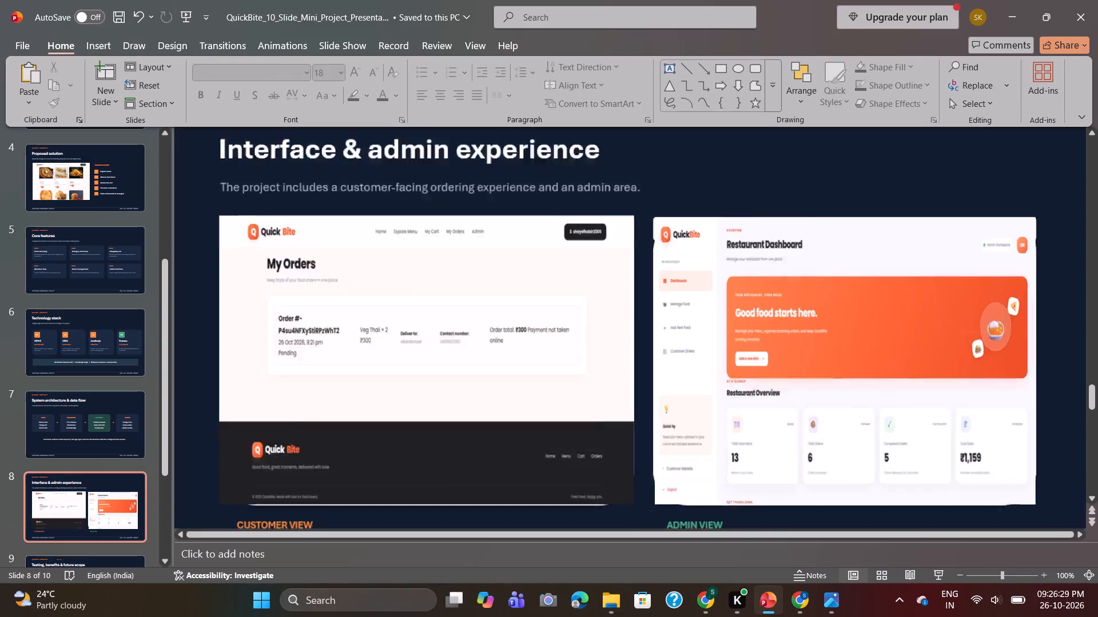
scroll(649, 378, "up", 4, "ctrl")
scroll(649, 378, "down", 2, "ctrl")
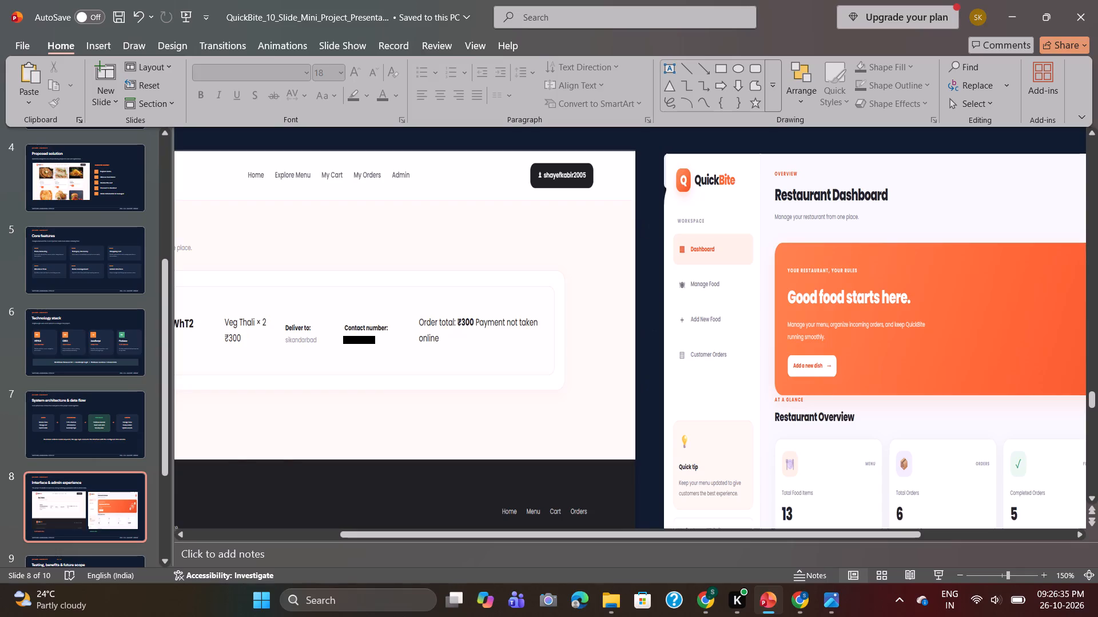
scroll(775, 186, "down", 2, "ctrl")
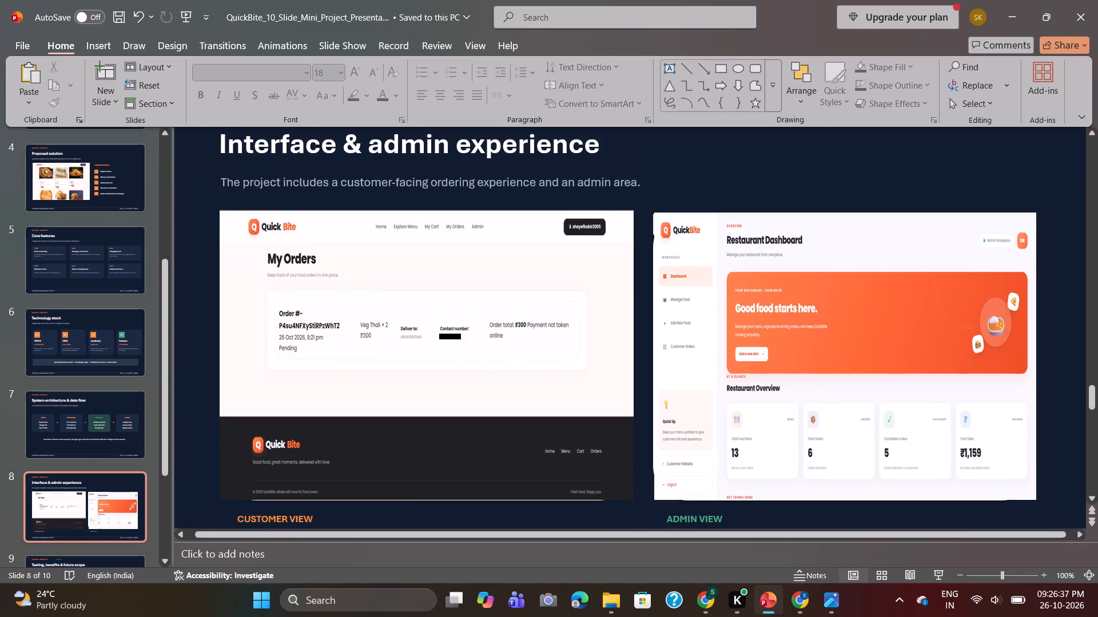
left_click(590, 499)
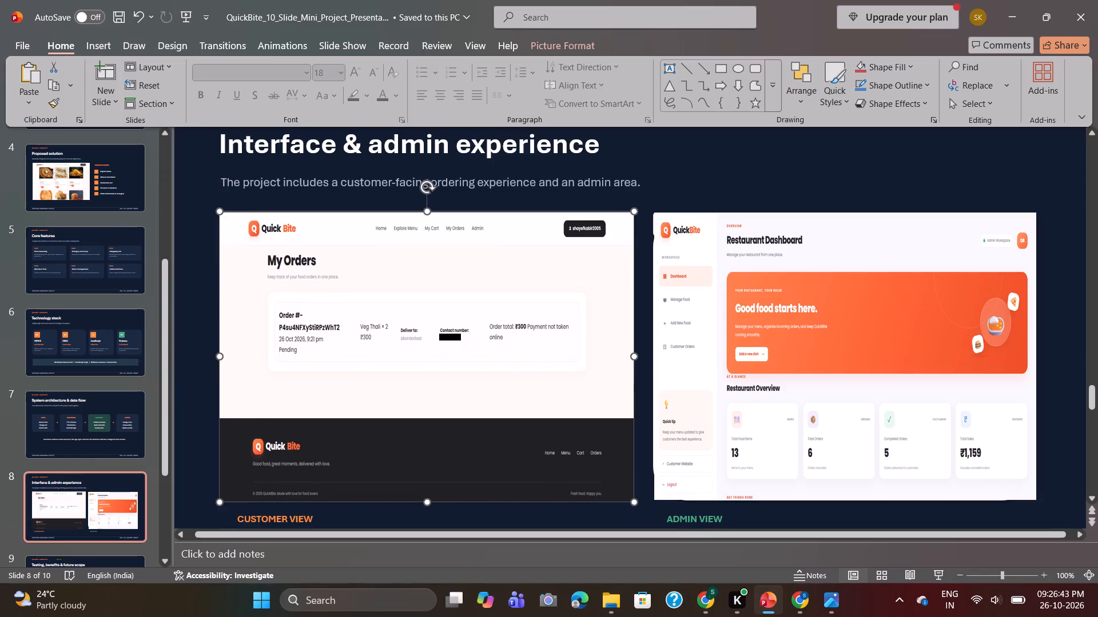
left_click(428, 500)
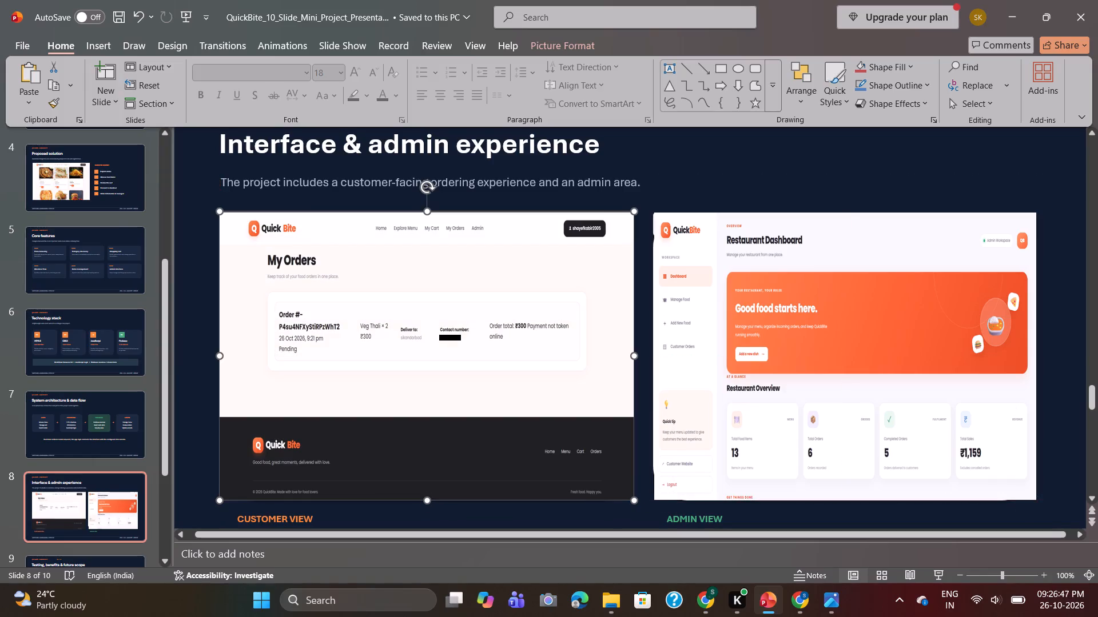
Fine-tune all four edges of the Restaurant Dashboard picture on slide 8 so it fits the admin view mockup area.
left_click(868, 494)
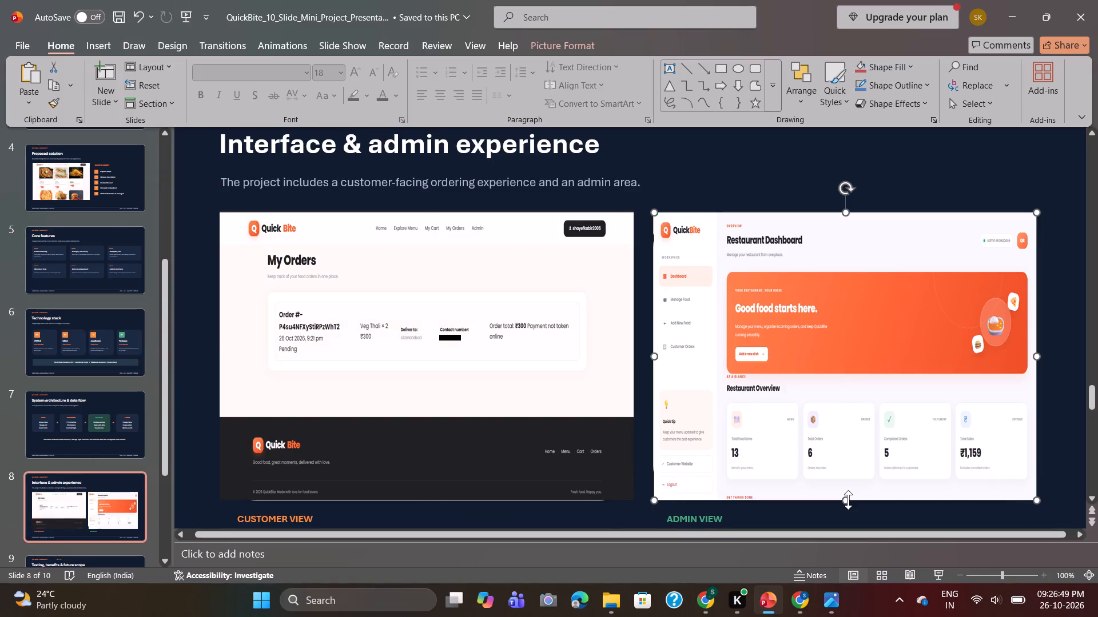
left_click(848, 500)
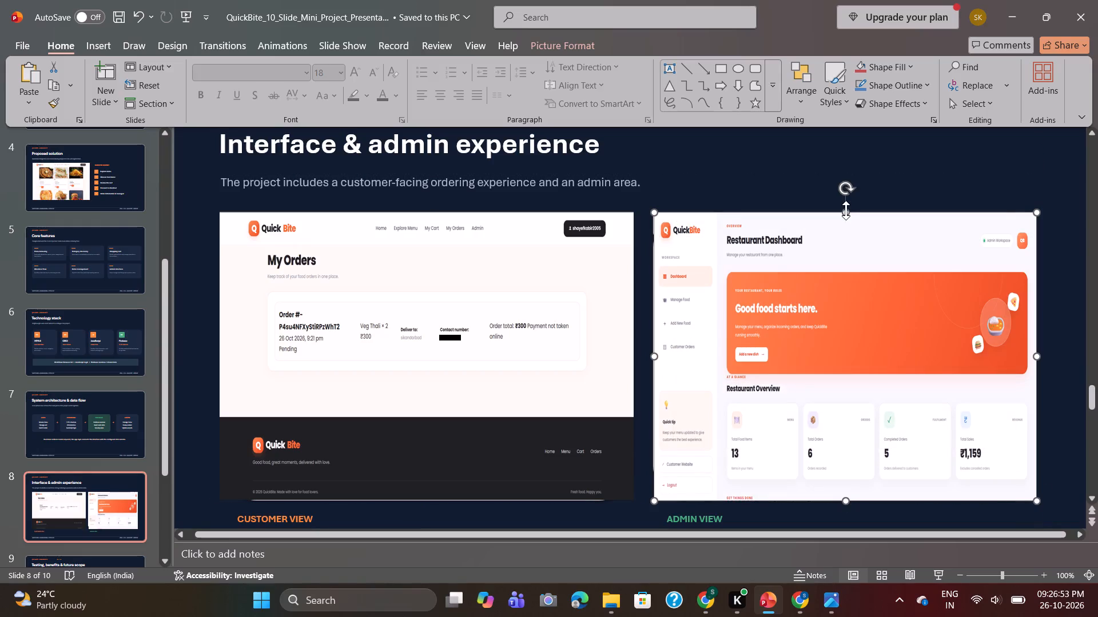
left_click(846, 210)
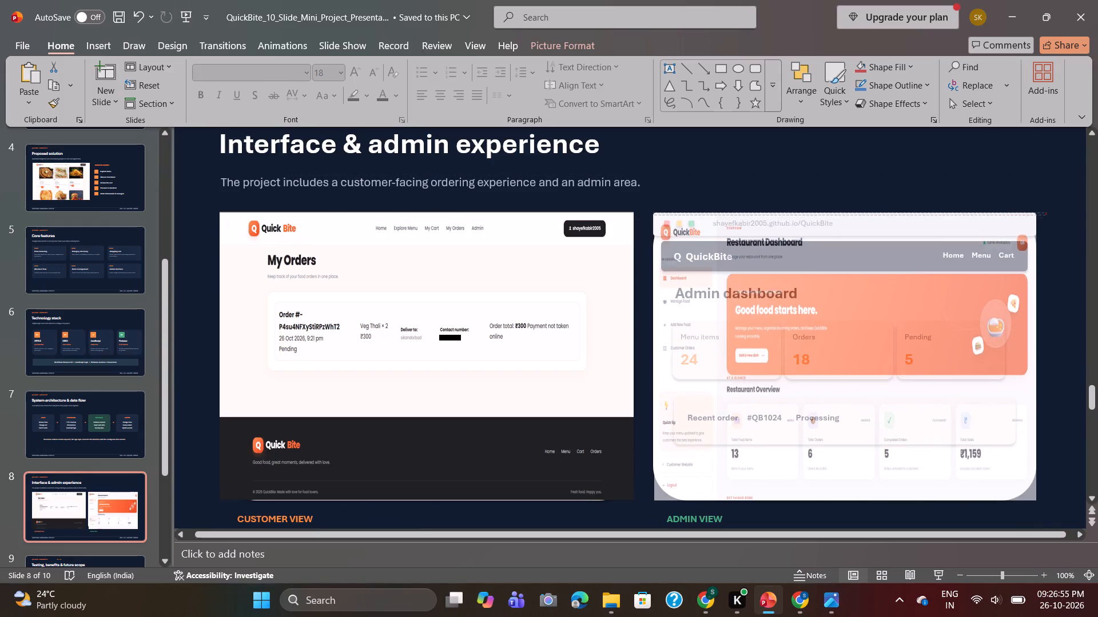
left_click(1038, 359)
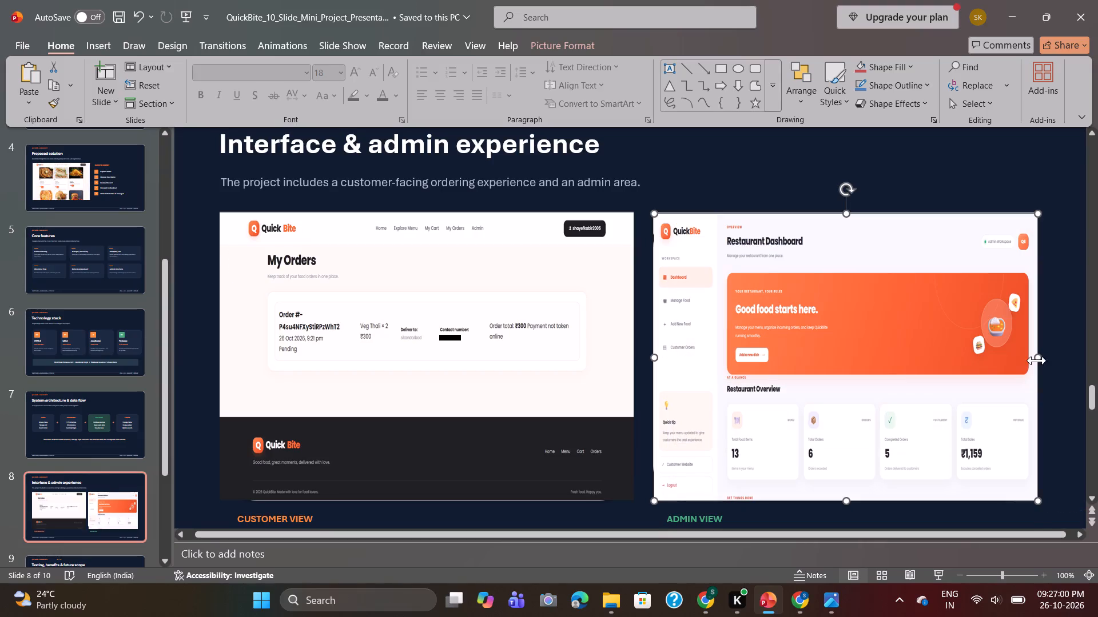
left_click(654, 356)
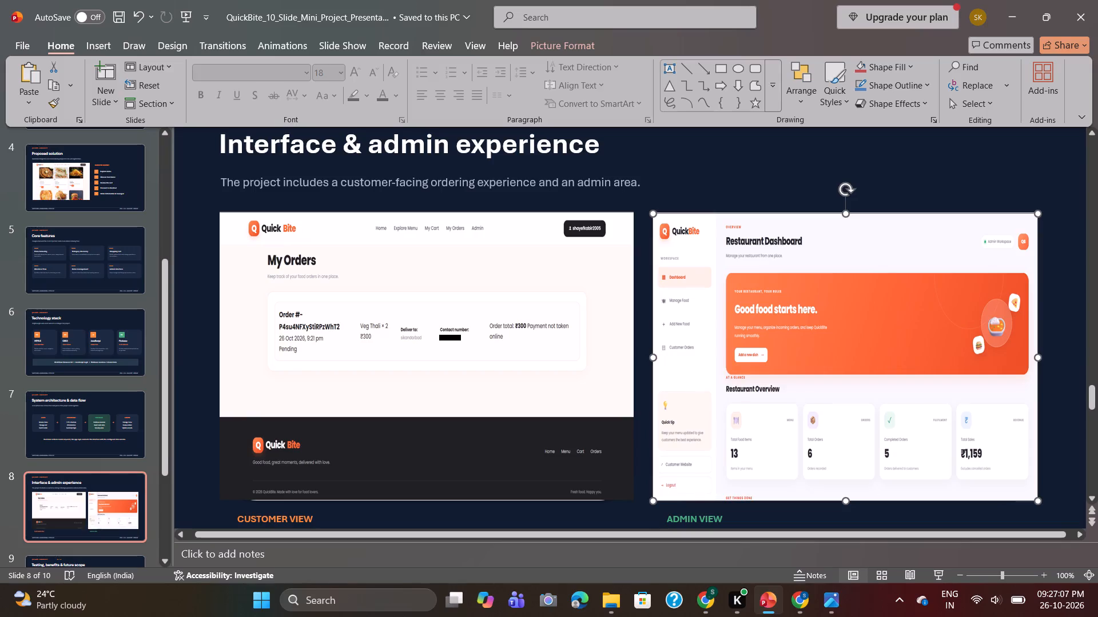
left_click(701, 172)
left_click(794, 151)
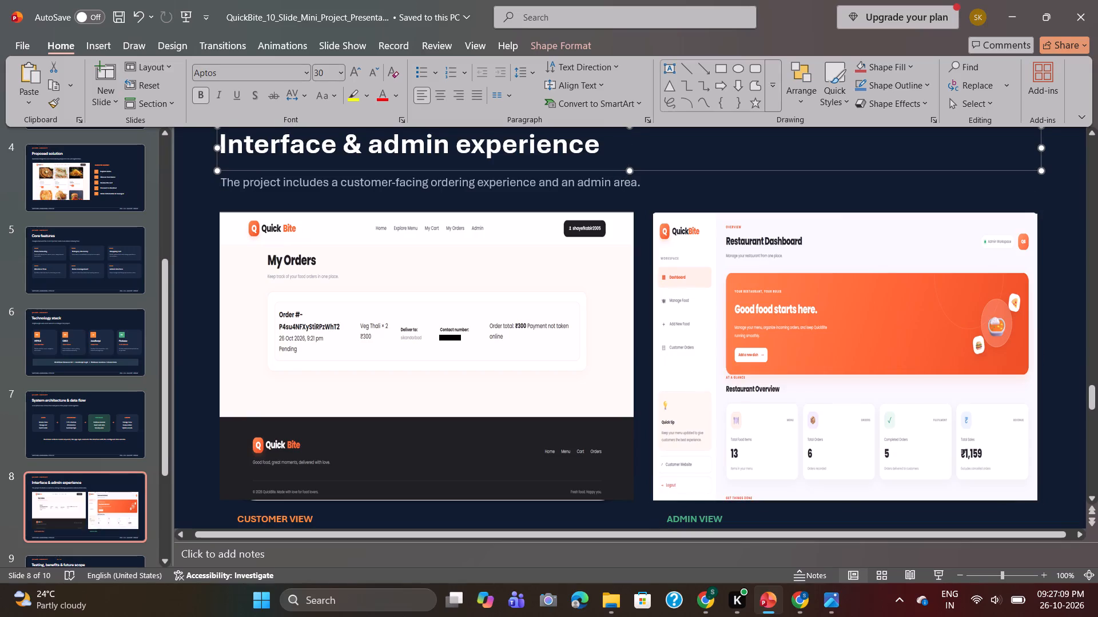
Reposition the My Orders picture and refit its four edges to cover the customer view mockup, level with the Restaurant Dashboard picture.
left_click_drag(581, 375, 556, 395)
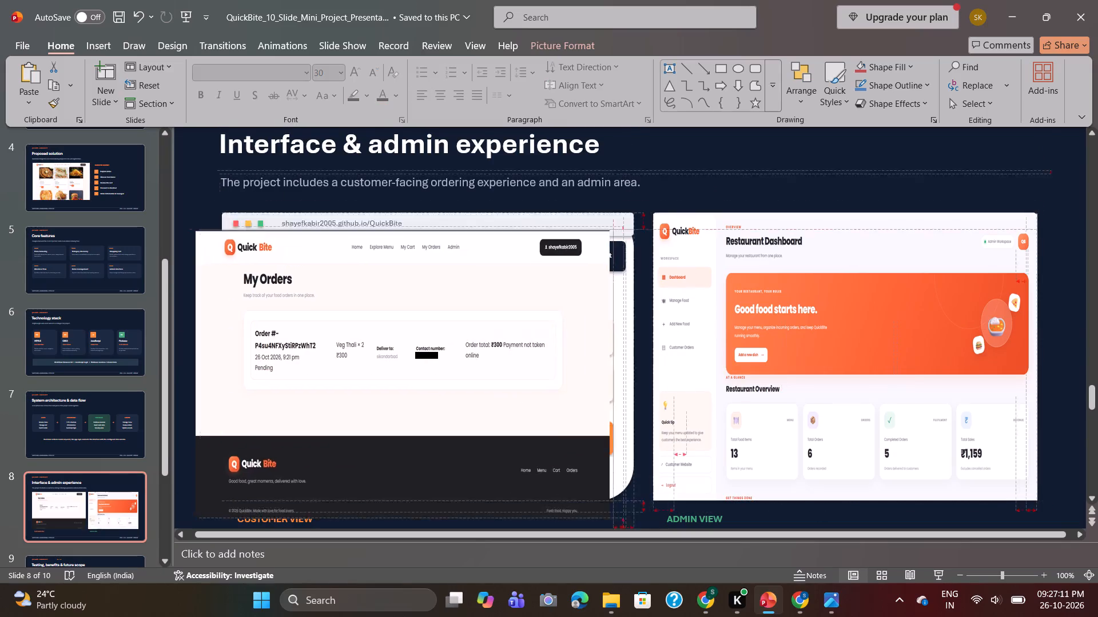
left_click_drag(556, 395, 576, 374)
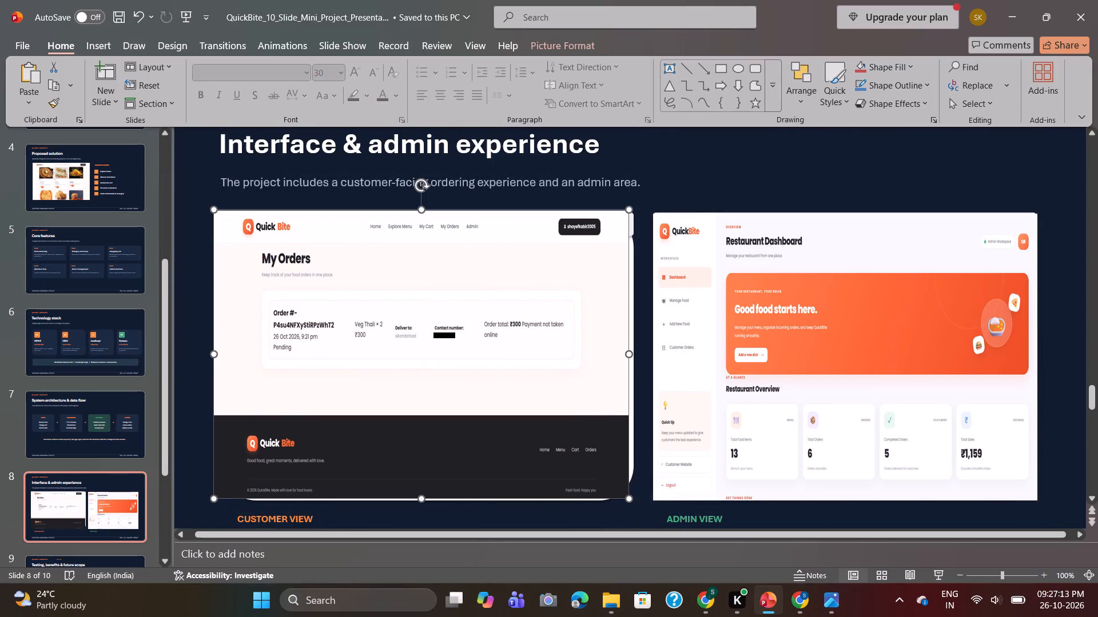
left_click(630, 354)
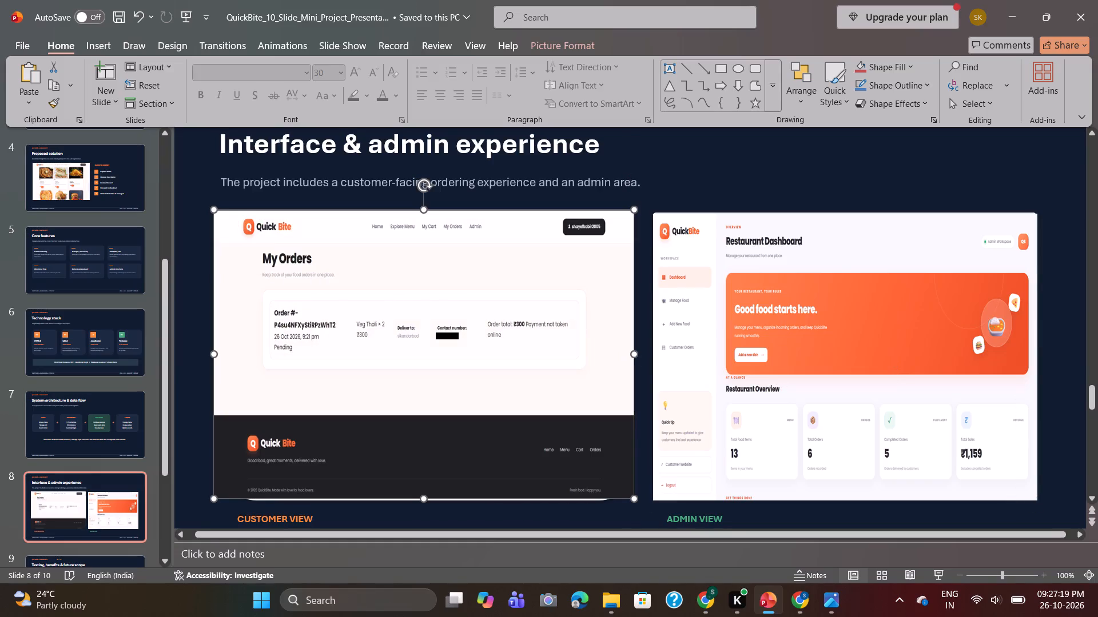
left_click(423, 498)
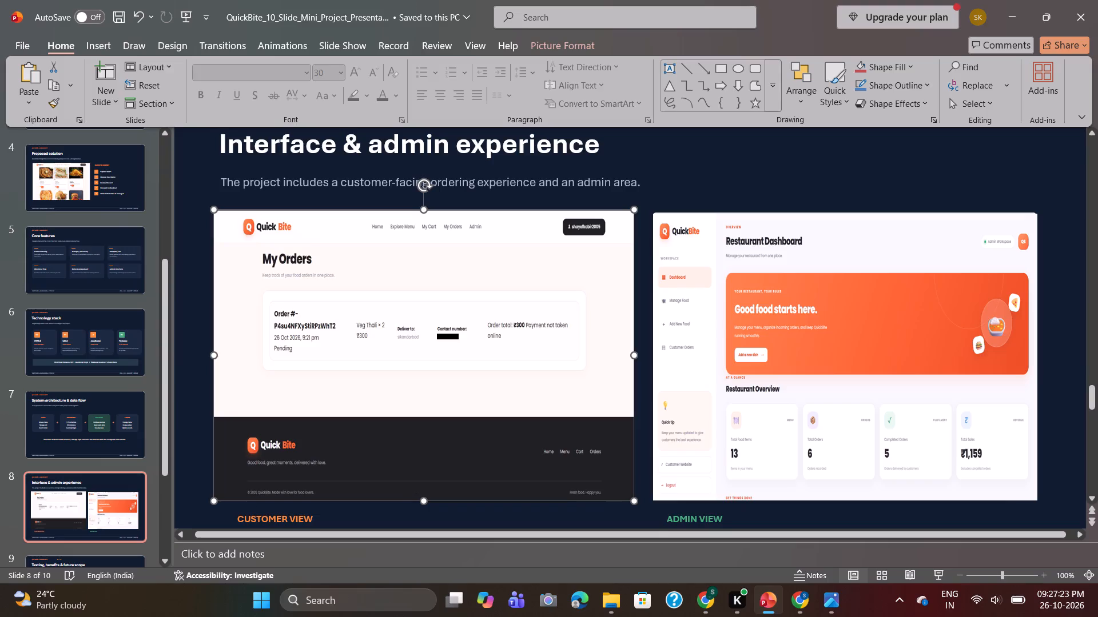
left_click_drag(213, 355, 223, 356)
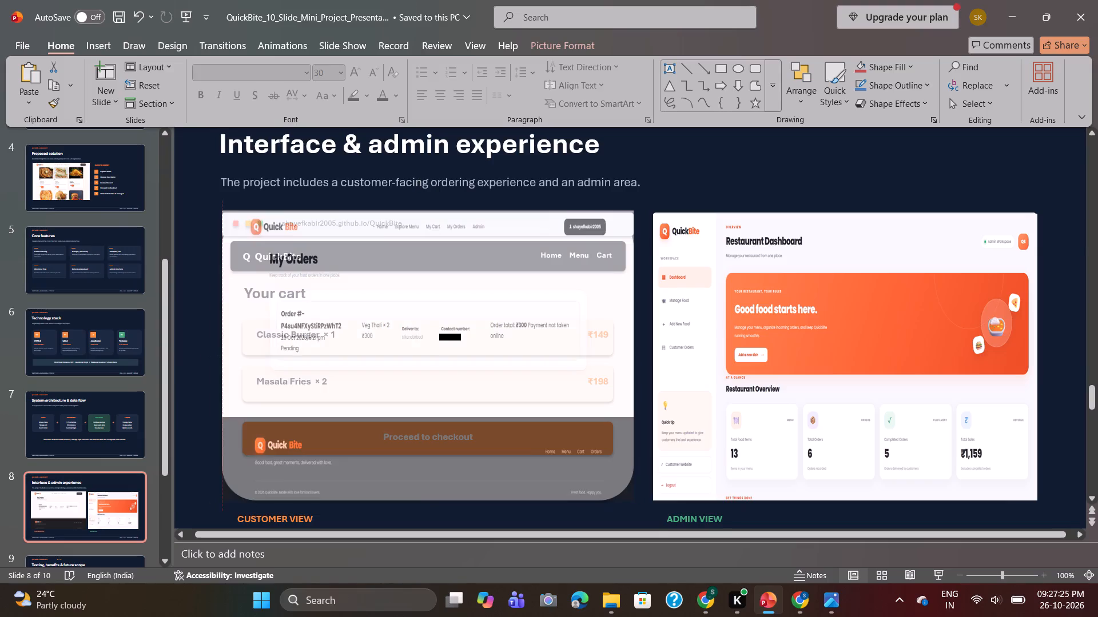
left_click_drag(223, 356, 222, 356)
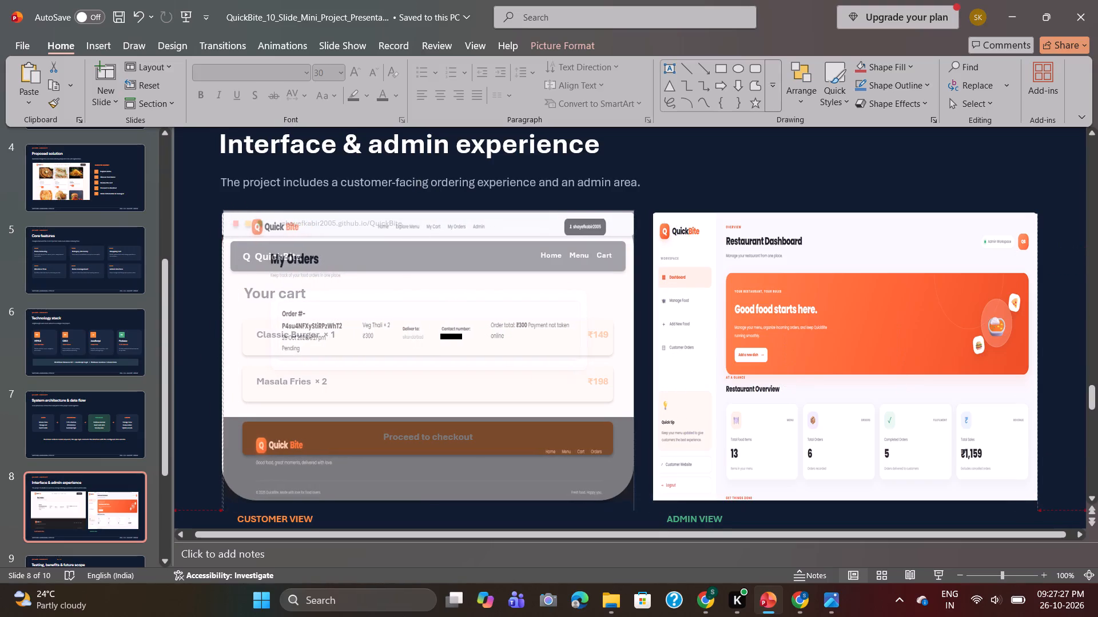
left_click_drag(222, 356, 221, 356)
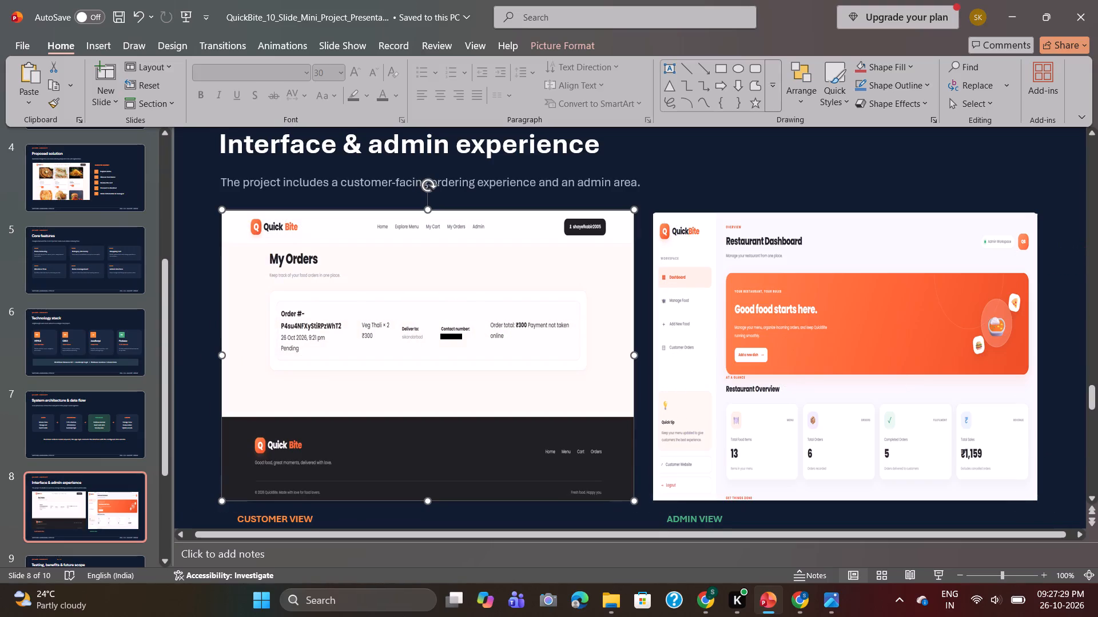
left_click(429, 213)
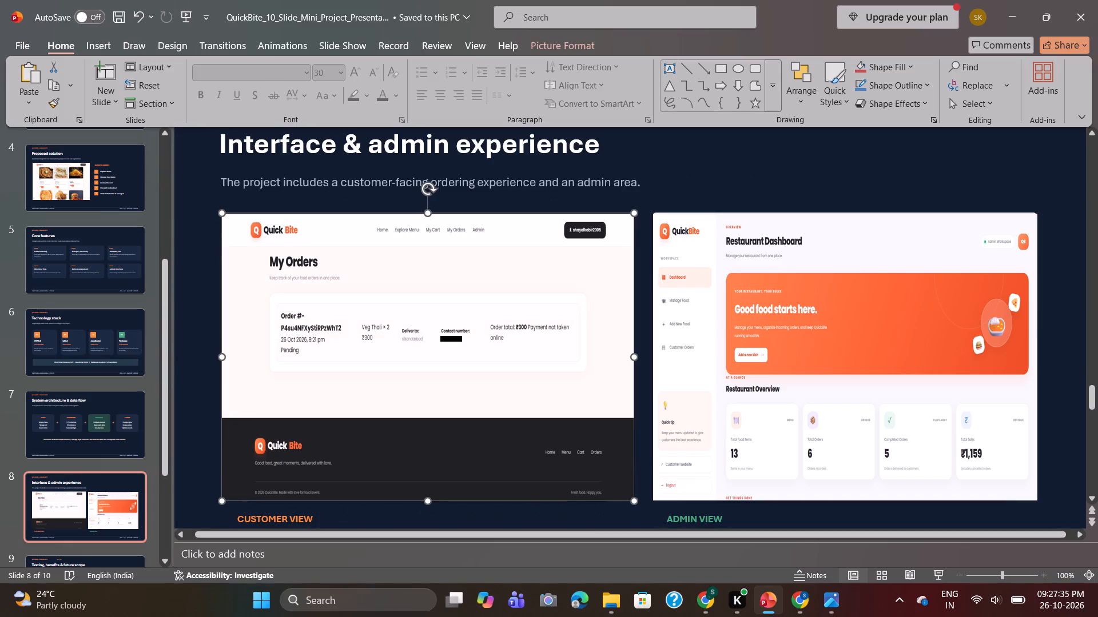
left_click(739, 160)
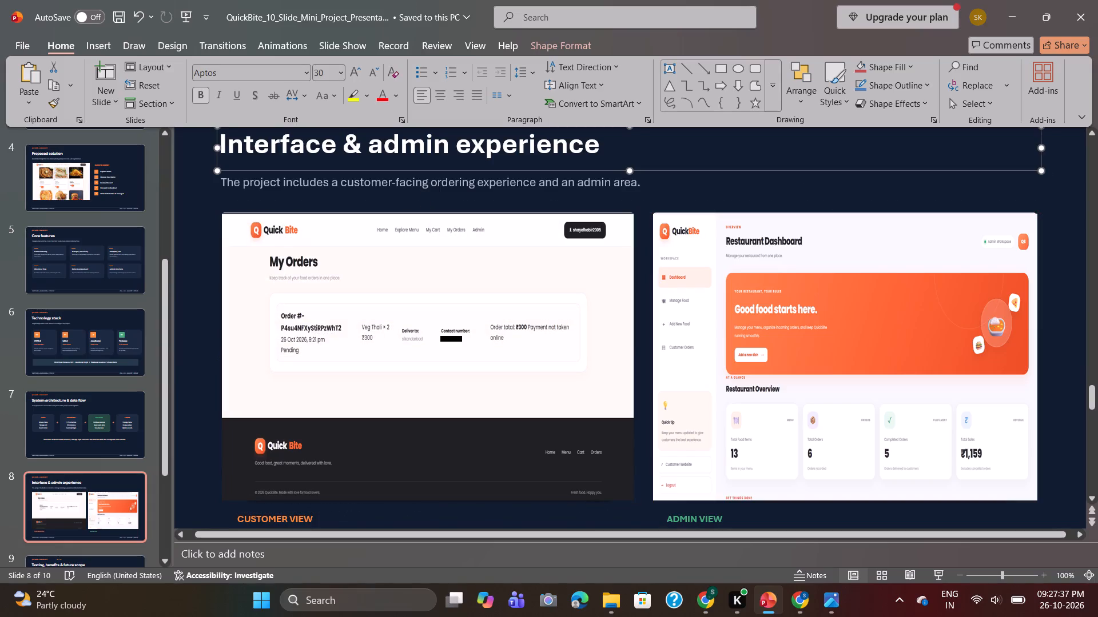
left_click(740, 189)
left_click(739, 155)
Replace the presenter footer text on slide 9 with the two-presenter B.Tech CSE footer copied from slide 8.
scroll(1087, 267, "down", 3, "ctrl")
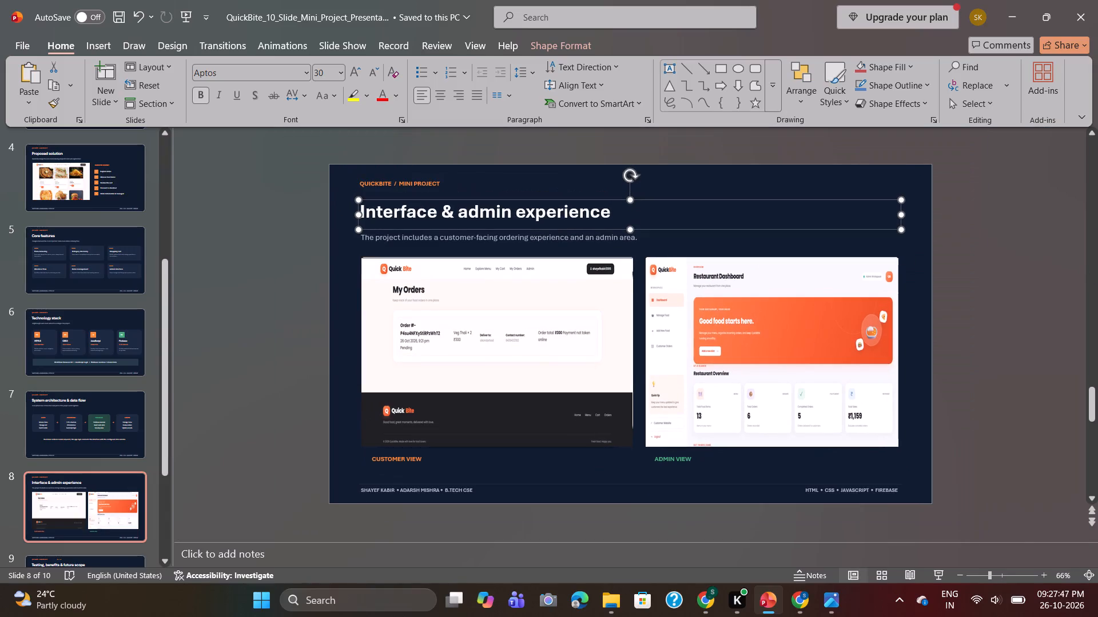
left_click(428, 491)
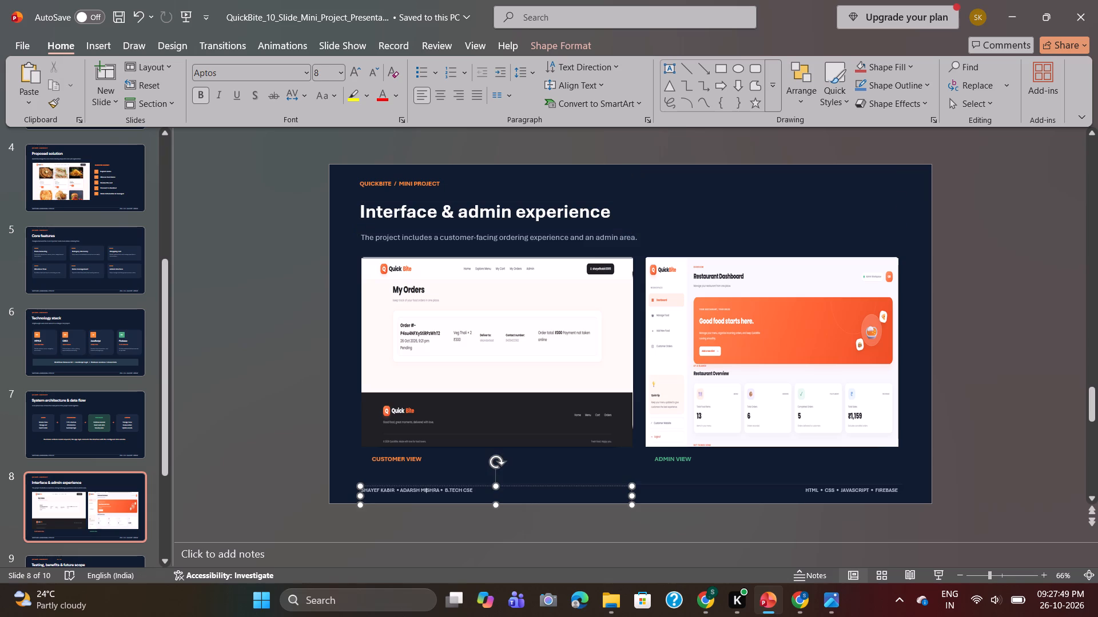
left_click(475, 490)
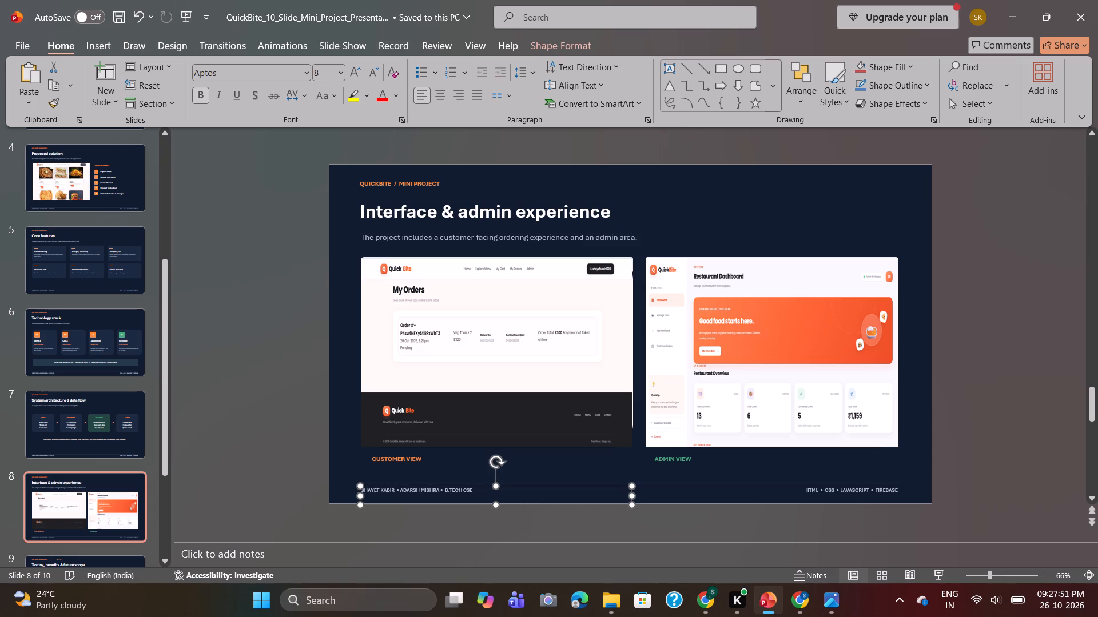
left_click(472, 490)
left_click_drag(472, 490, 363, 498, "ctrl")
key("ctrl+c")
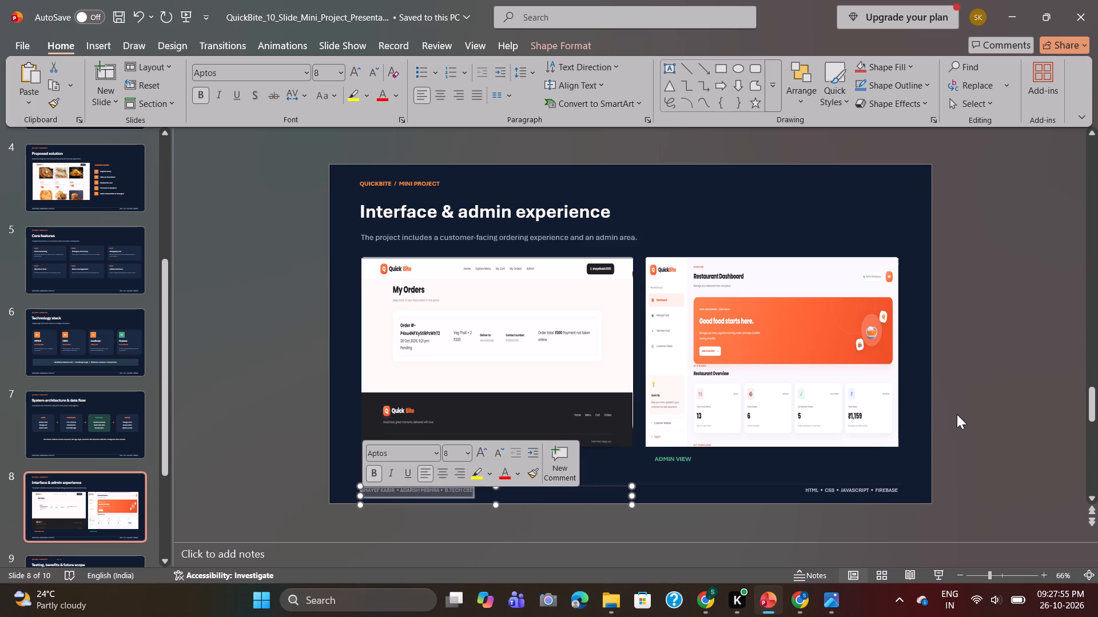
key("ctrl+c")
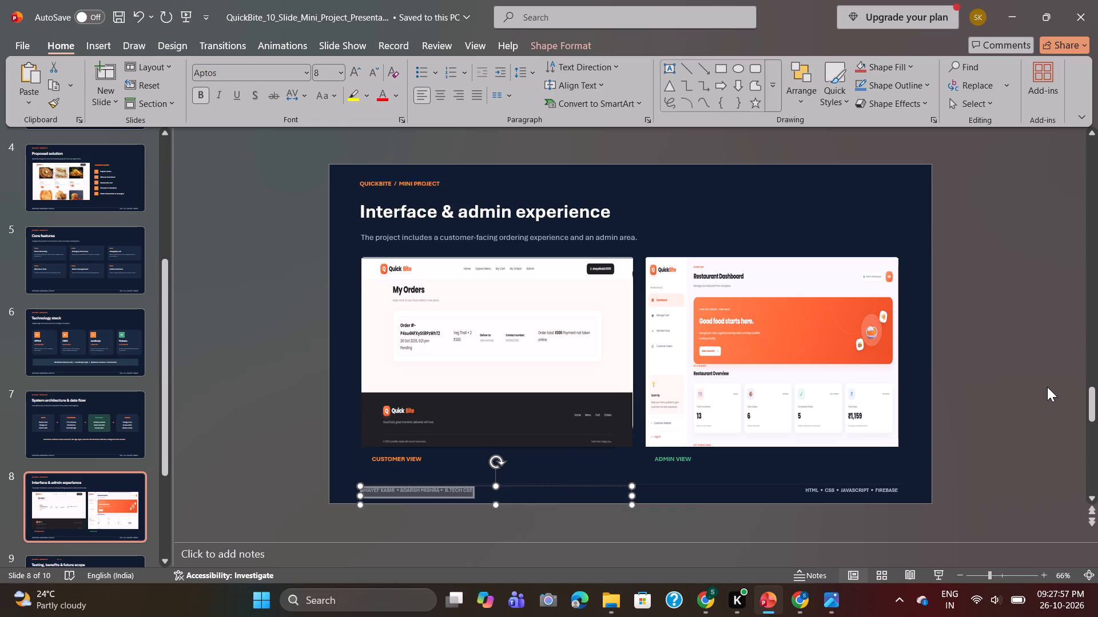
left_click(1047, 387)
left_click_drag(1097, 398, 1097, 403)
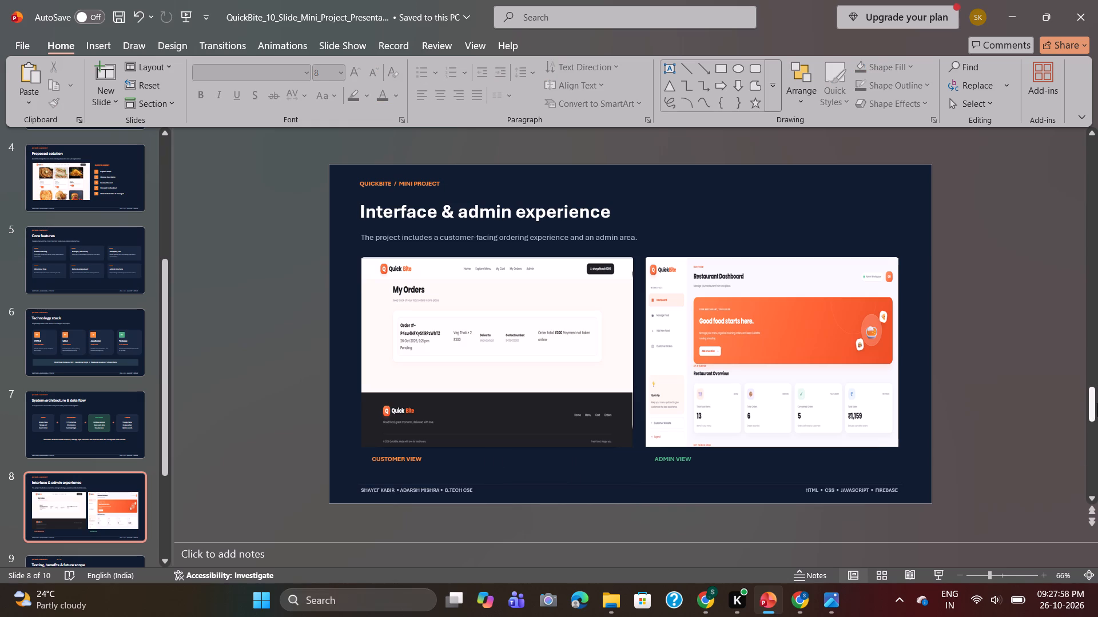
left_click(125, 563)
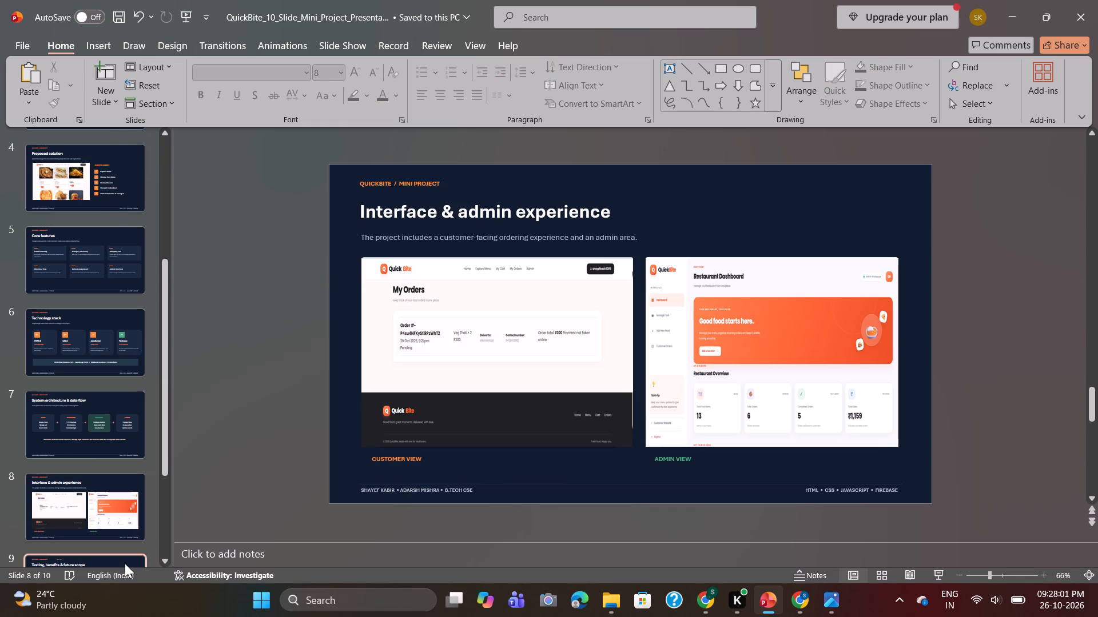
left_click(432, 489)
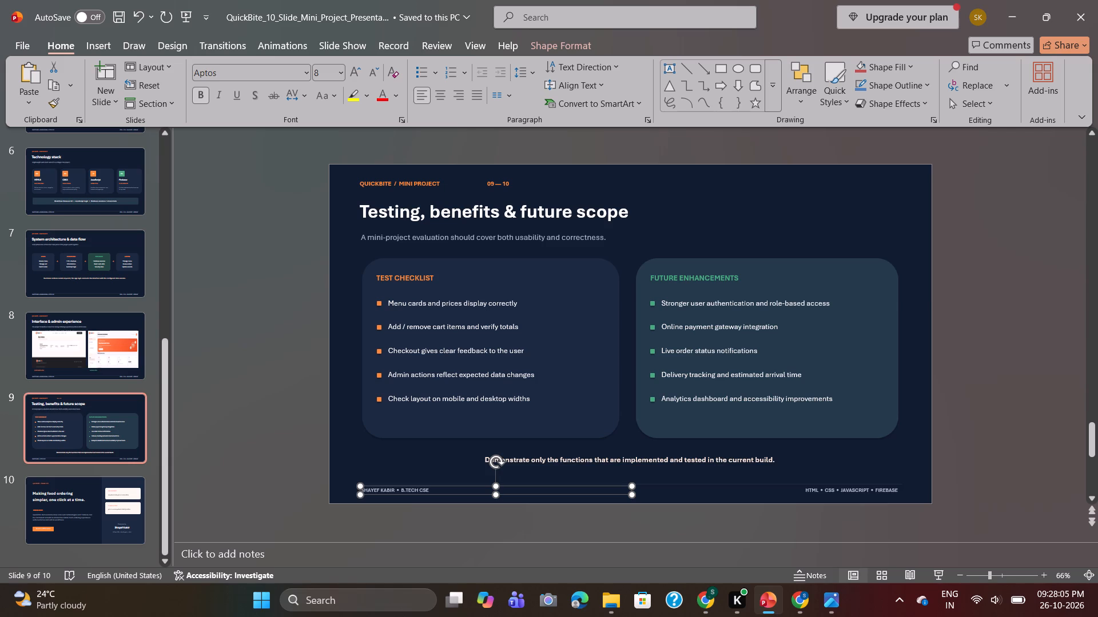
left_click(425, 488)
key("BackSpace")
key("BackSpace")
key("BackSpace")
key("BackSpace")
key("BackSpace")
key("BackSpace")
key("BackSpace")
key("Right")
key("BackSpace")
key("BackSpace")
key("BackSpace")
key("BackSpace")
key("BackSpace")
key("BackSpace")
key("BackSpace")
key("BackSpace")
key("BackSpace")
key("BackSpace")
key("BackSpace")
key("BackSpace")
key("BackSpace")
key("BackSpace")
key("BackSpace")
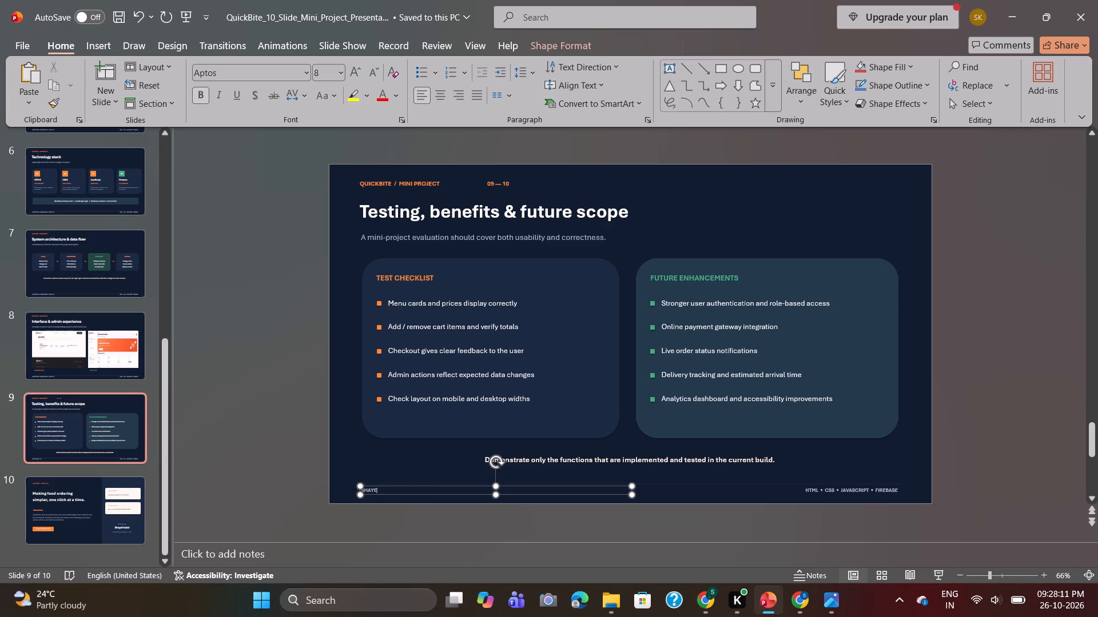
key("BackSpace")
key("BackSpace")
key("BackSpace")
key("BackSpace")
key("BackSpace")
key("ctrl+v")
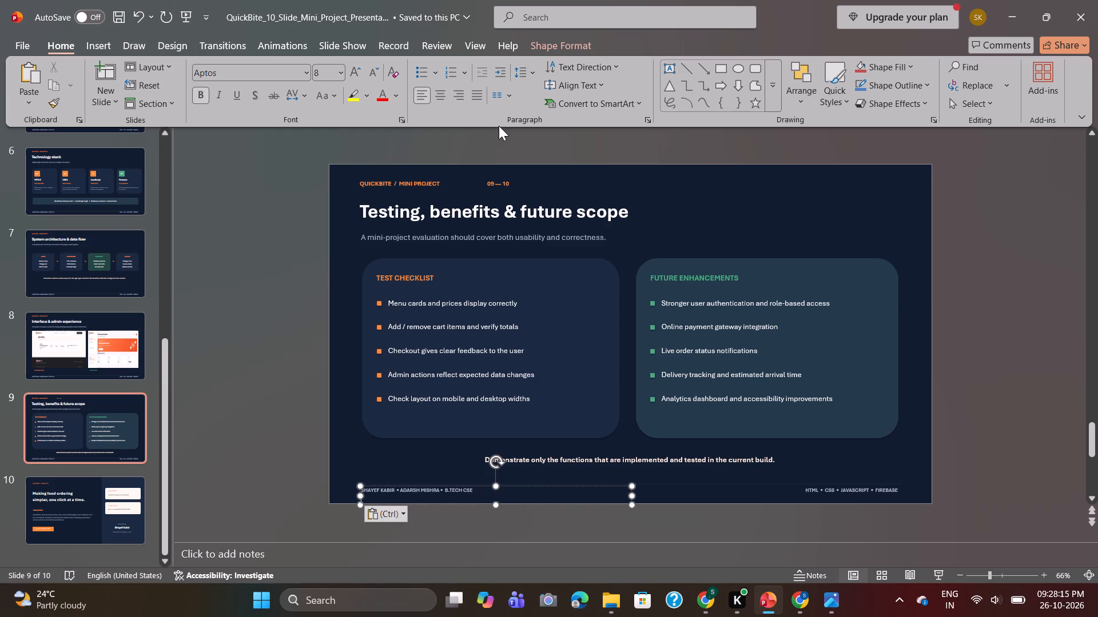
Delete the page number "09 — 10" from the slide 9 header, keeping "QUICKBITE / MINI PROJECT".
left_click(512, 177)
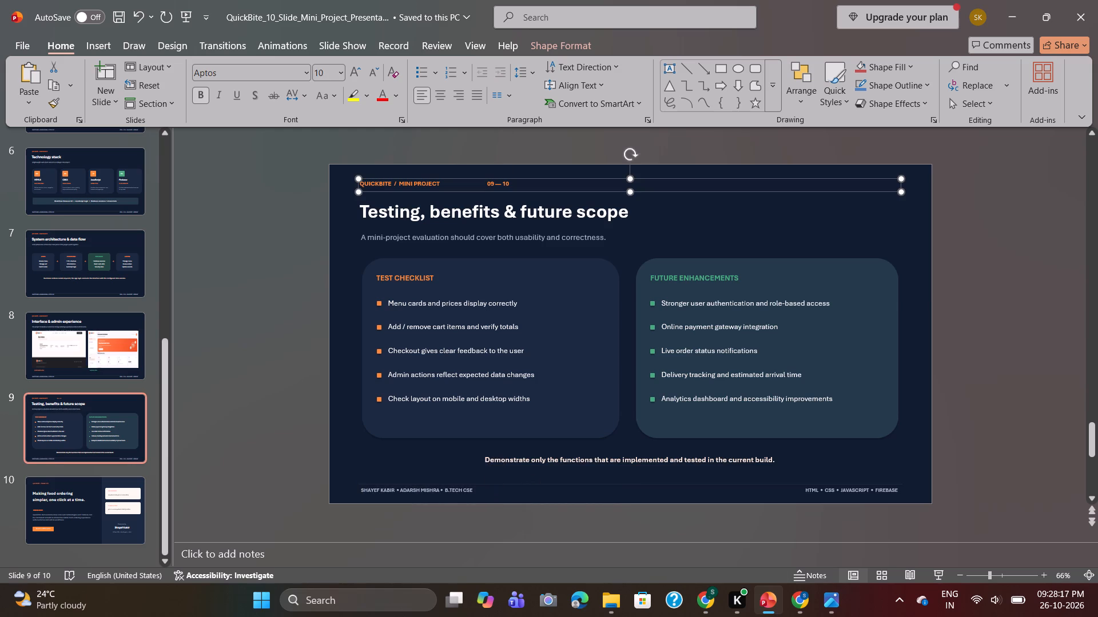
left_click(506, 177)
left_click(507, 184)
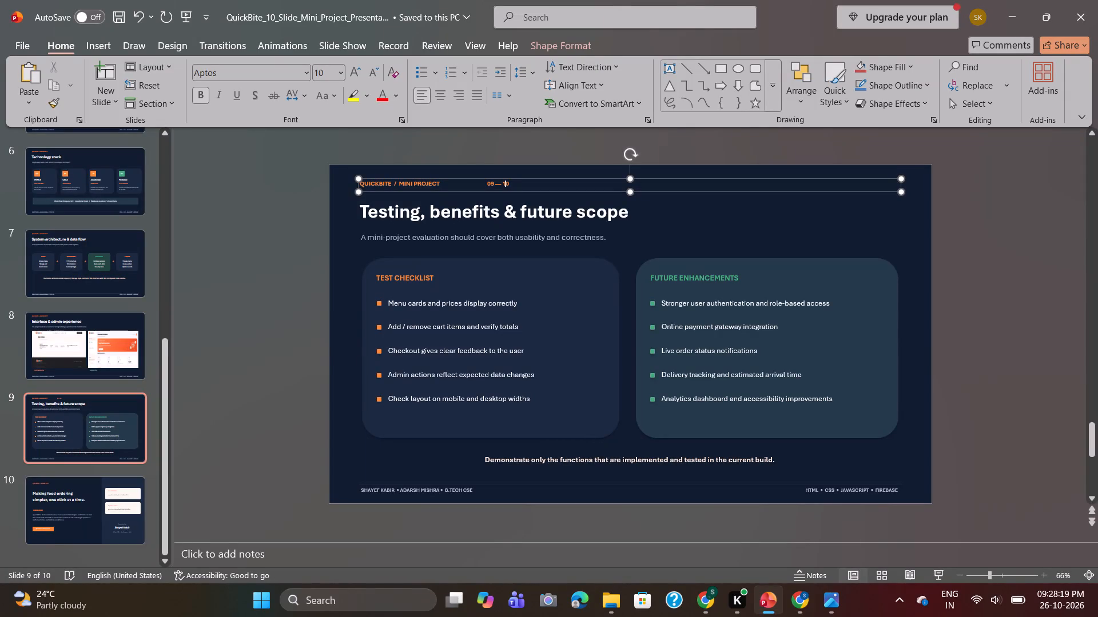
key("Right")
key("BackSpace")
key("BackSpace")
key("BackSpace")
key("BackSpace")
key("BackSpace")
key("BackSpace")
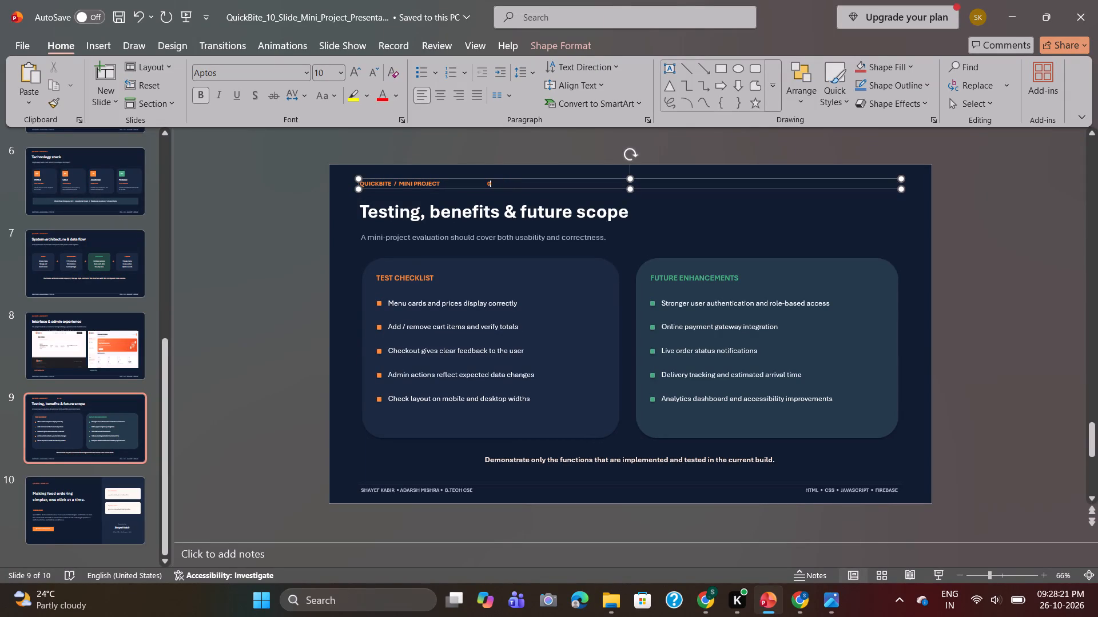
key("BackSpace")
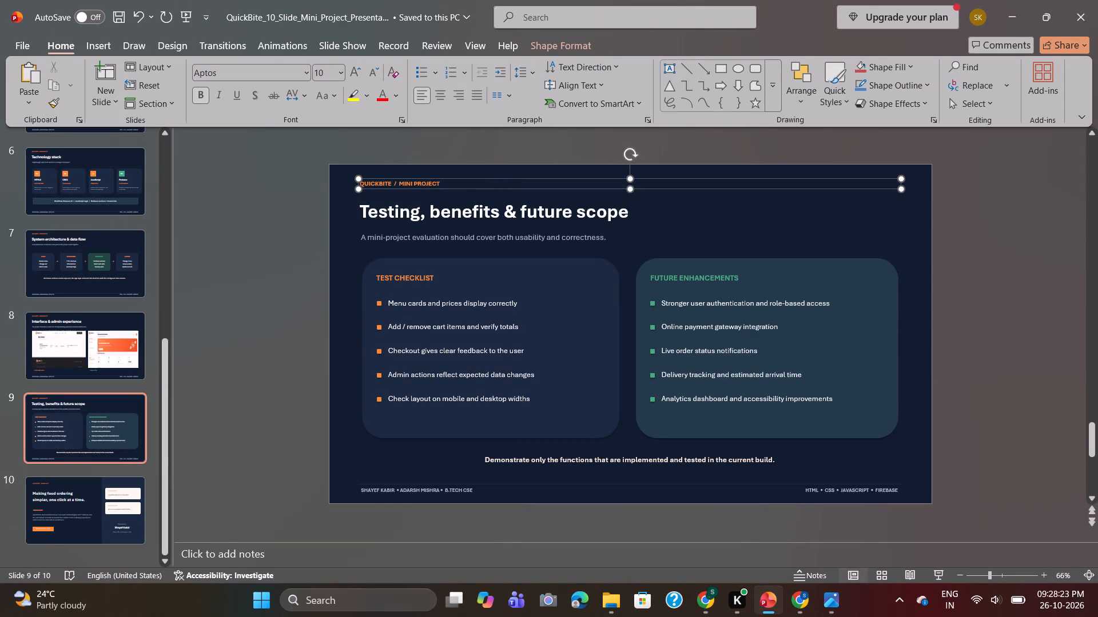
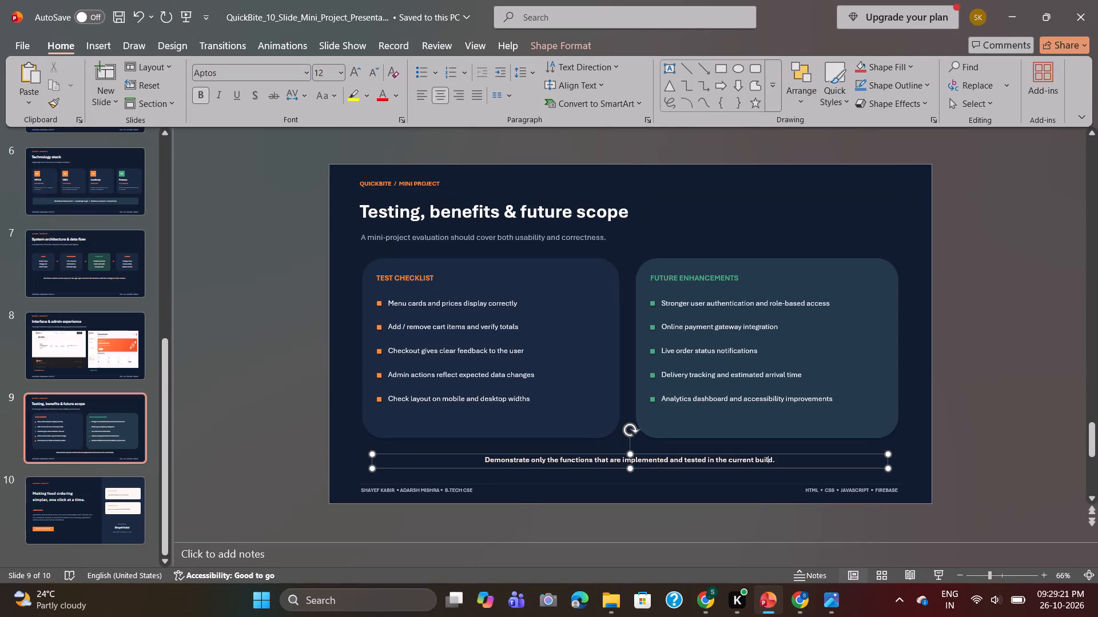
Delete the "Demonstrate only the functions that are implemented and tested in the current build." note beneath the two cards on slide 9.
left_click(810, 390)
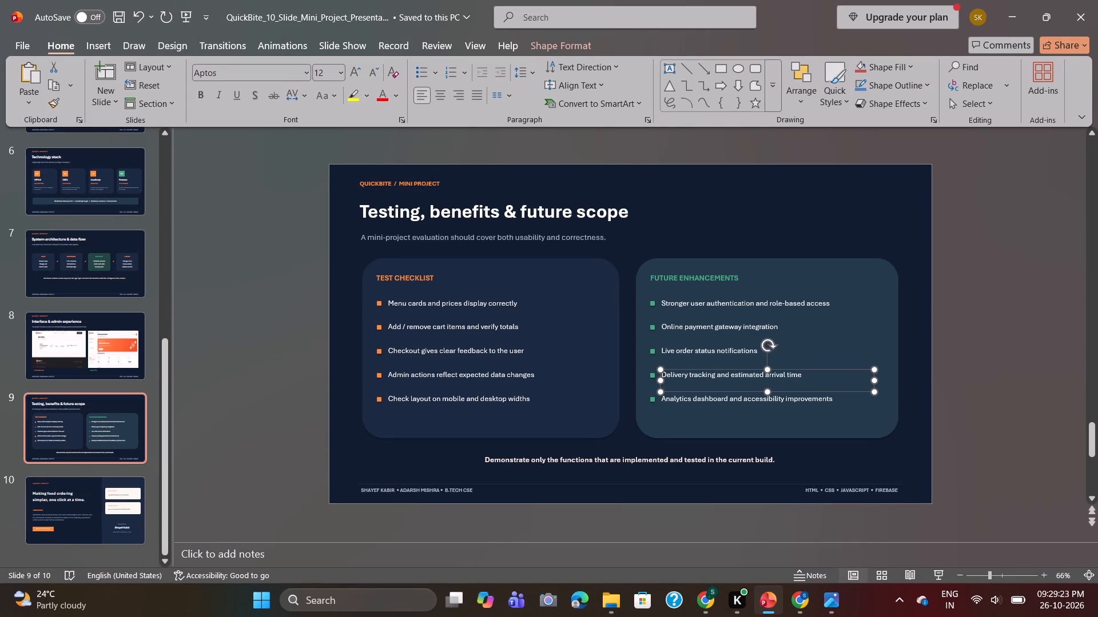
left_click(822, 374)
left_click(814, 358)
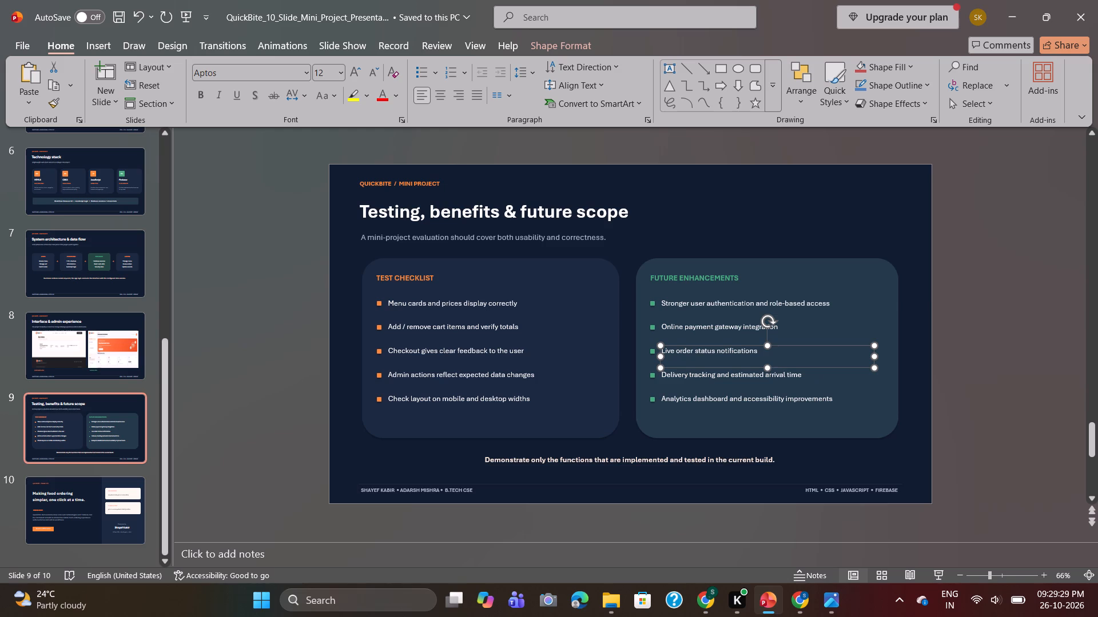
left_click(779, 461)
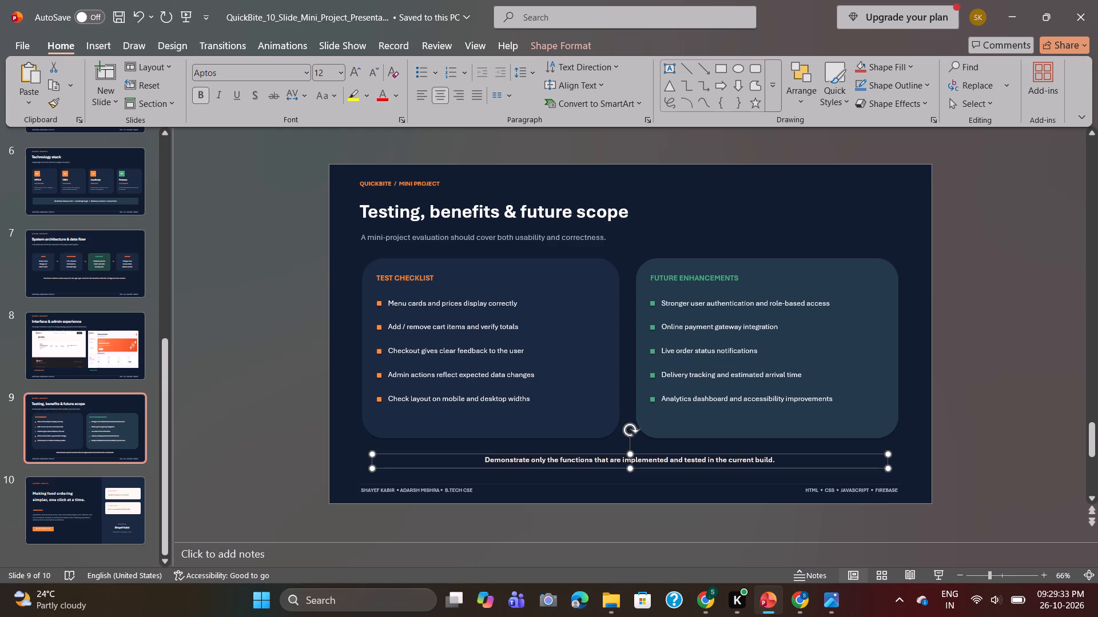
left_click(797, 461)
left_click(777, 456)
key("BackSpace")
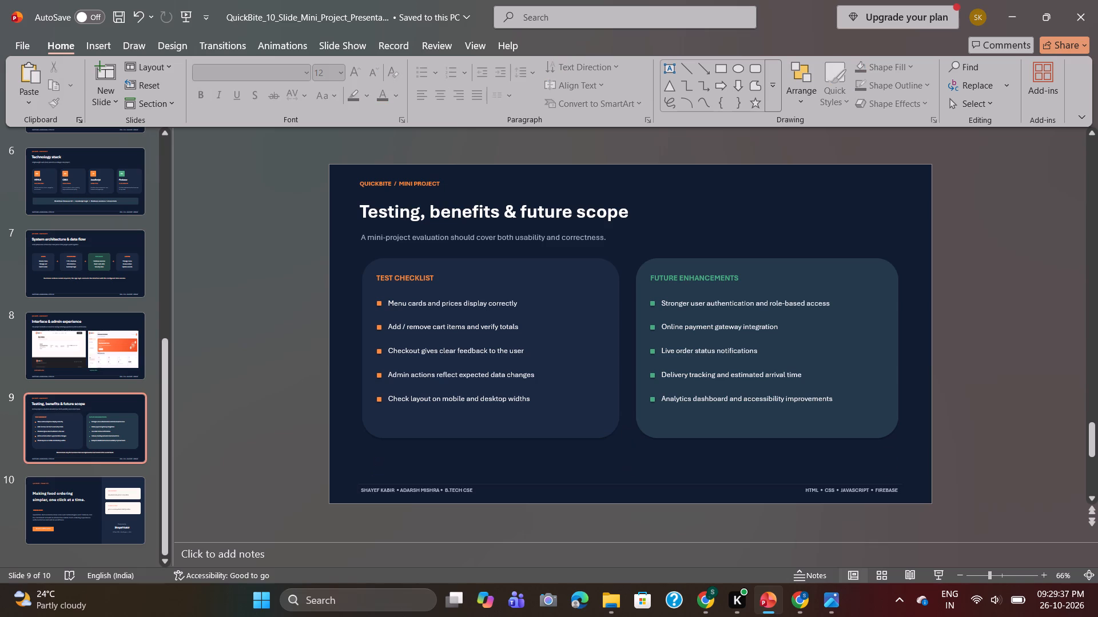
Go to slide 10, the closing "Thank you" slide.
left_click(77, 501)
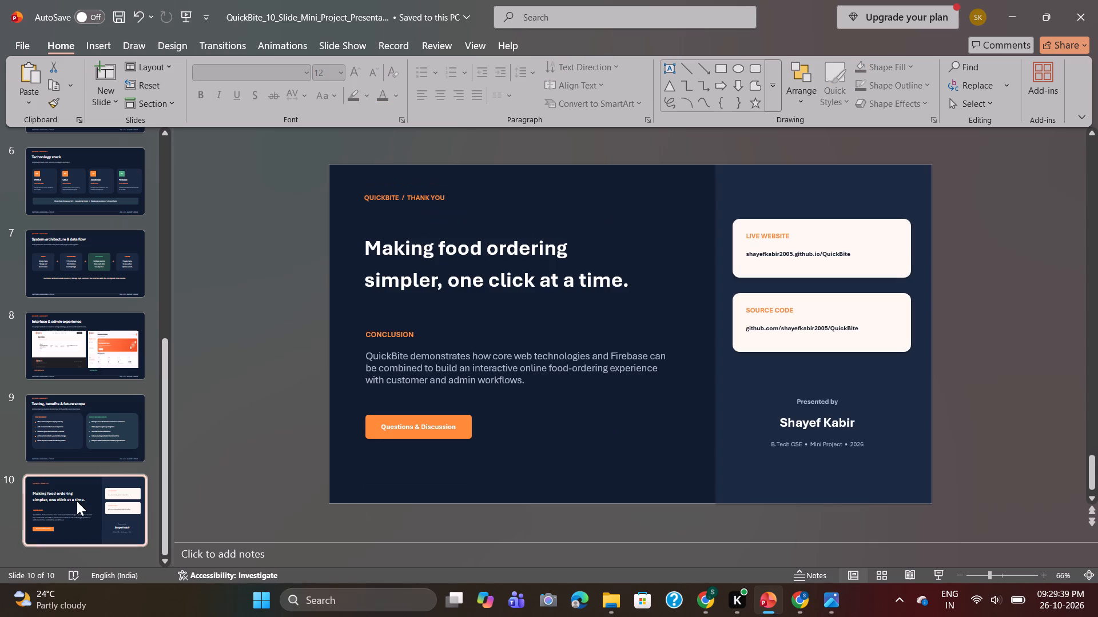
left_click(104, 444)
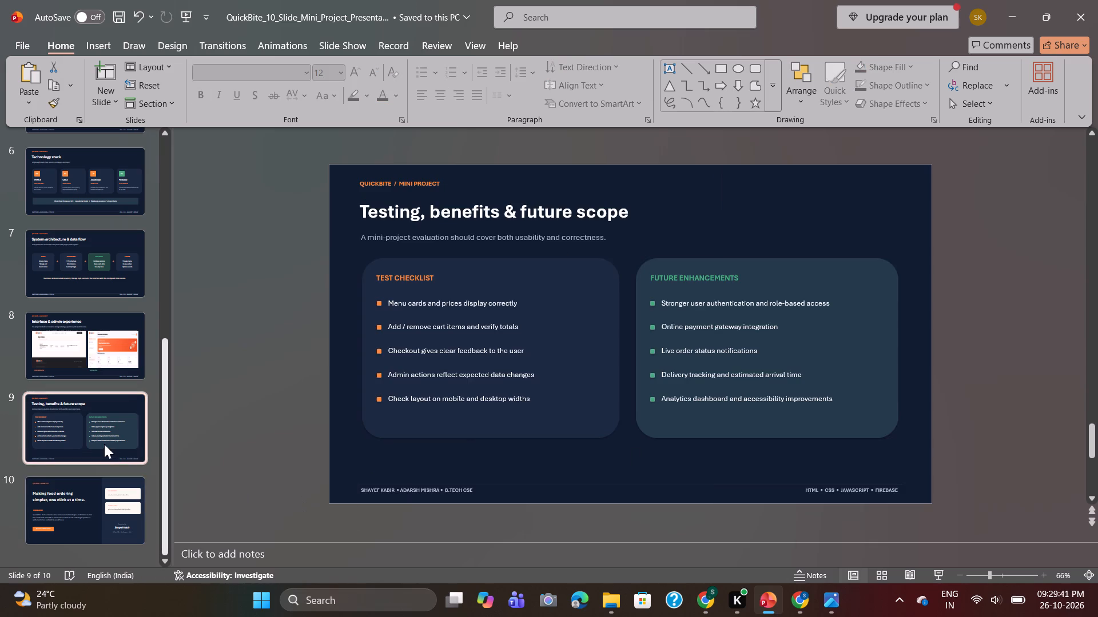
left_click(99, 514)
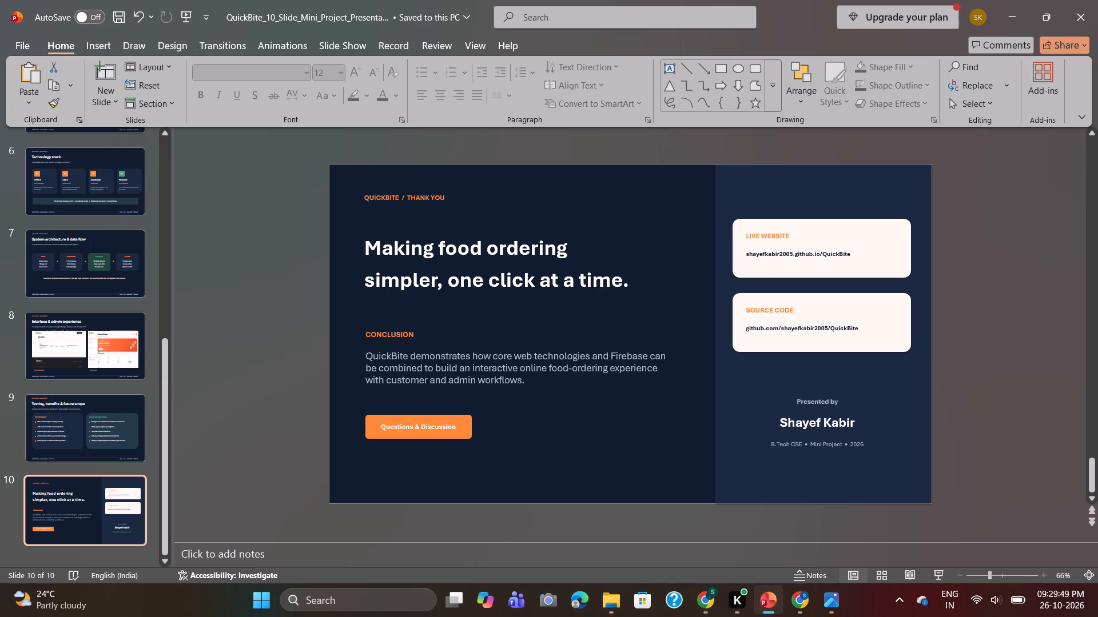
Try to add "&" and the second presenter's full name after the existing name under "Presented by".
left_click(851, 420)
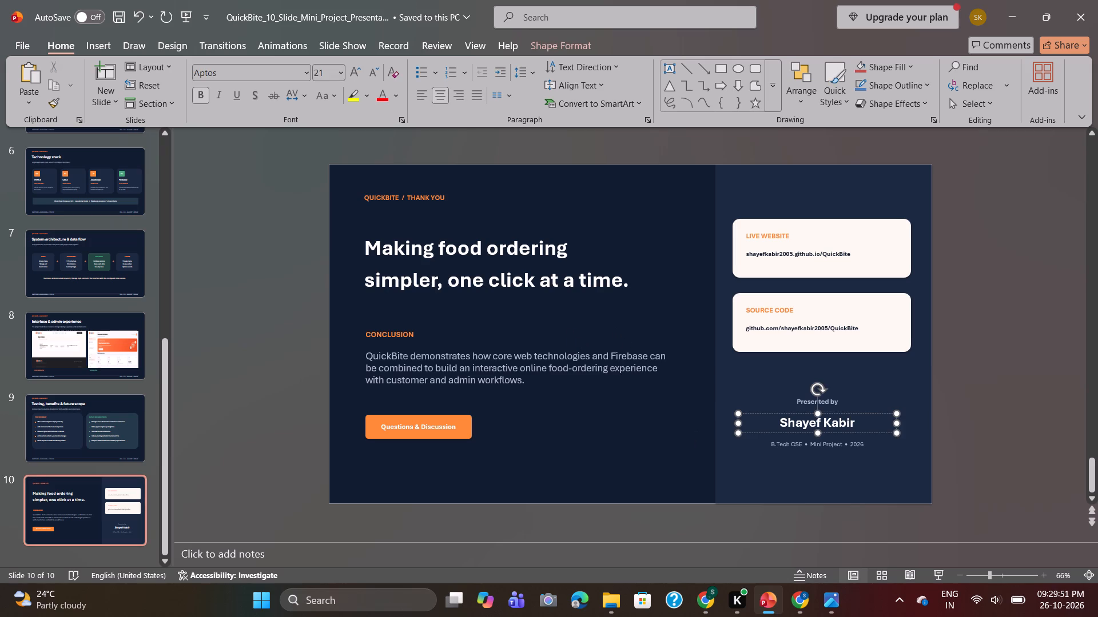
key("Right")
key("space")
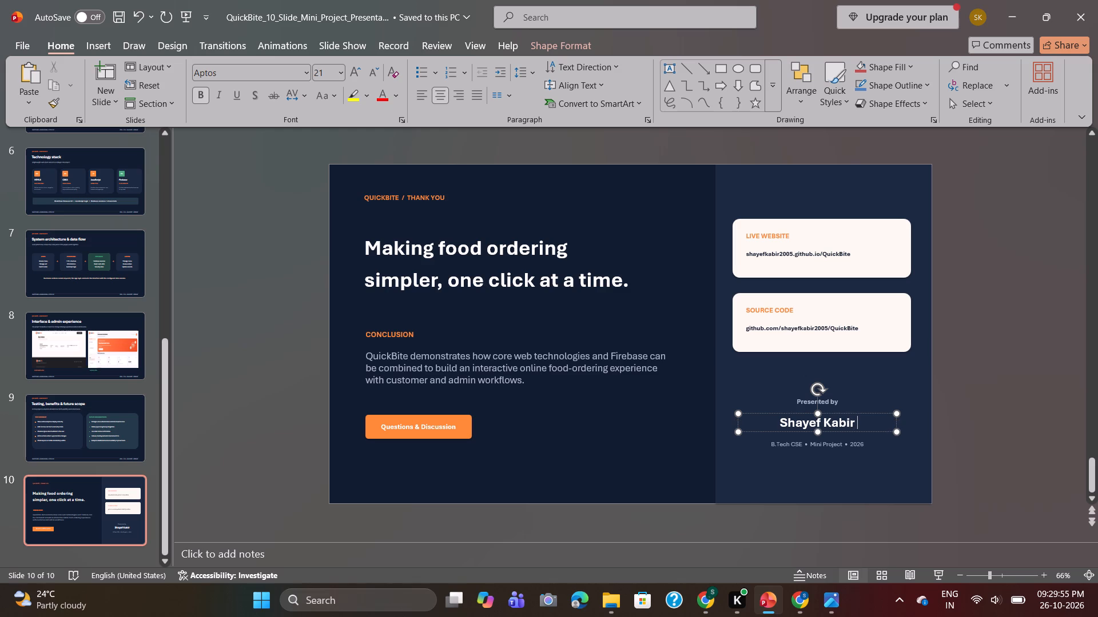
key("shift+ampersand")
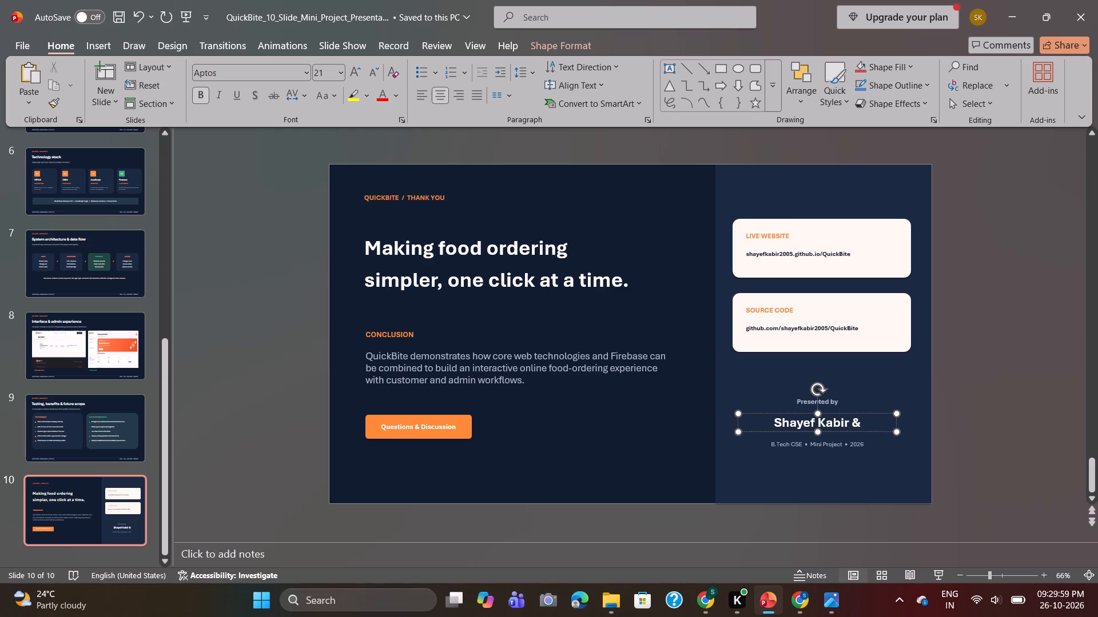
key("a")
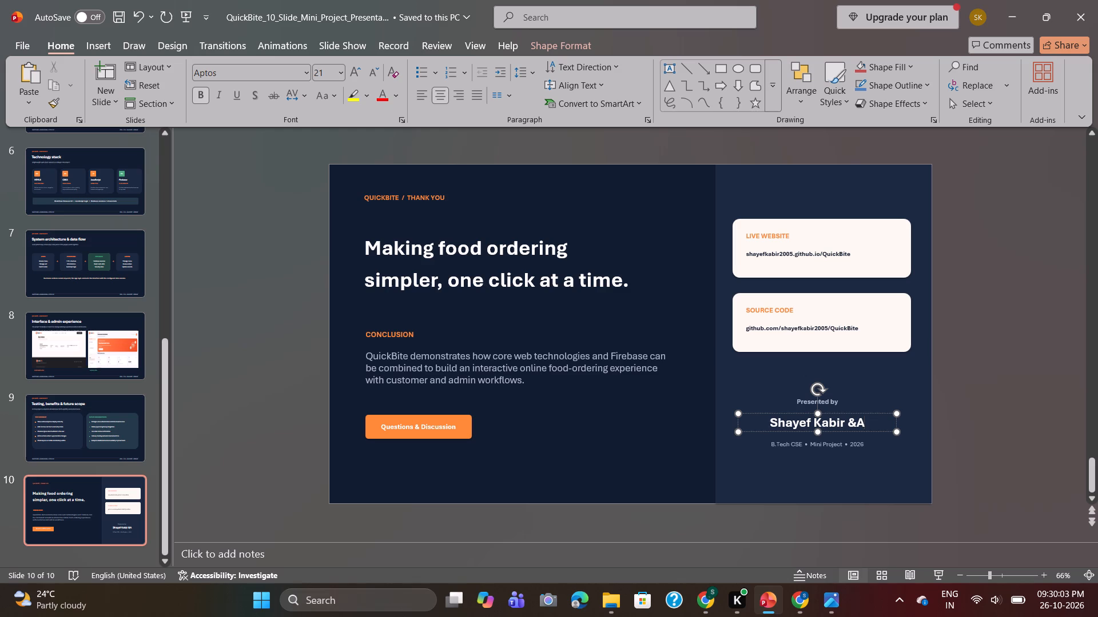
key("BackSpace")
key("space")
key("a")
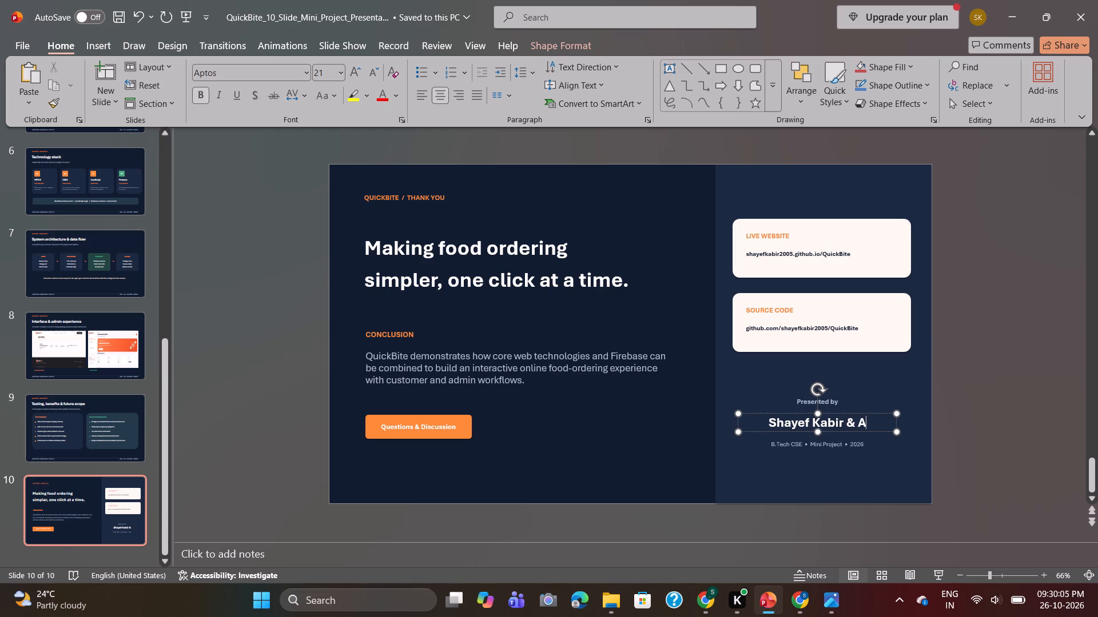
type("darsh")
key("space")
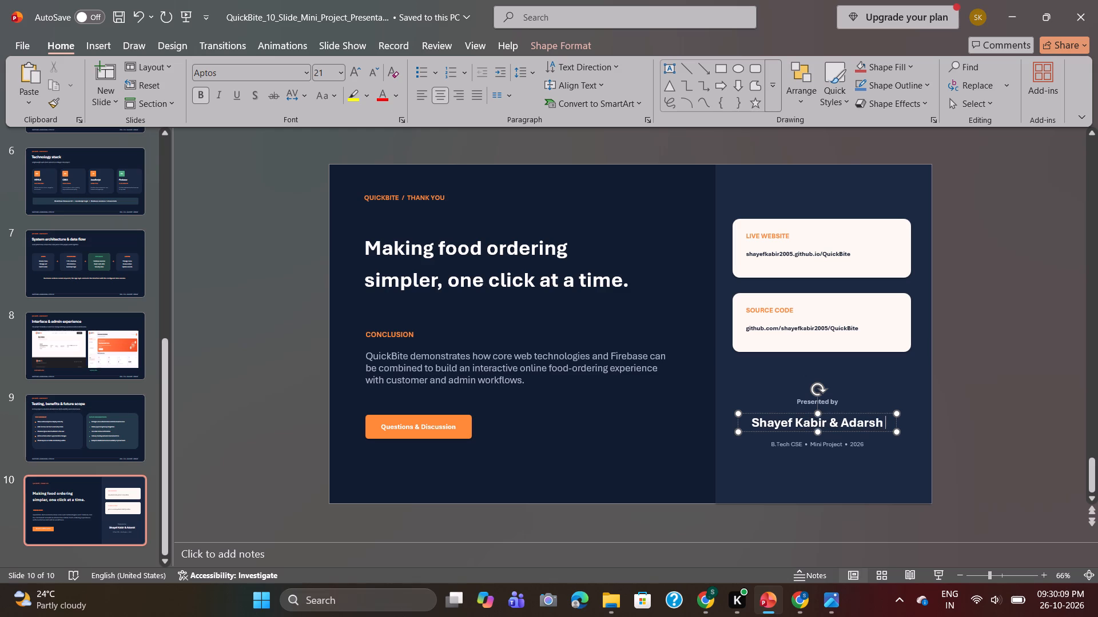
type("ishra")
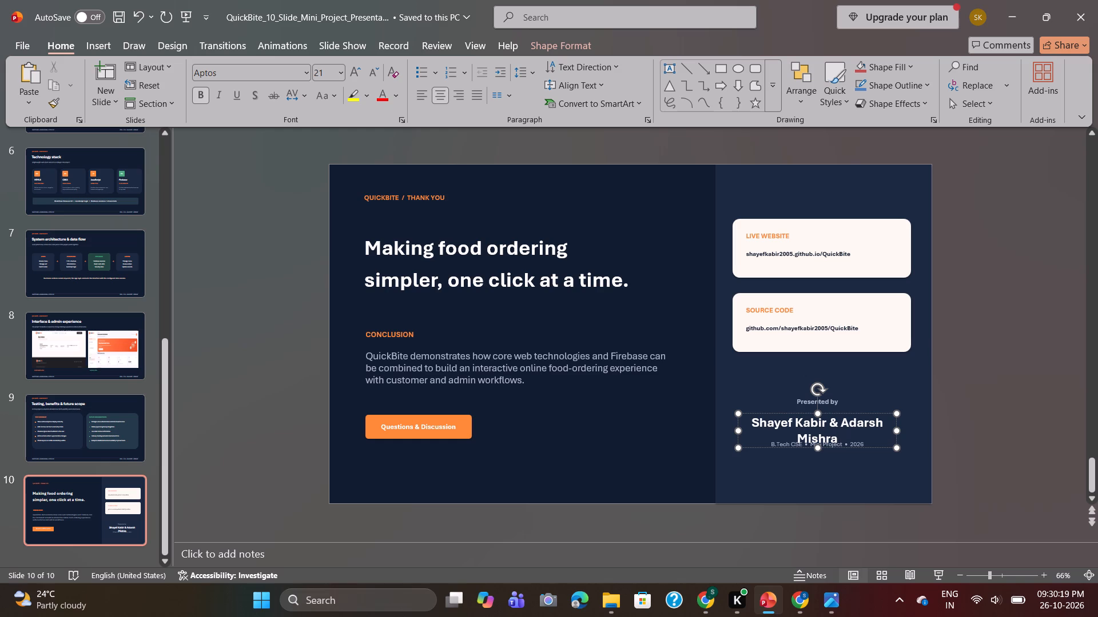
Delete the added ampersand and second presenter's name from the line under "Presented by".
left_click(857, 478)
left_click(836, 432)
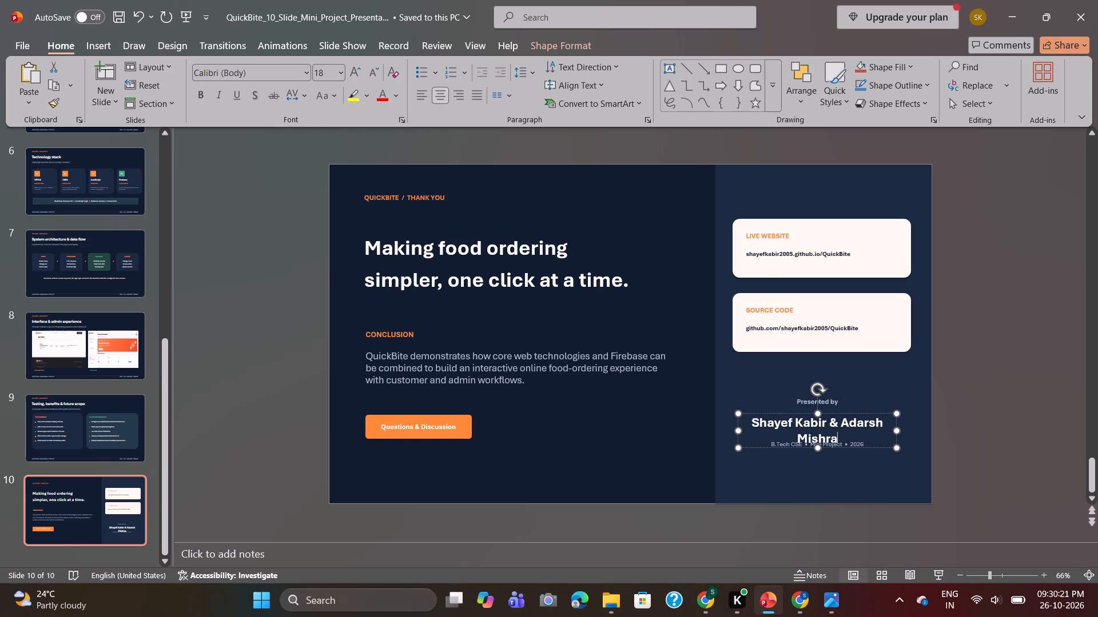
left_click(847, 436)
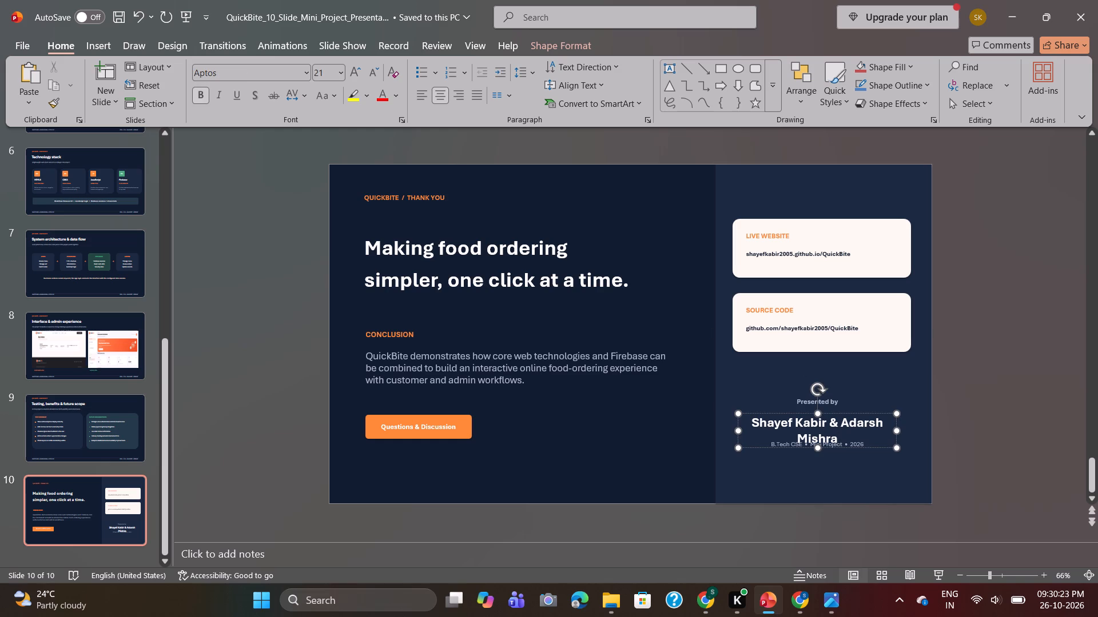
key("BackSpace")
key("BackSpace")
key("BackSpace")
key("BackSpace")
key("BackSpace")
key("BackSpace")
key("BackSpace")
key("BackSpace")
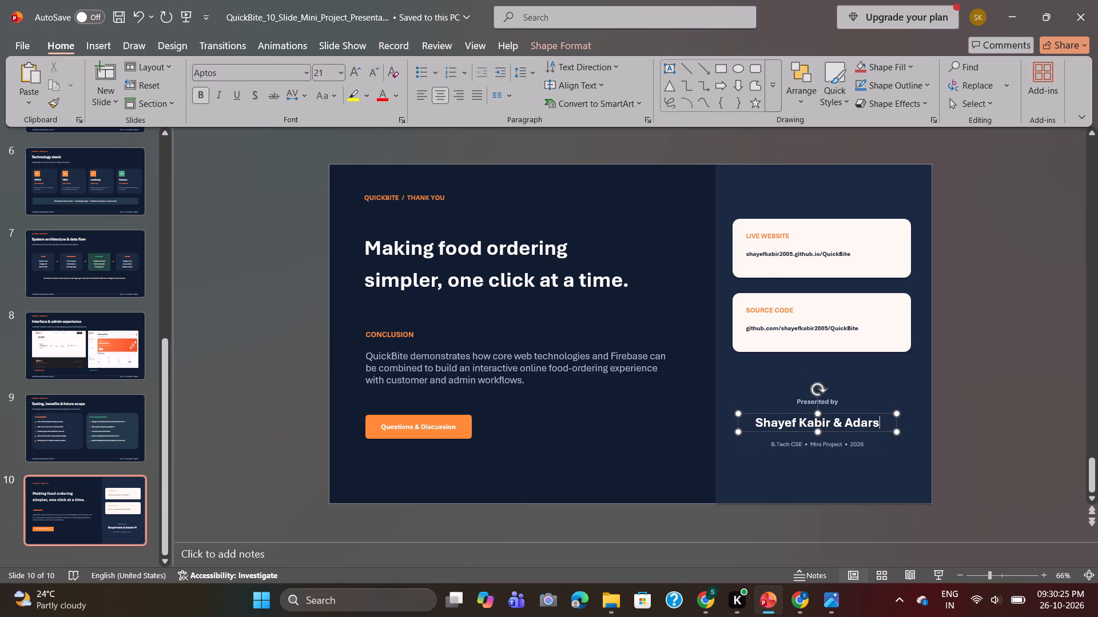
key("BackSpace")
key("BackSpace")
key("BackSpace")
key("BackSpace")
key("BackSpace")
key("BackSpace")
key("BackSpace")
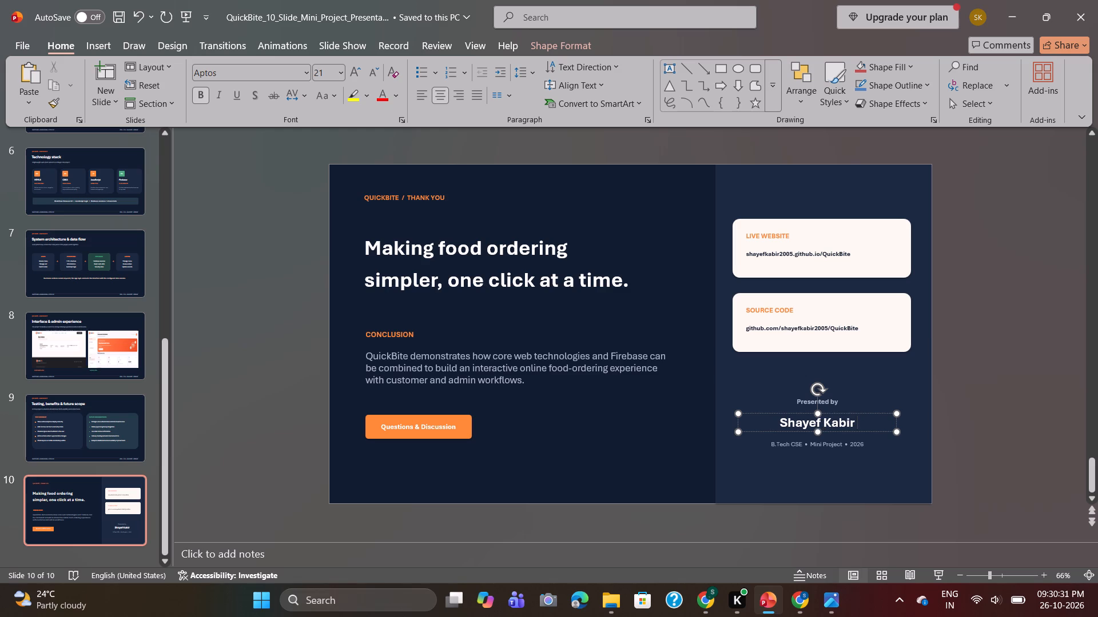
Add "&" after the presenter's name and widen its text box almost to the slide's right edge.
key("shift+ampersand")
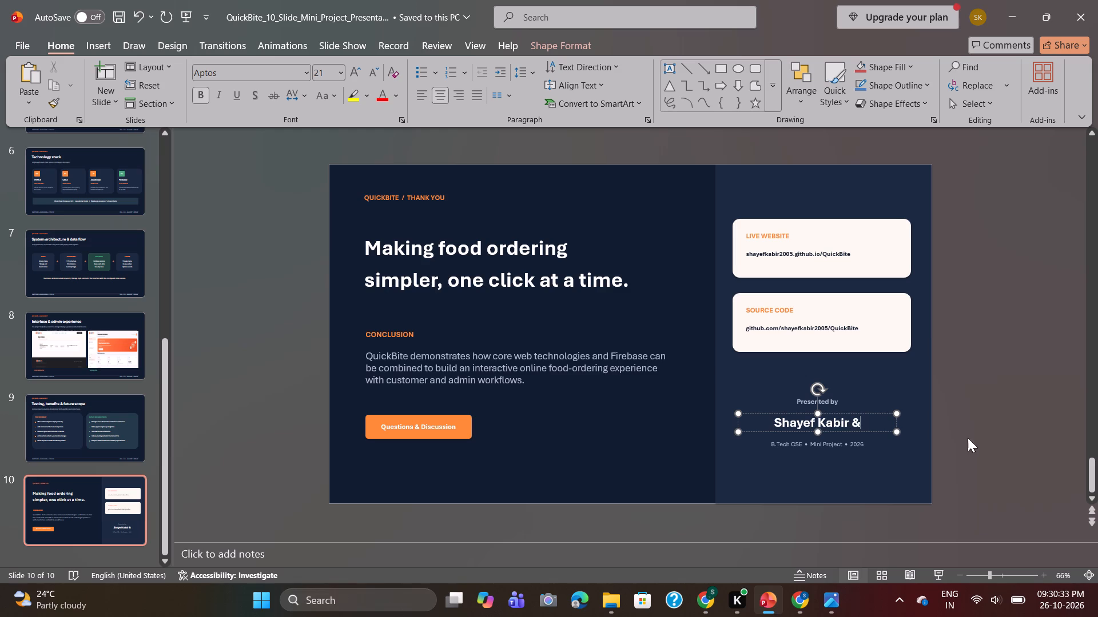
left_click_drag(897, 415, 898, 415)
left_click_drag(898, 415, 922, 412)
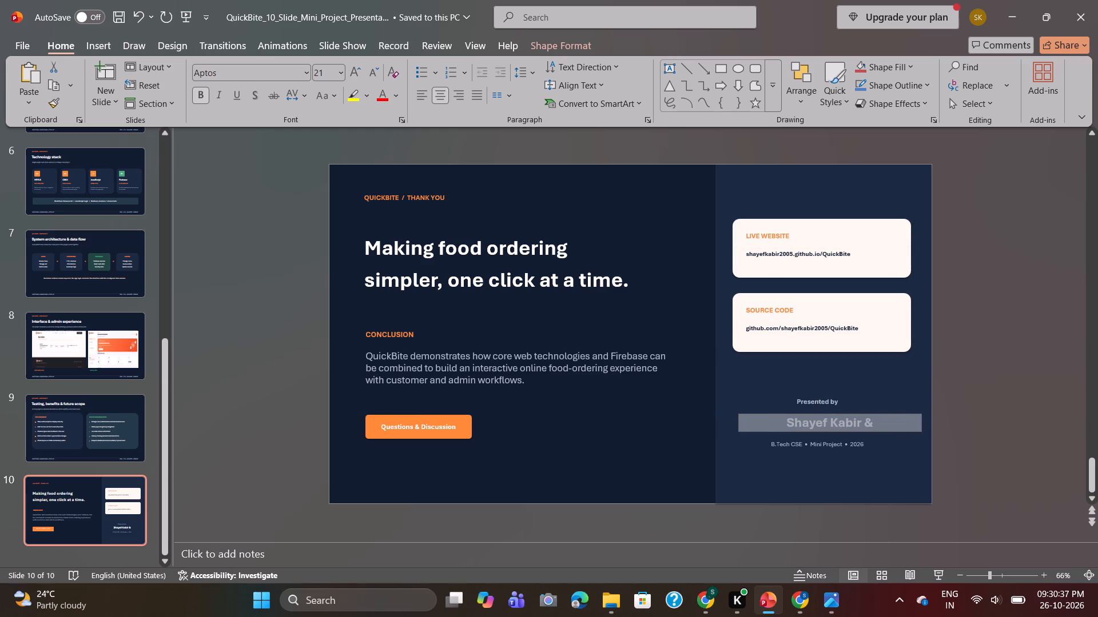
left_click_drag(922, 412, 925, 412)
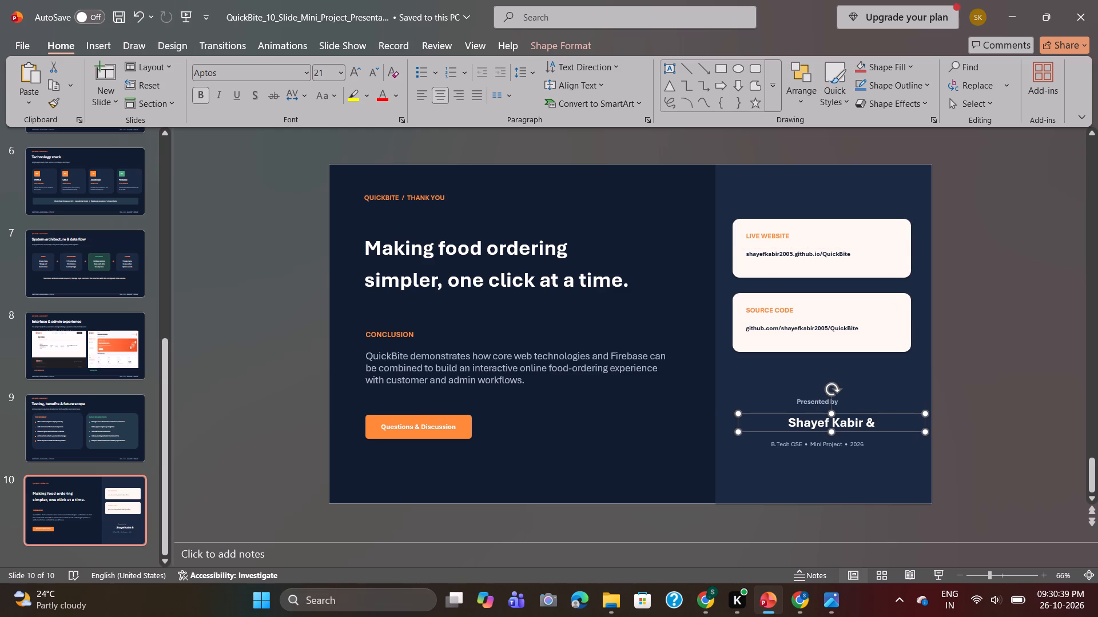
Enter the second presenter's full name after the ampersand under "Presented by" and deselect the text box.
left_click(793, 423)
left_click(878, 423)
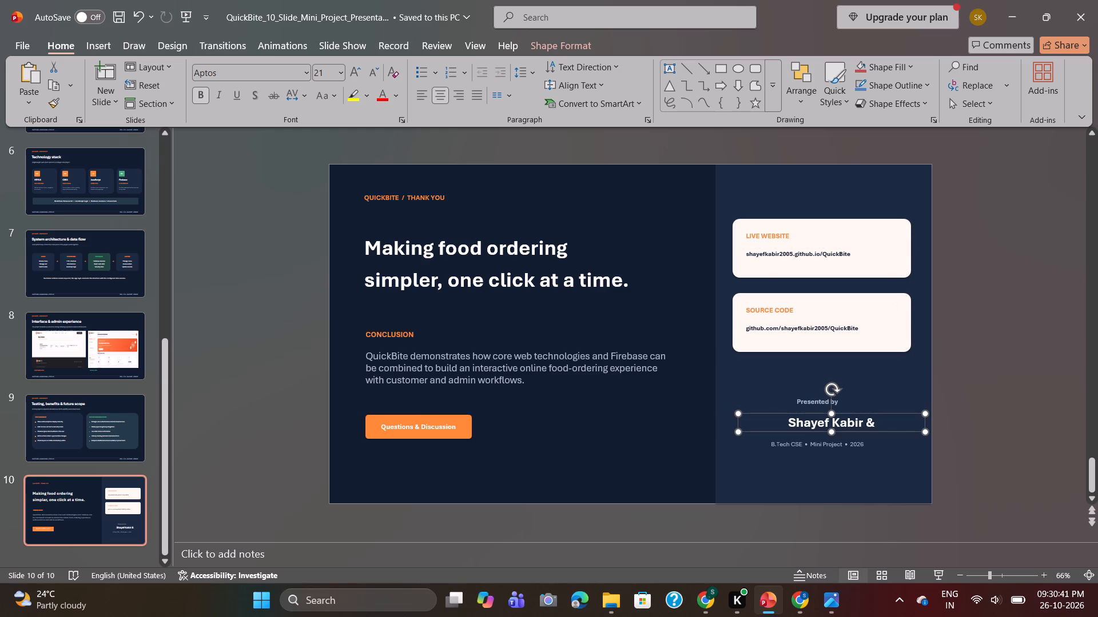
left_click(882, 420)
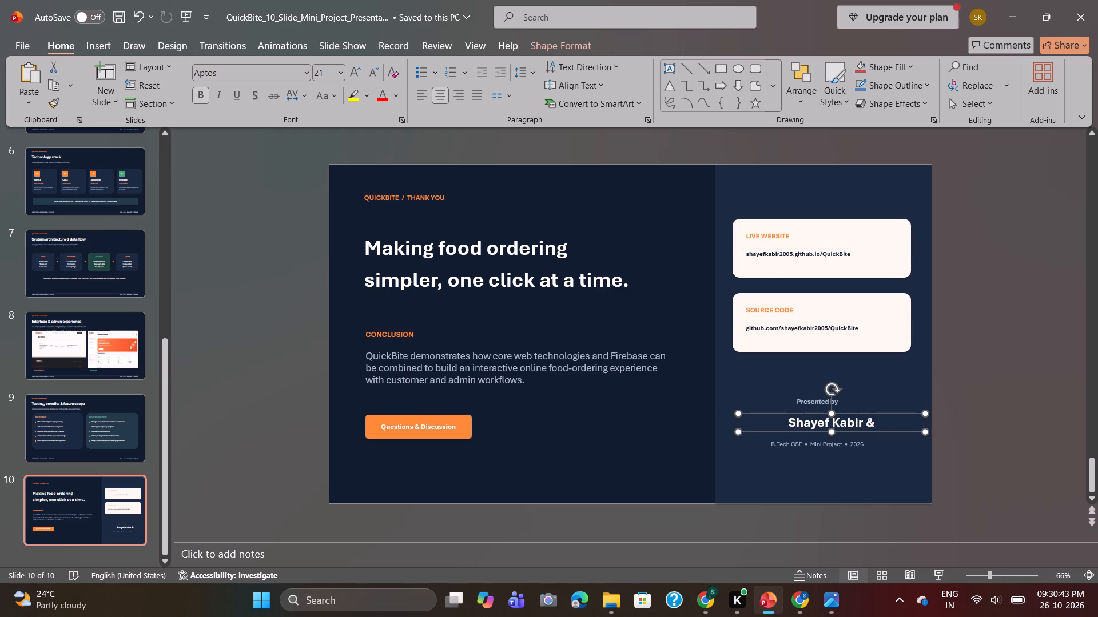
left_click(849, 419)
key("Right")
key("Right")
key("Right")
key("Right")
key("Right")
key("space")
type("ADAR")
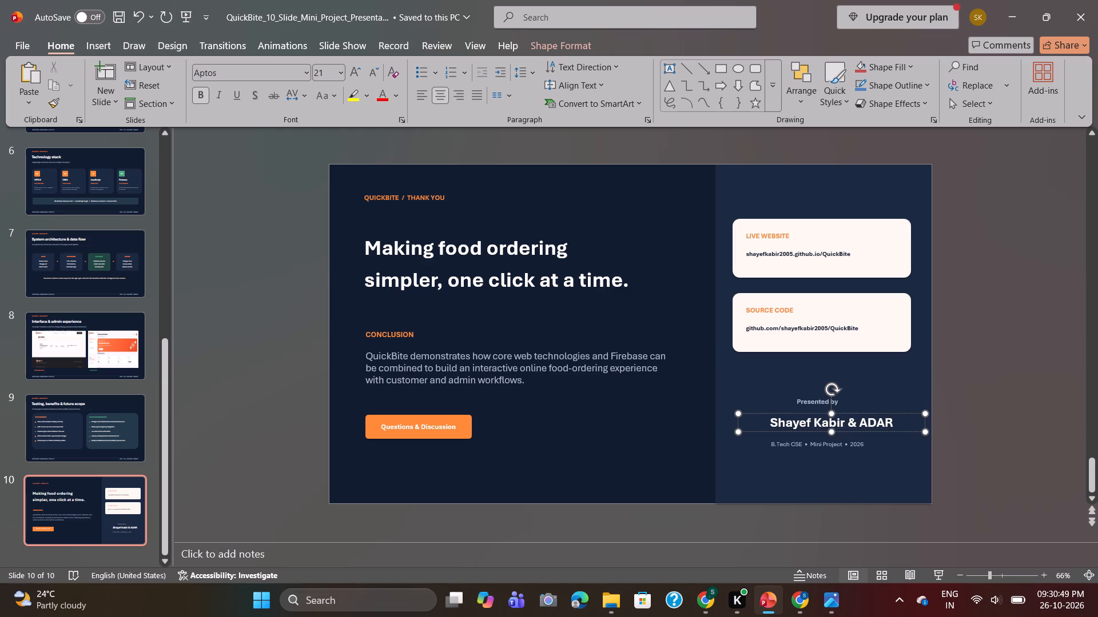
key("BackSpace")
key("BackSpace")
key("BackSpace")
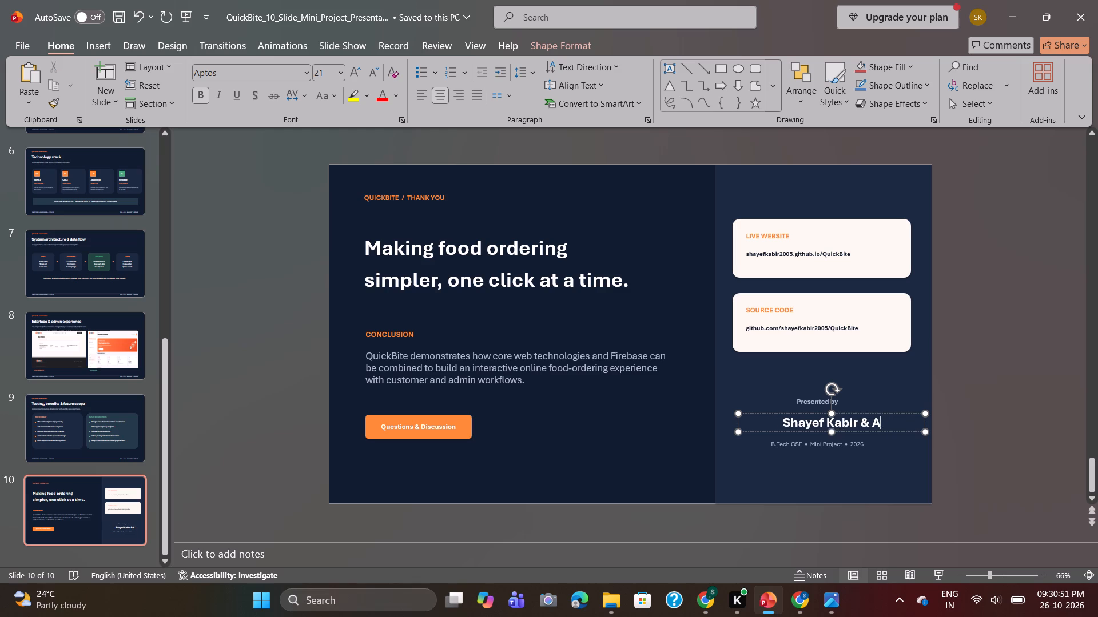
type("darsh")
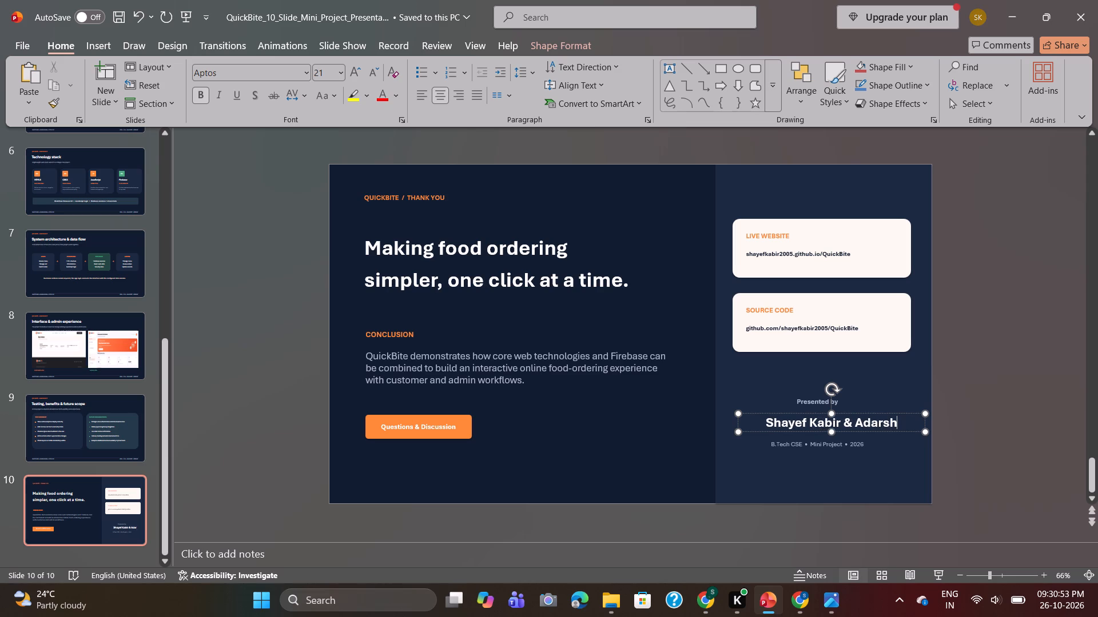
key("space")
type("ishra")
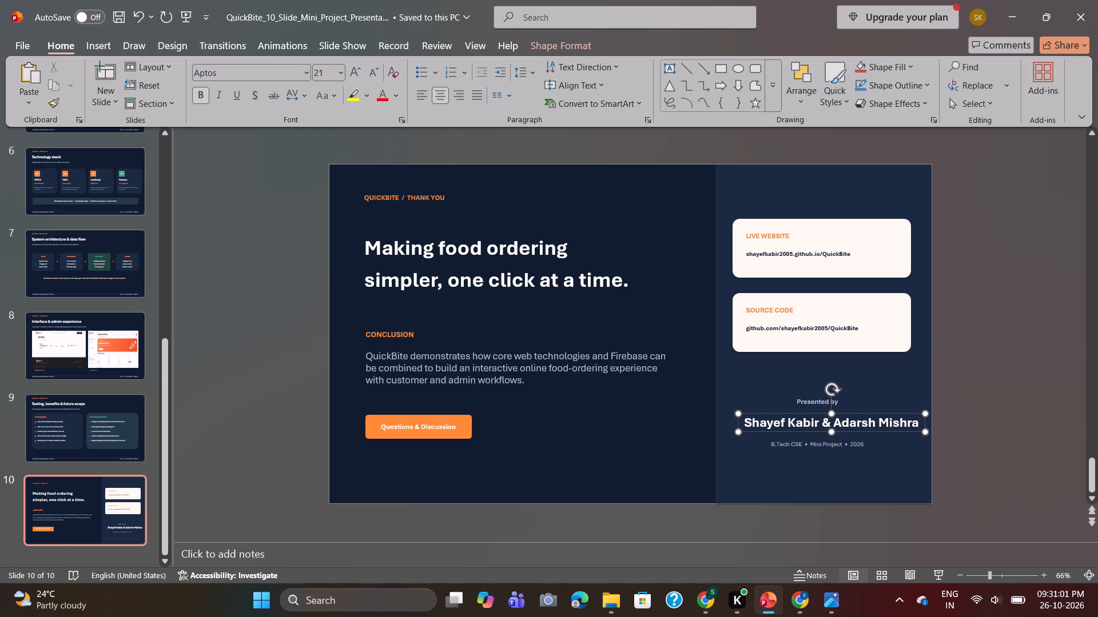
left_click(656, 472)
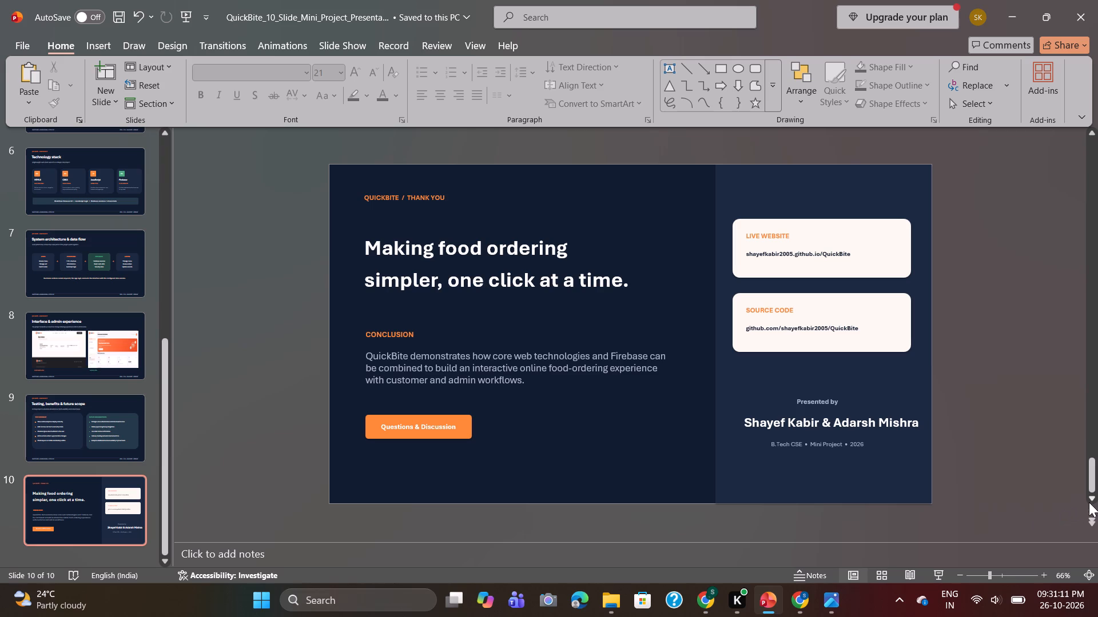
Play the slide show from the first slide, review every slide through the closing one, and exit the show.
left_click_drag(1097, 473, 1093, 344)
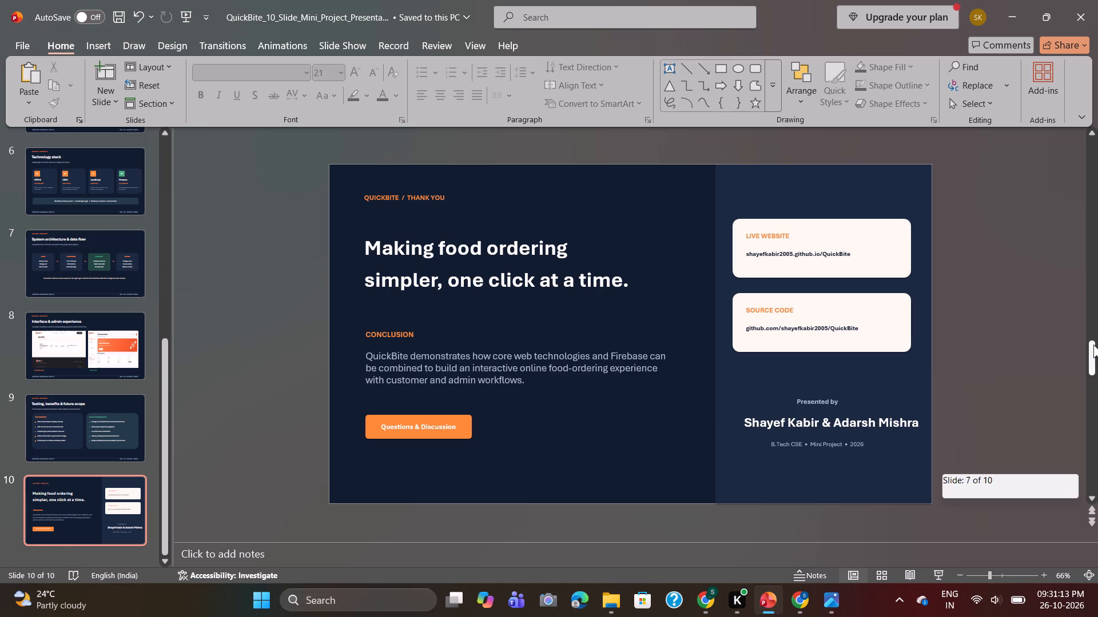
left_click_drag(1093, 344, 1097, 283)
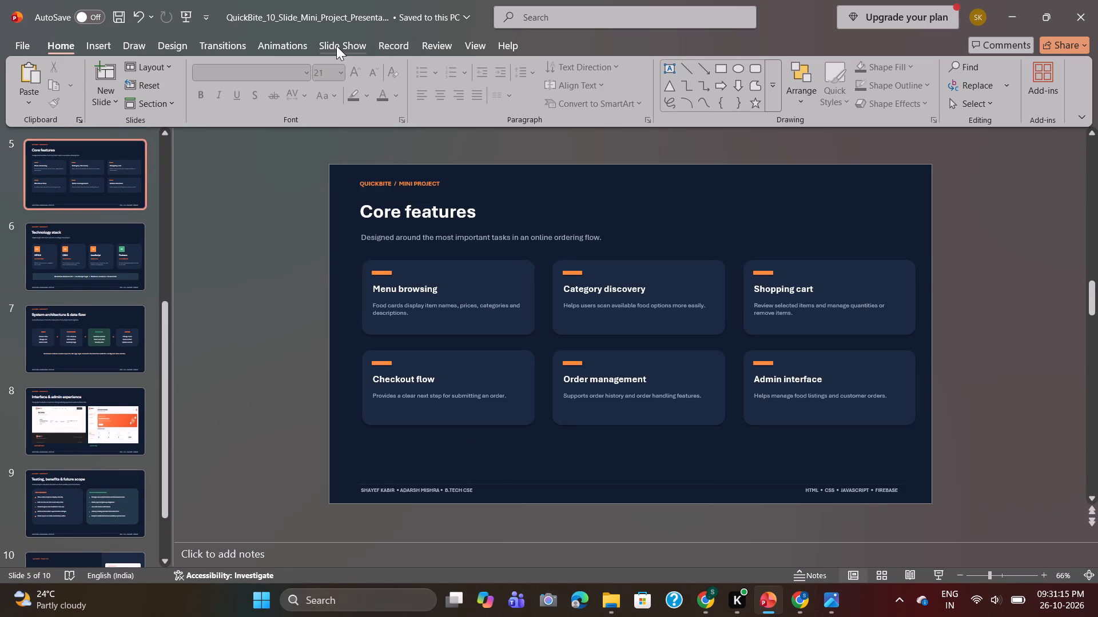
left_click(336, 46)
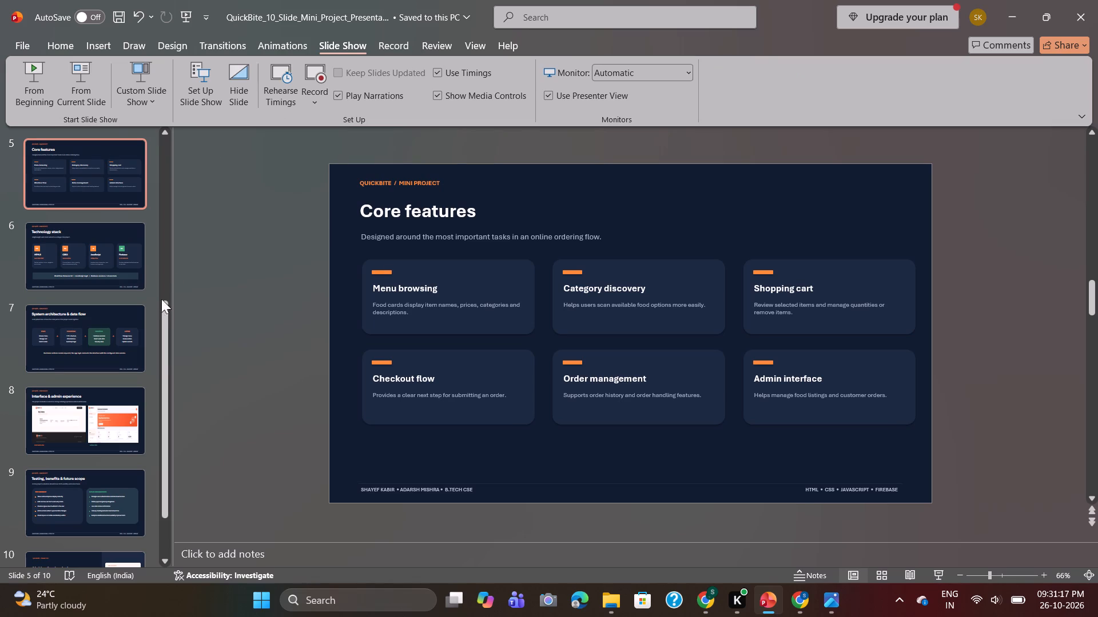
left_click_drag(164, 352, 155, 58)
left_click(95, 187)
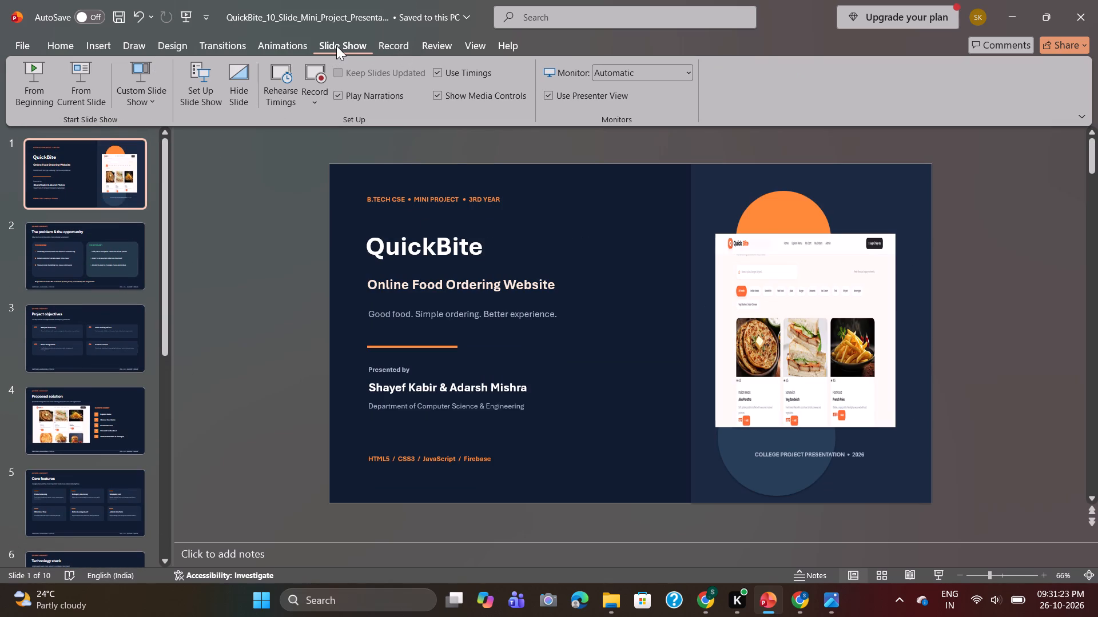
left_click(355, 46)
left_click(41, 88)
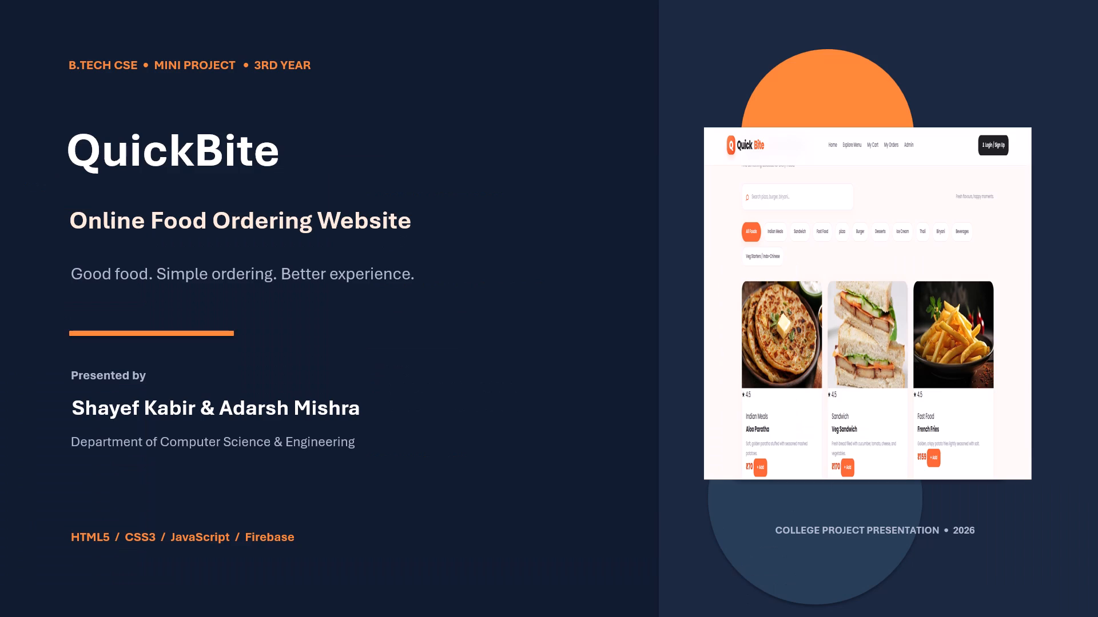
key("Right")
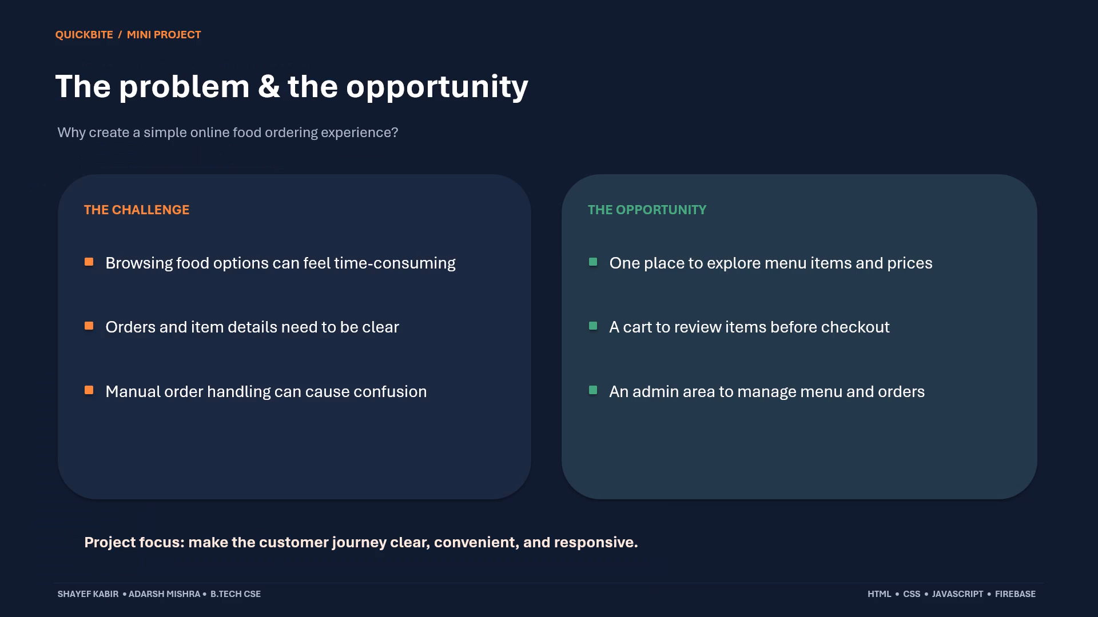
key("Right")
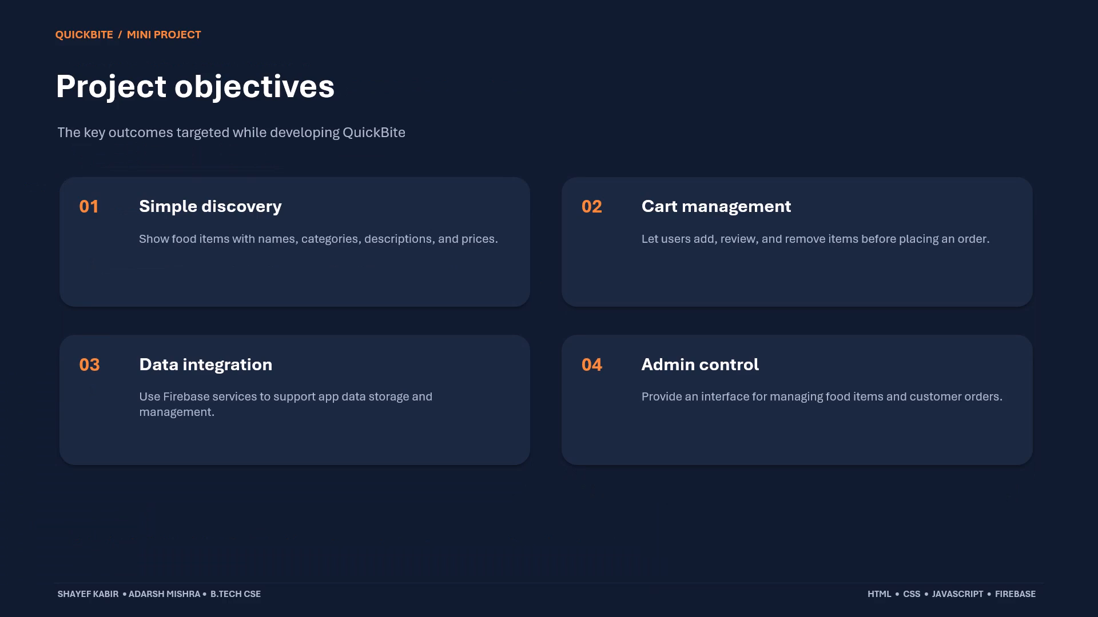
key("Right")
key("Right")
key("Right")
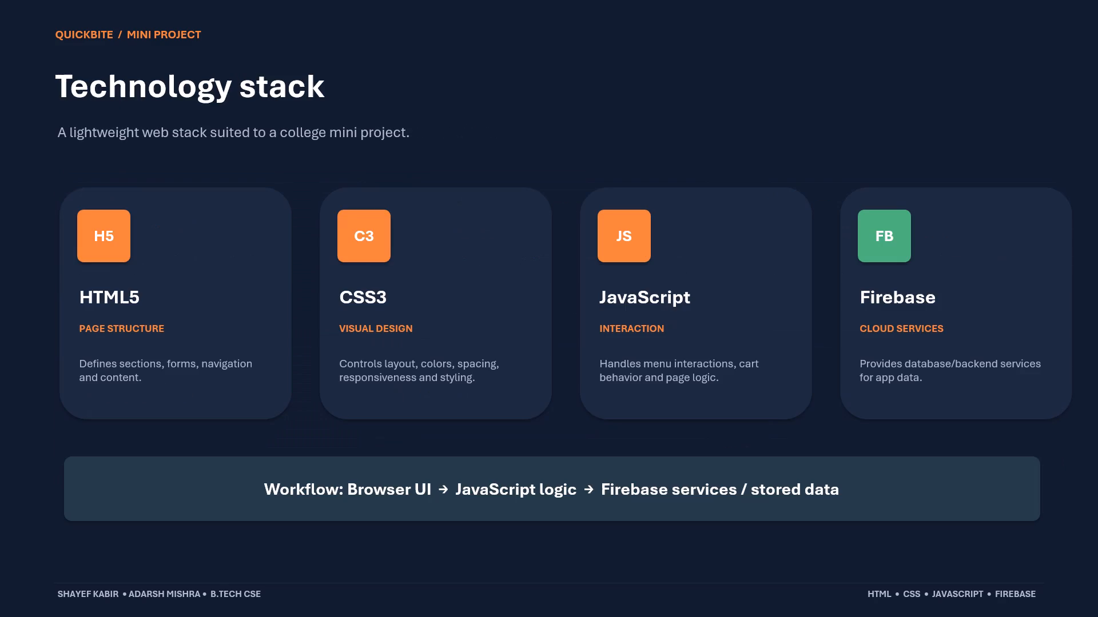
key("Right")
key("Right")
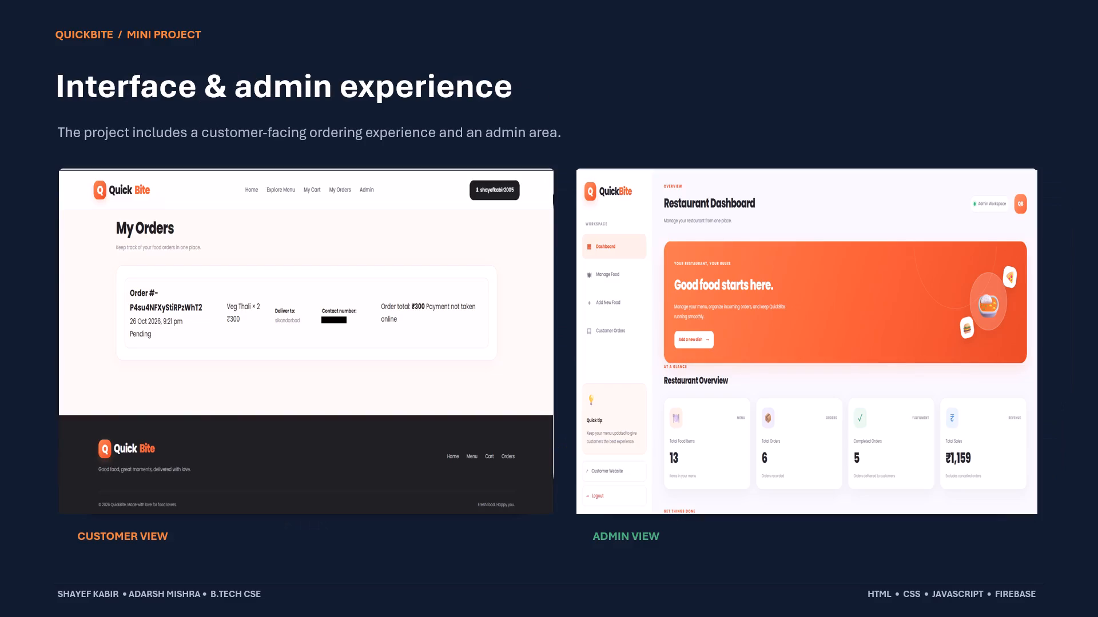
key("Right")
key("Right")
key("Right")
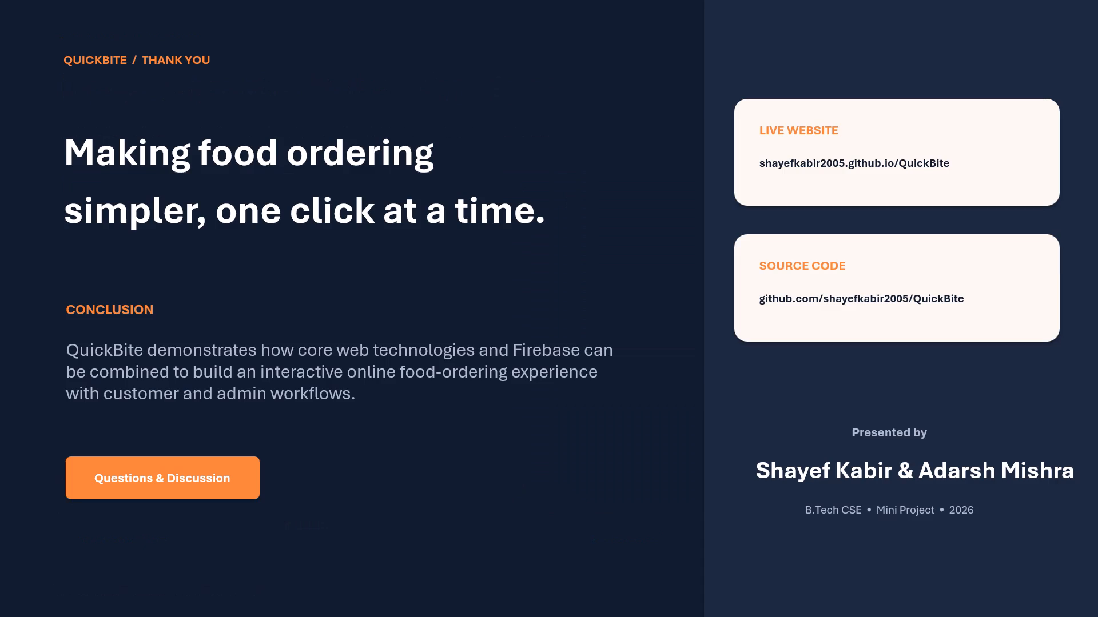
key("Escape")
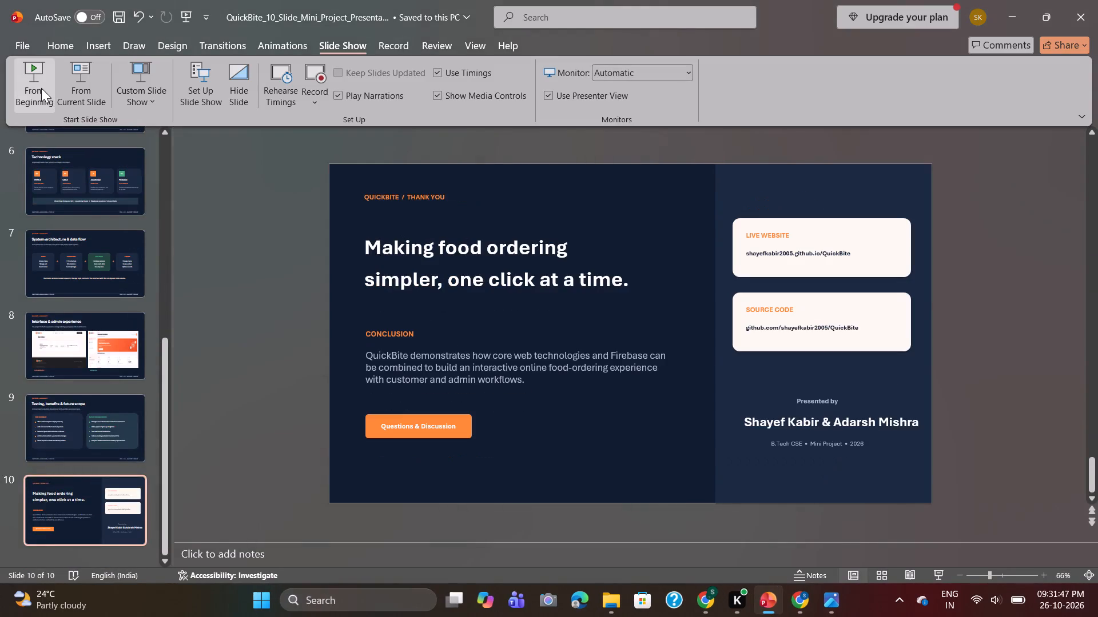
Export the presentation as a PDF named QuickBite_10_Slide_Mini_Project_Presentation to New Volume (D:), using standard optimization.
left_click(19, 47)
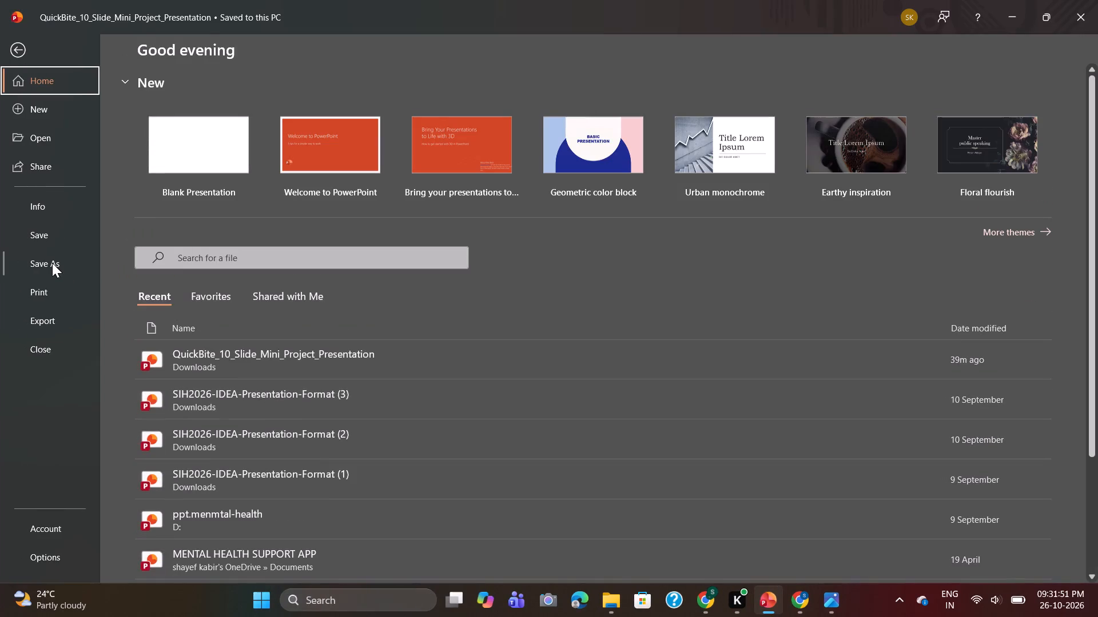
left_click(52, 263)
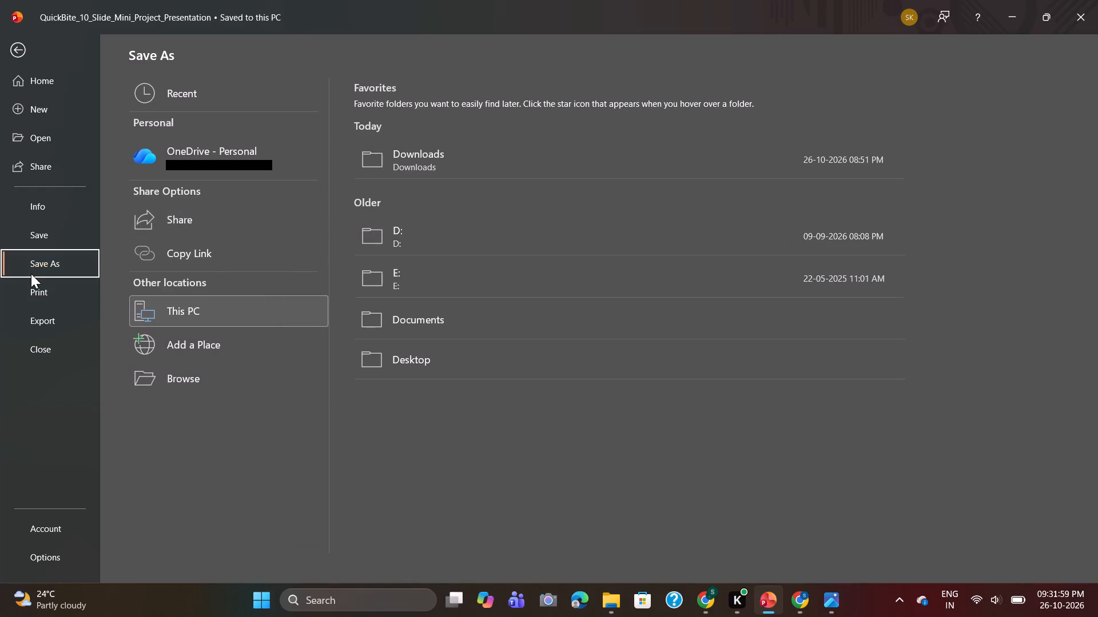
left_click(54, 330)
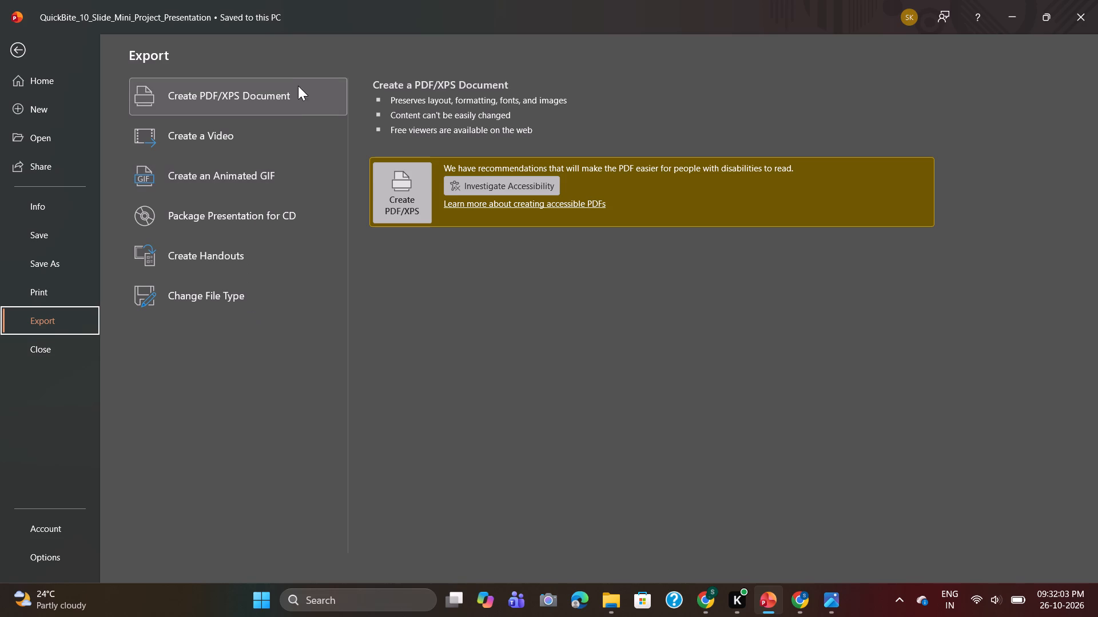
left_click(293, 101)
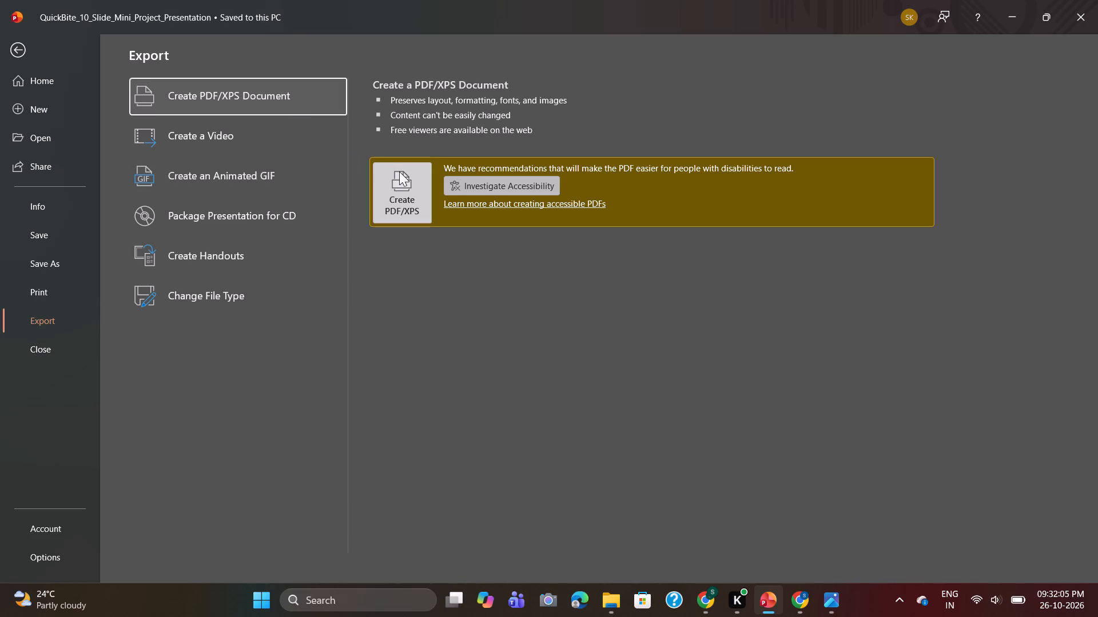
left_click(399, 171)
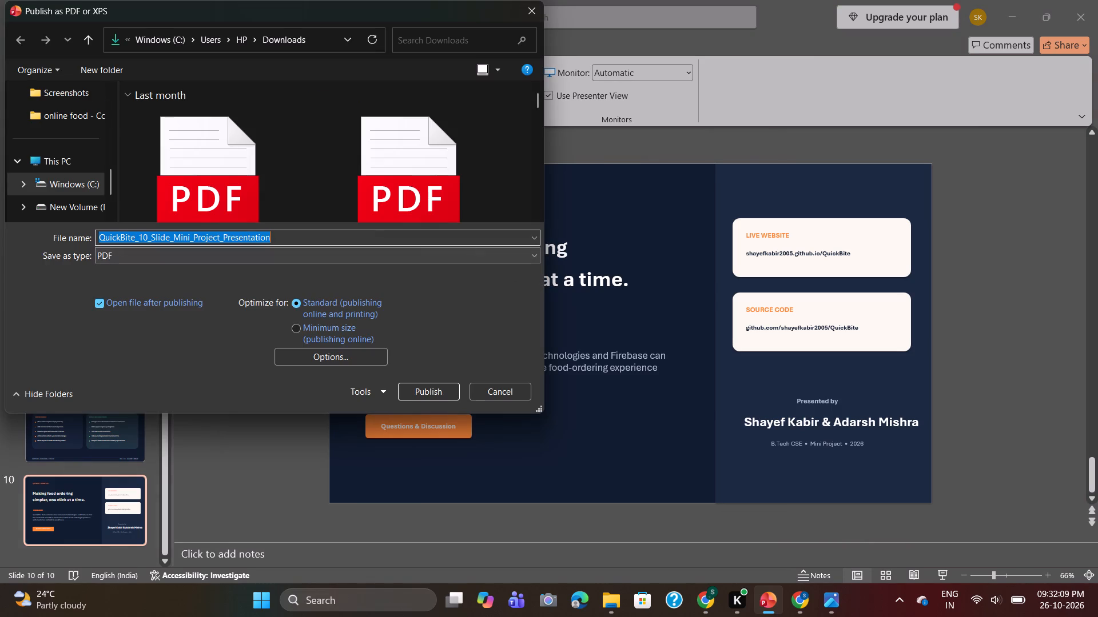
left_click(374, 235)
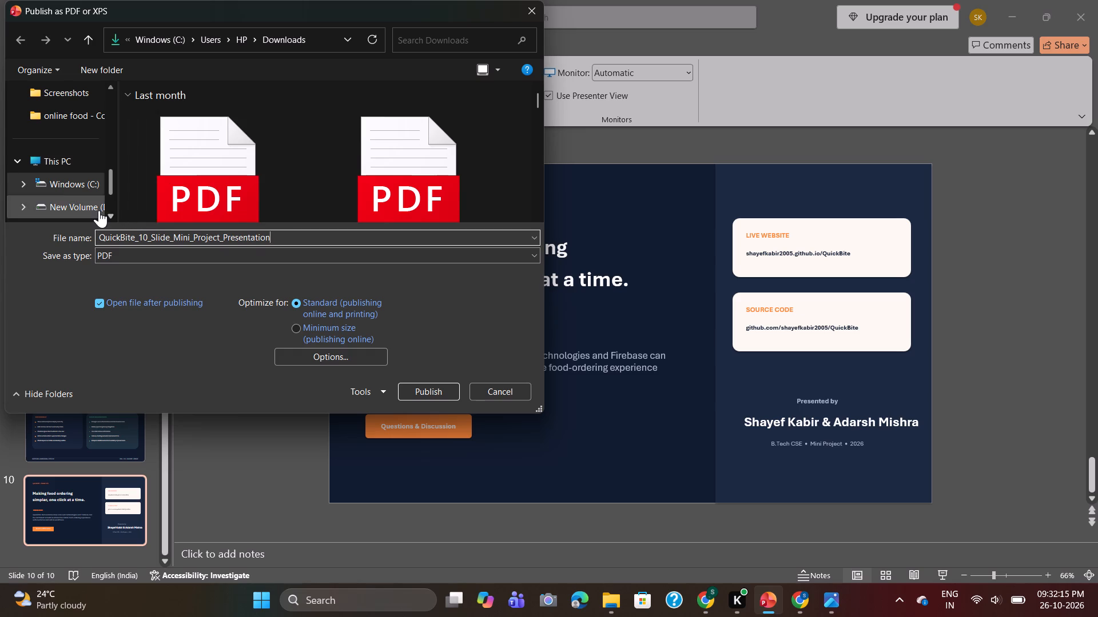
left_click(77, 205)
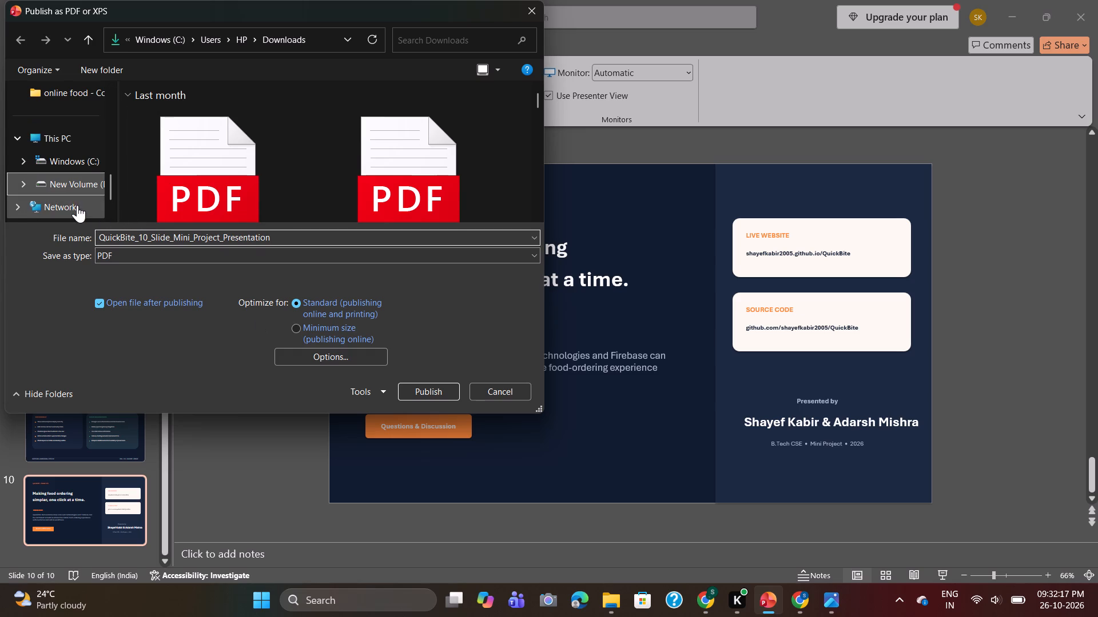
left_click(445, 397)
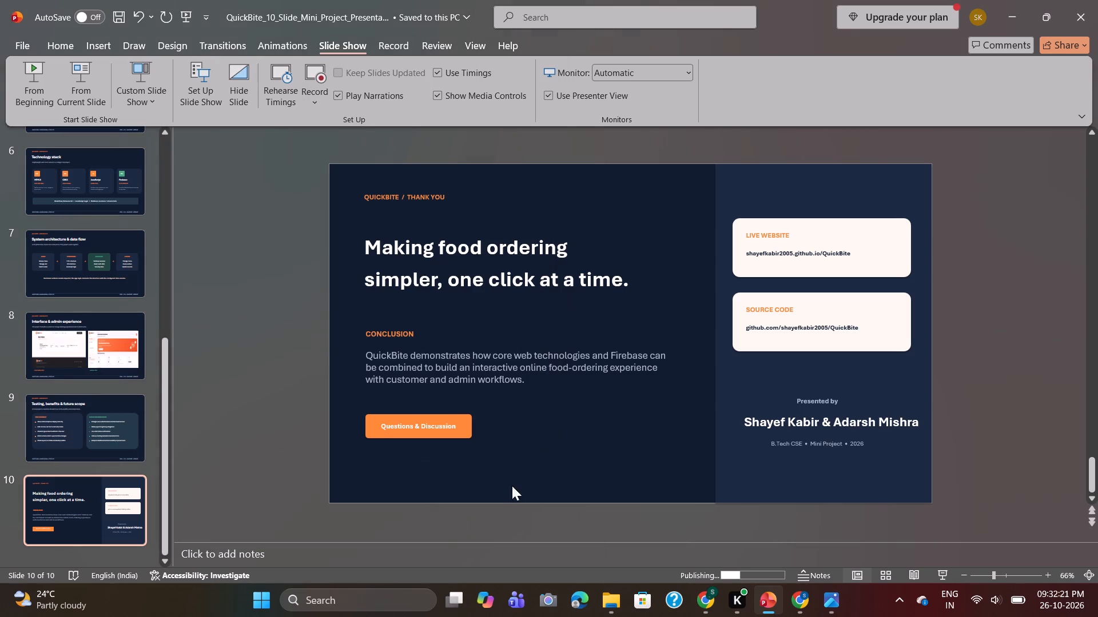